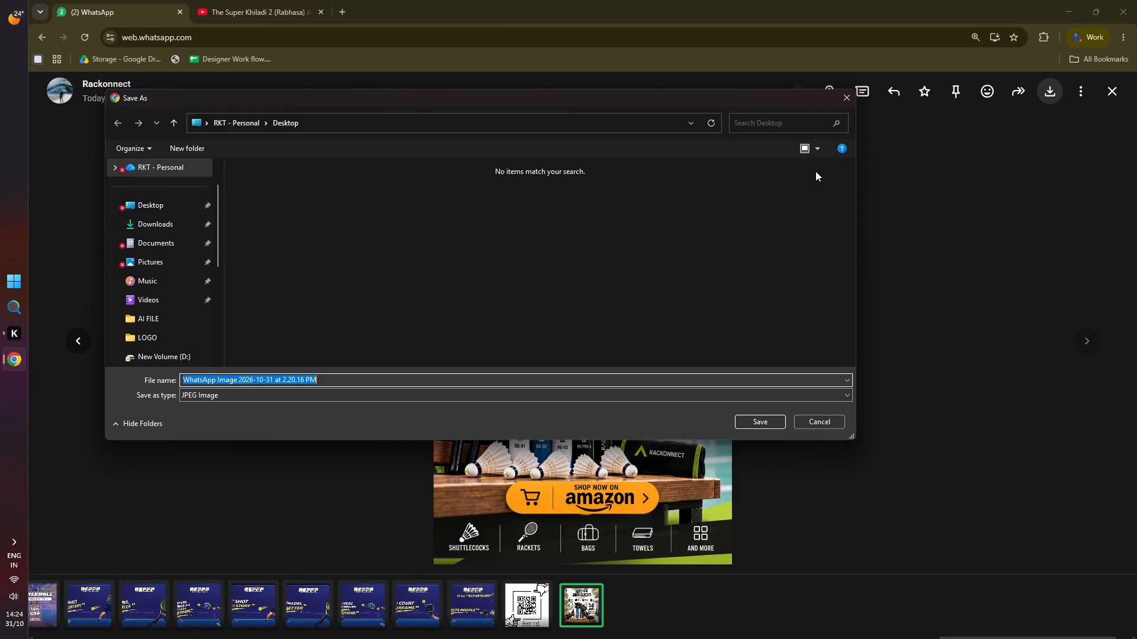
# Choose the Desktop folder as the save location for the Rackonnect JPEG image and open its file name for editing.
pyautogui.click(163, 202)
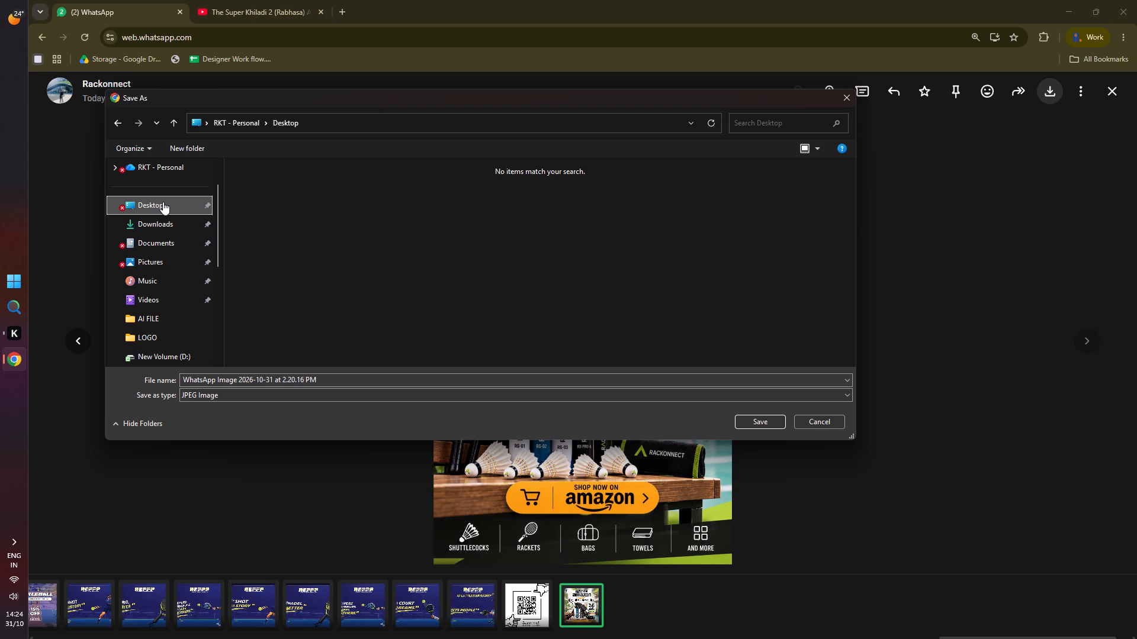
pyautogui.click(314, 377)
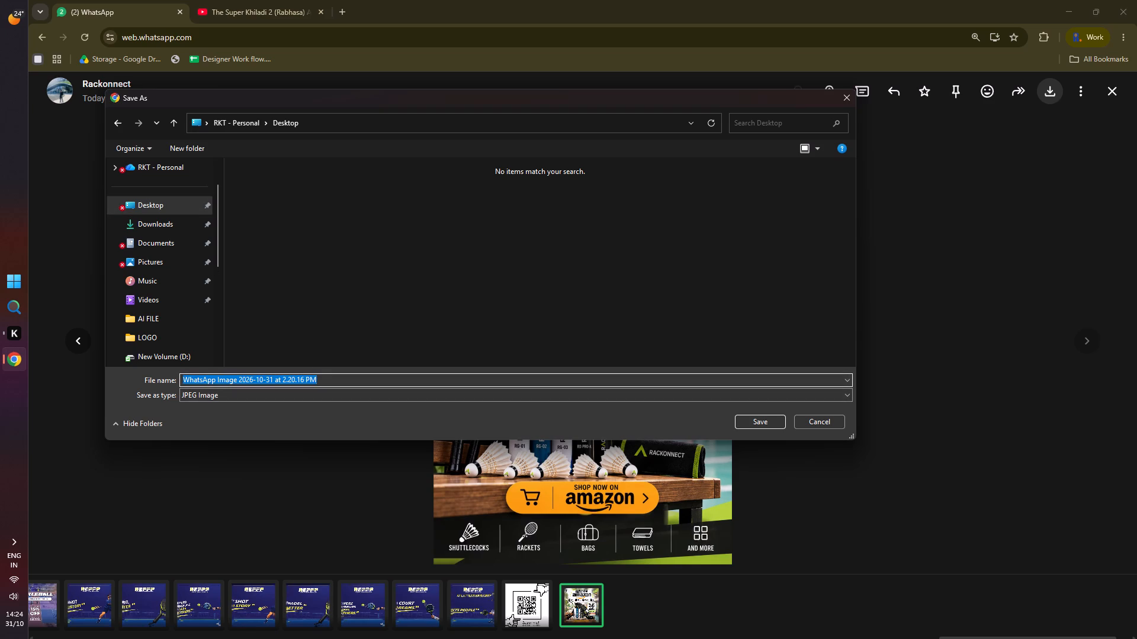
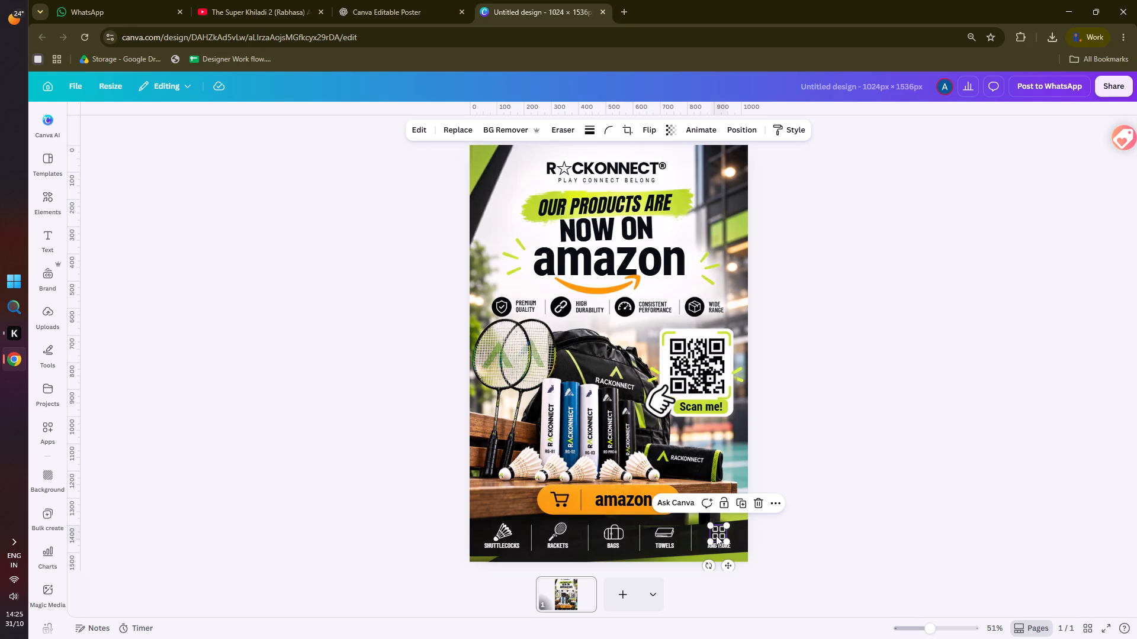
# Delete the "AND MORE" and "TOWELS" icons with their labels from the poster's black bottom strip.
pyautogui.click(717, 528)
pyautogui.press('pagedown')
pyautogui.press('pagedown')
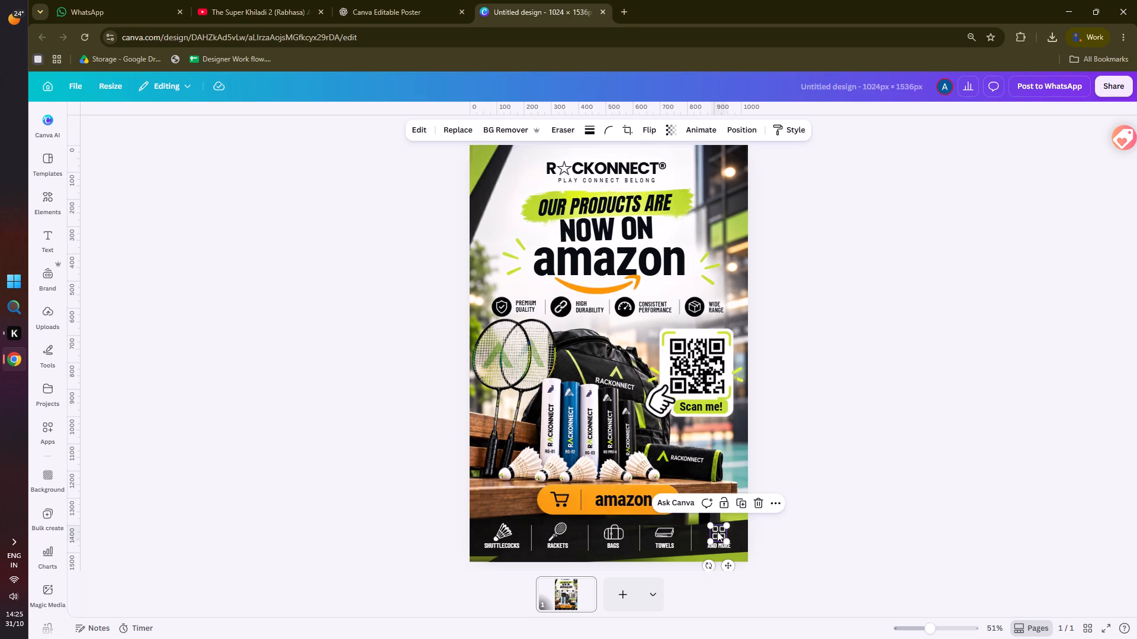
pyautogui.press('Delete')
pyautogui.click(718, 545)
pyautogui.press('Delete')
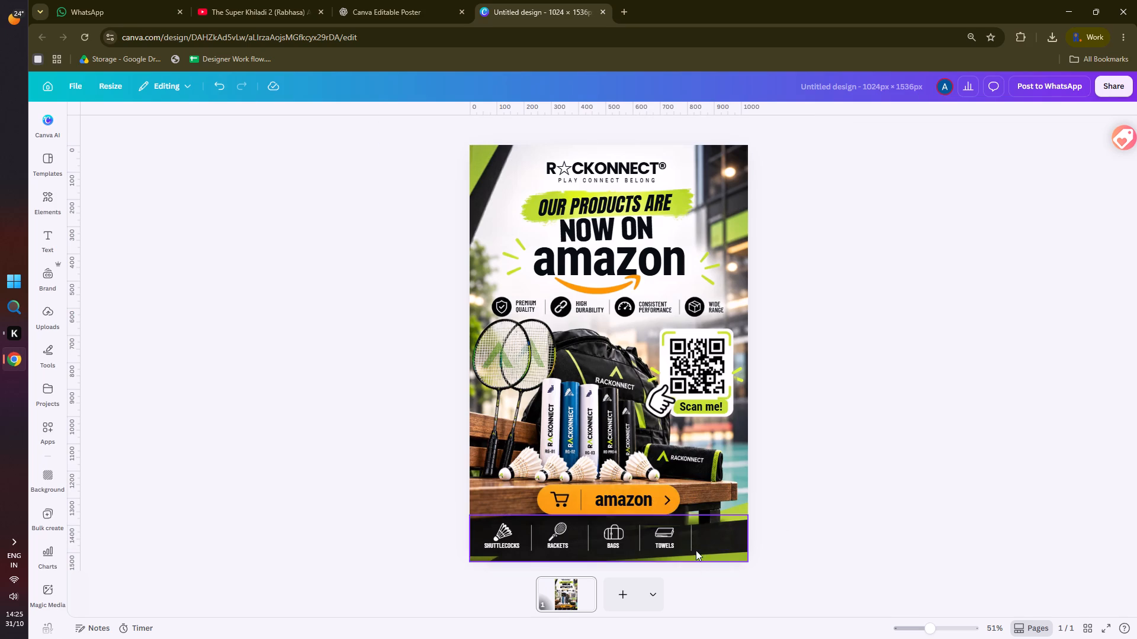
pyautogui.click(671, 535)
pyautogui.press('Delete')
pyautogui.click(669, 546)
pyautogui.press('Delete')
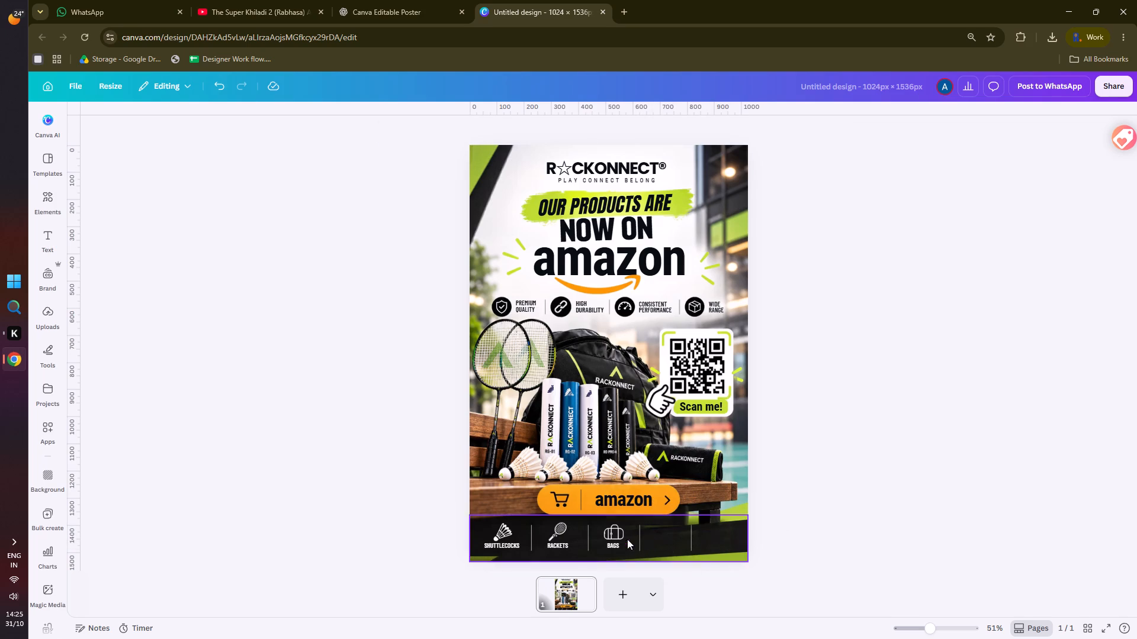
# Delete the "BAGS" and "RACKETS" icons with their labels, plus the shuttlecock icon, from the black bottom strip.
pyautogui.click(622, 537)
pyautogui.press('Delete')
pyautogui.click(615, 542)
pyautogui.press('Delete')
pyautogui.click(564, 534)
pyautogui.press('Delete')
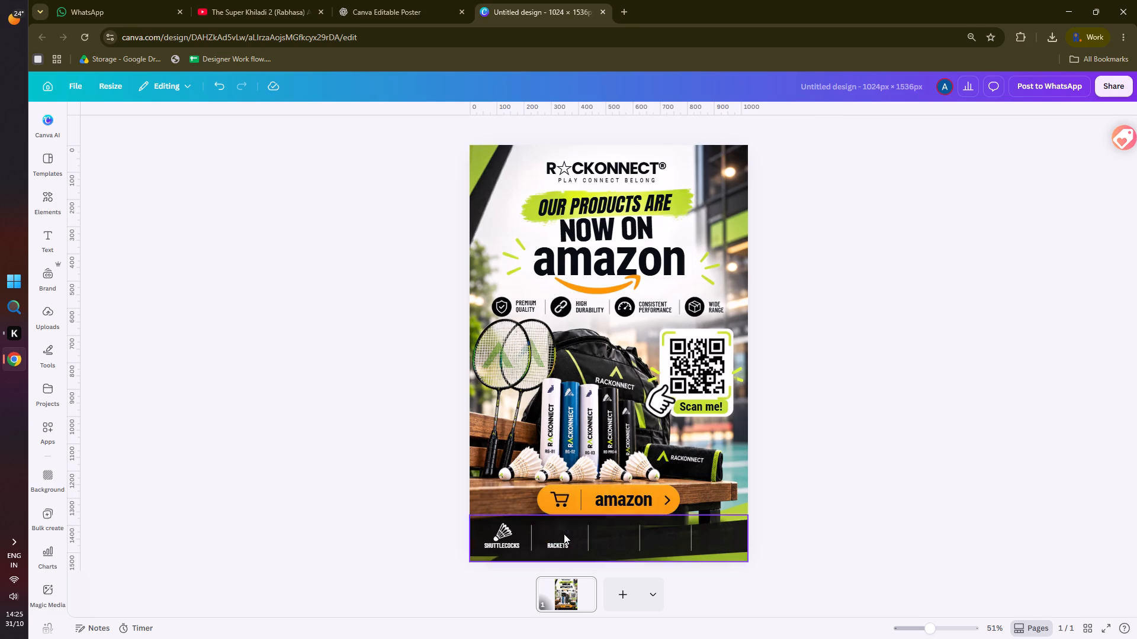
pyautogui.click(561, 546)
pyautogui.press('Delete')
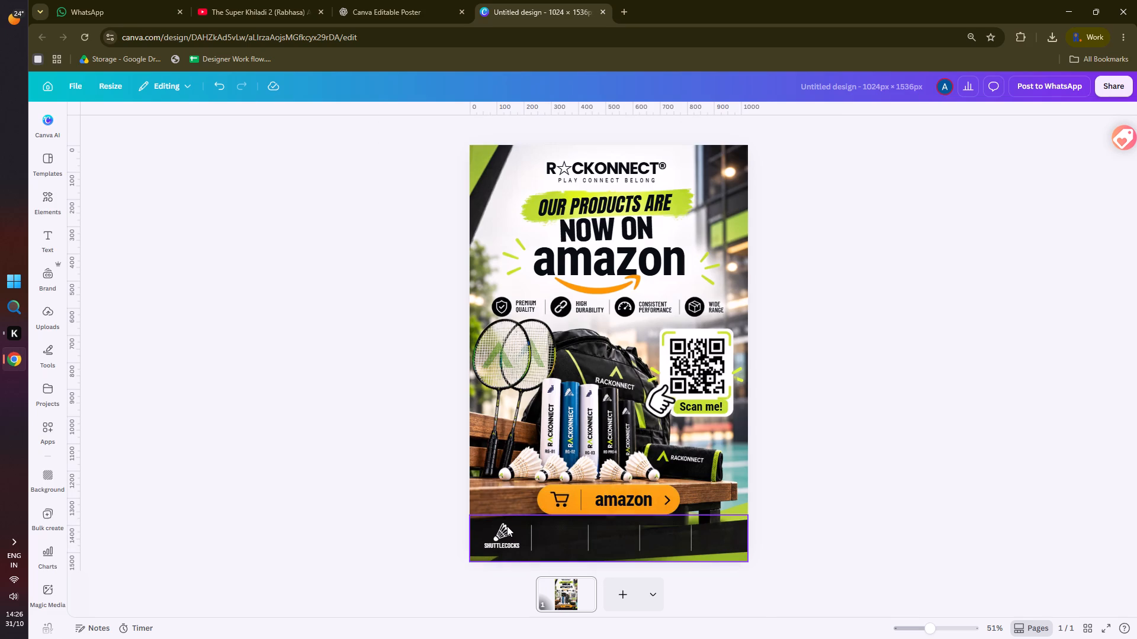
pyautogui.click(507, 526)
pyautogui.press('Delete')
# Select a thin vertical divider line in the poster's black bottom strip.
pyautogui.click(531, 532)
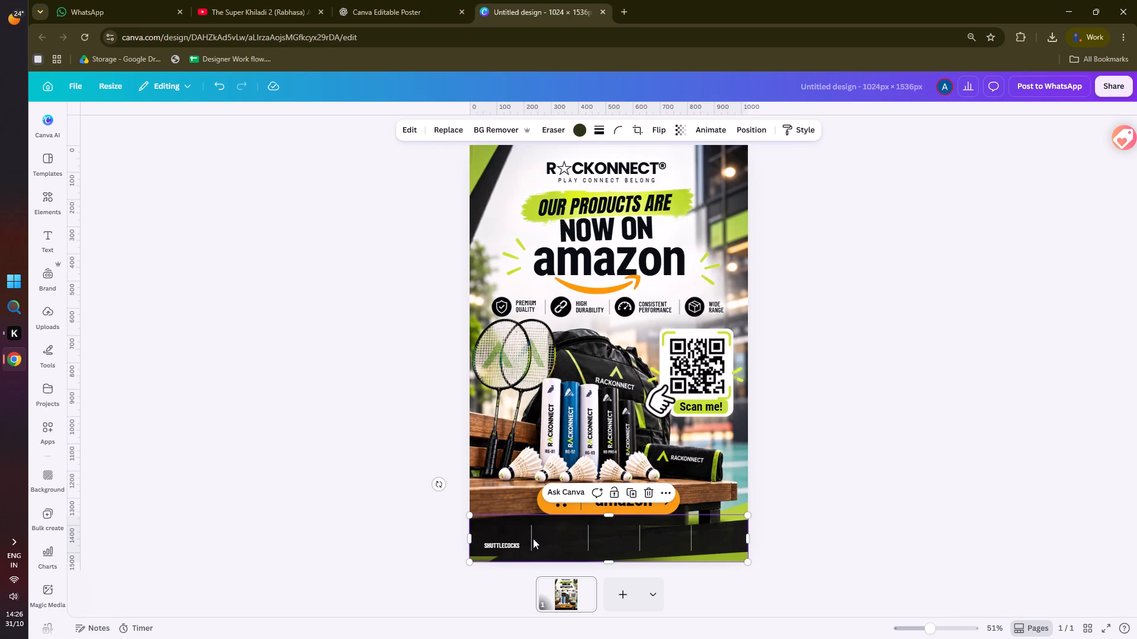
pyautogui.keyDown('ctrl'); pyautogui.scroll(7, 533, 538); pyautogui.keyUp('ctrl')
pyautogui.click(539, 506)
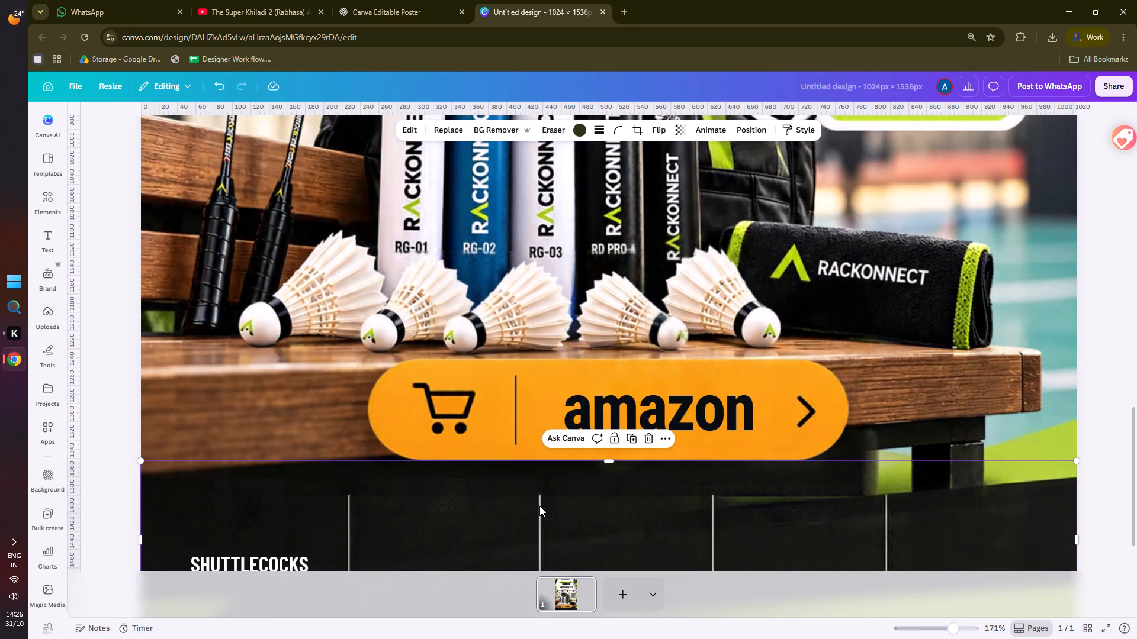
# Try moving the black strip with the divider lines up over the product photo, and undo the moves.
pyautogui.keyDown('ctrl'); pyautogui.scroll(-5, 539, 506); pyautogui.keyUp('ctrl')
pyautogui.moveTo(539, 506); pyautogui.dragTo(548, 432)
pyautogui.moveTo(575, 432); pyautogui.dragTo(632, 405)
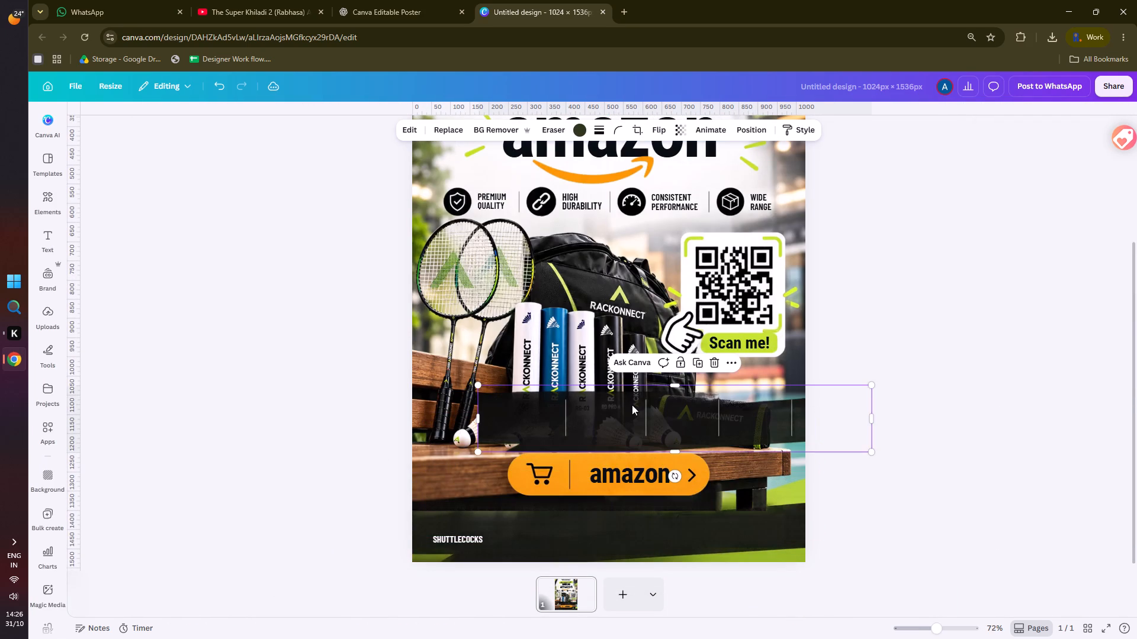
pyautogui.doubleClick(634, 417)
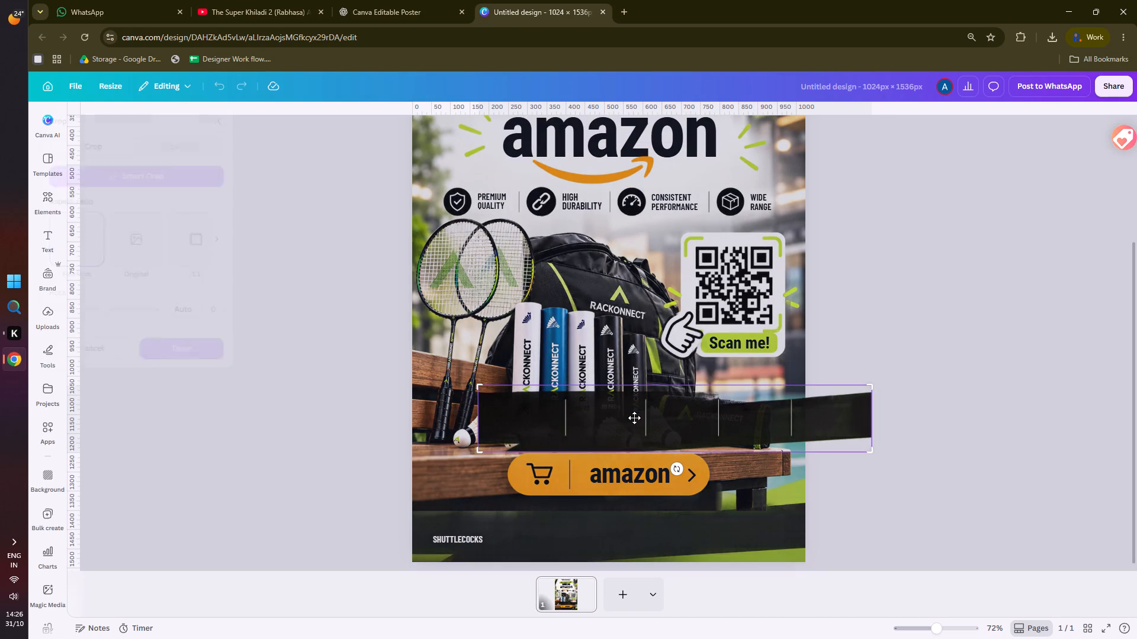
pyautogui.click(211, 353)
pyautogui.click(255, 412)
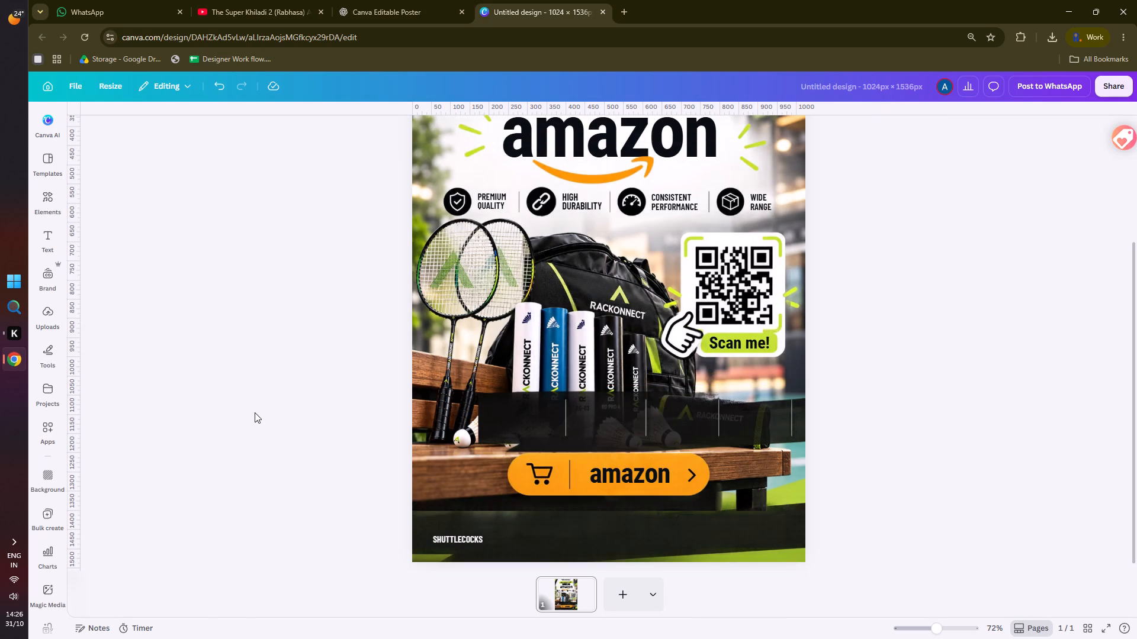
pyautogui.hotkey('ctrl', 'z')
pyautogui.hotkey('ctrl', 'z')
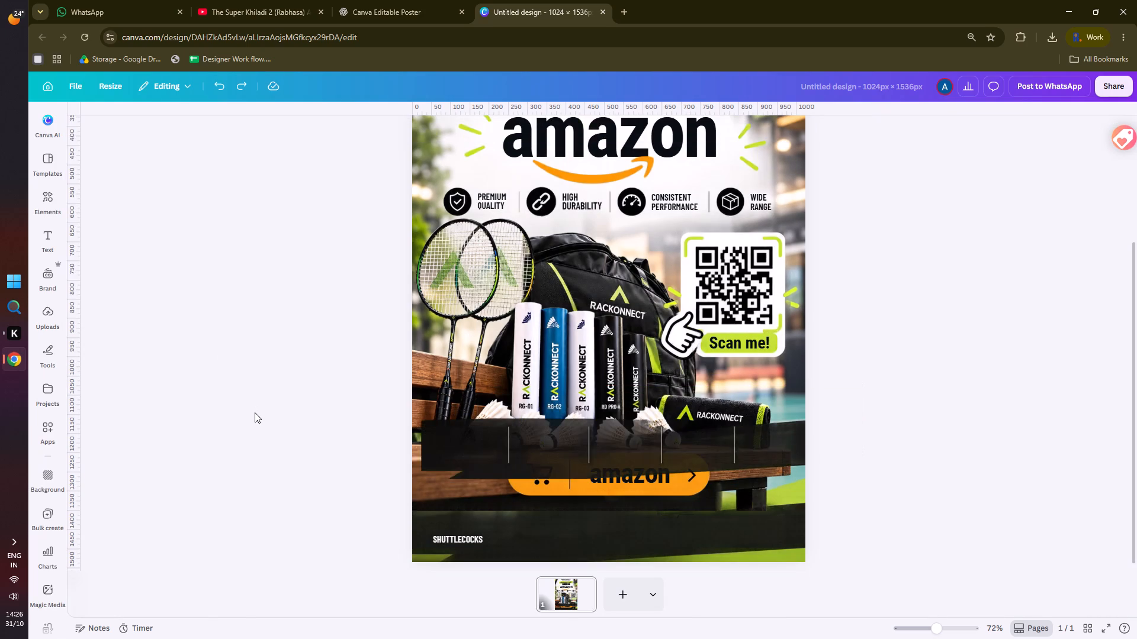
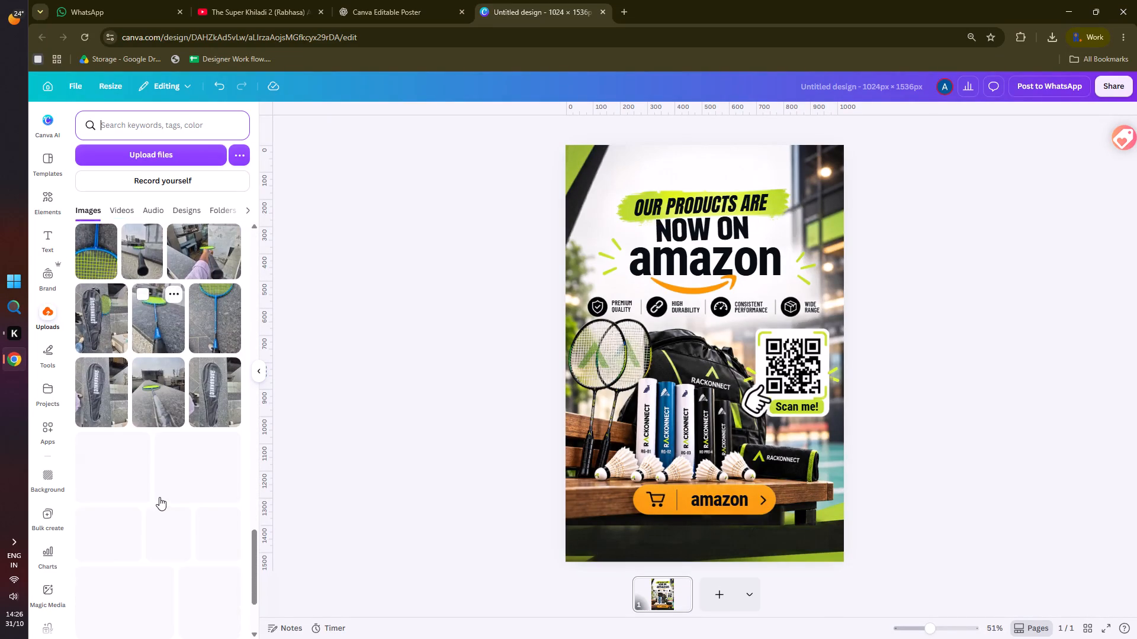
# Look through the uploaded images for one to use on the Rackonnect Amazon poster.
pyautogui.scroll(-3, 159, 497)
pyautogui.scroll(4, 159, 497)
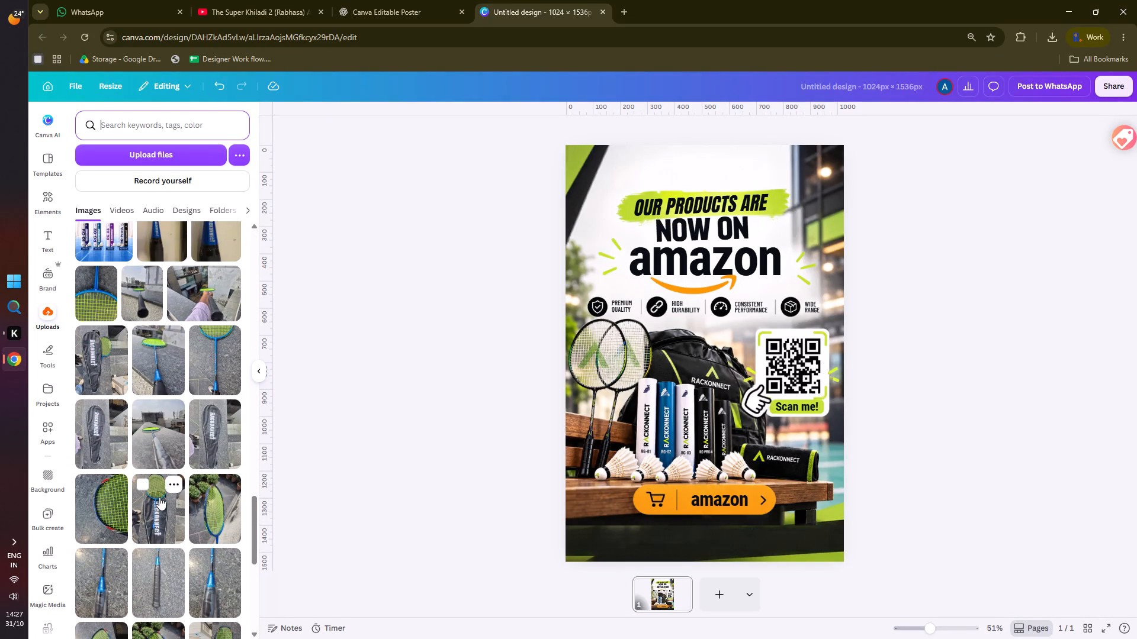
pyautogui.scroll(-1, 159, 497)
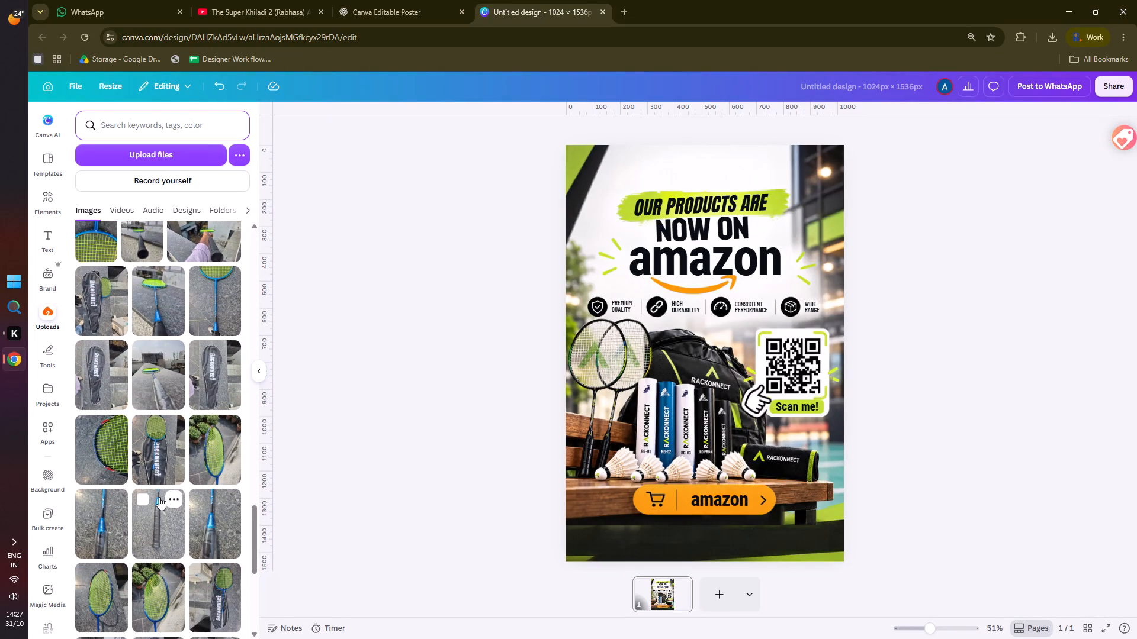
pyautogui.scroll(2, 159, 497)
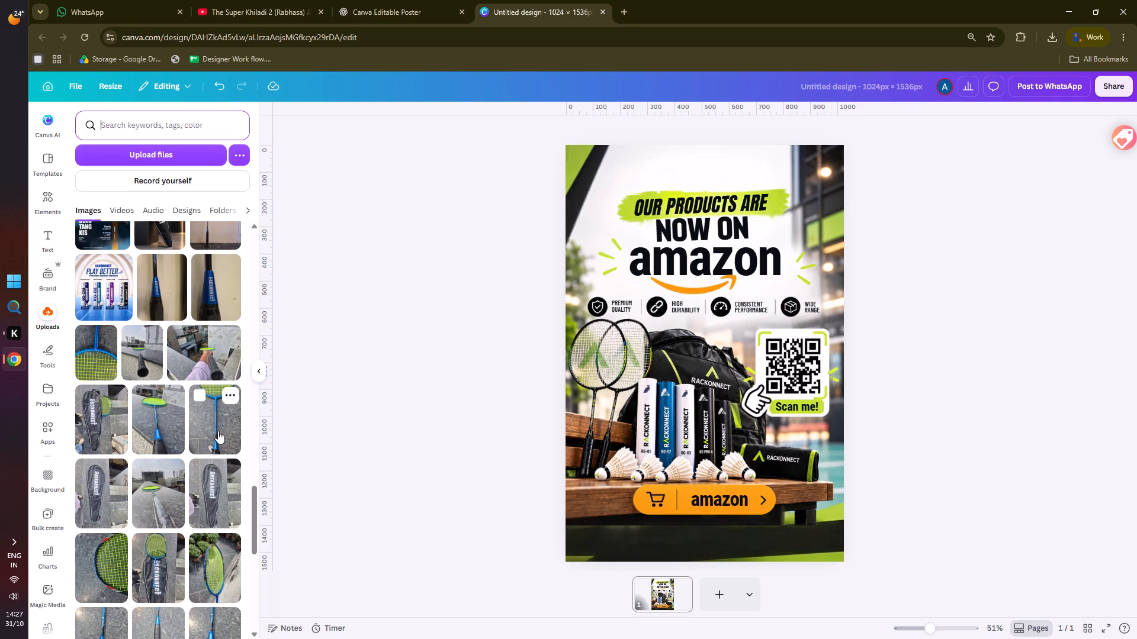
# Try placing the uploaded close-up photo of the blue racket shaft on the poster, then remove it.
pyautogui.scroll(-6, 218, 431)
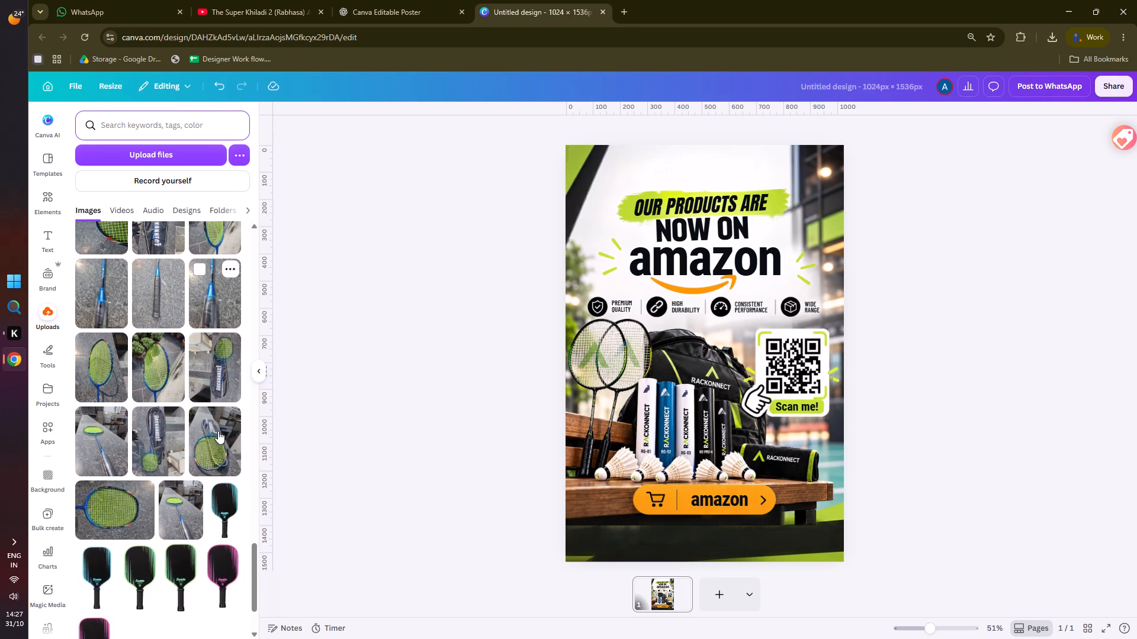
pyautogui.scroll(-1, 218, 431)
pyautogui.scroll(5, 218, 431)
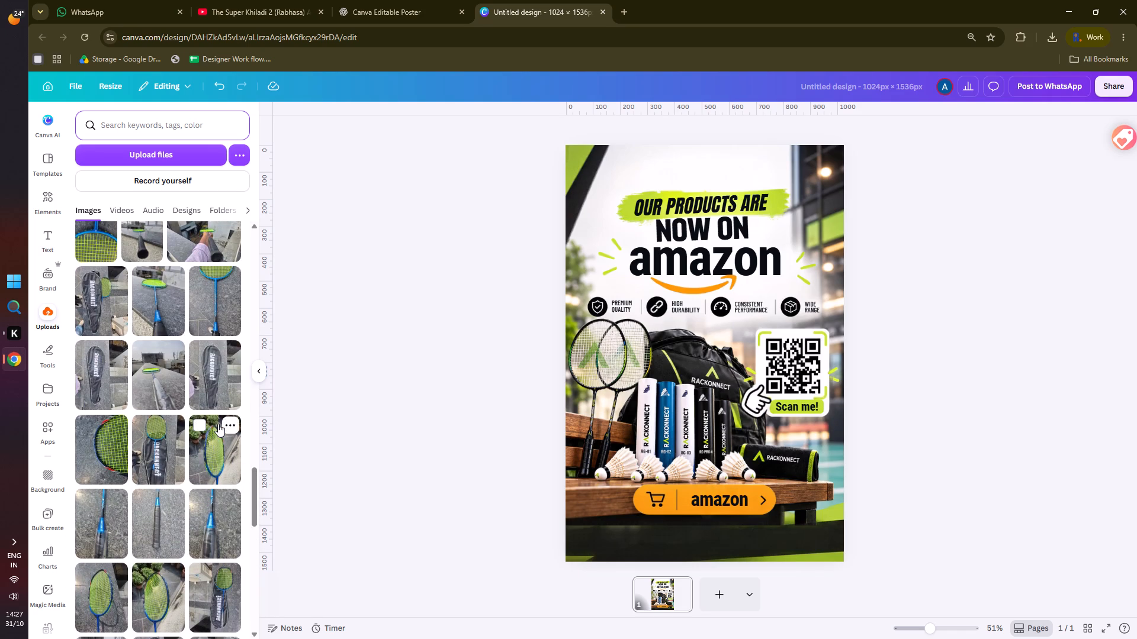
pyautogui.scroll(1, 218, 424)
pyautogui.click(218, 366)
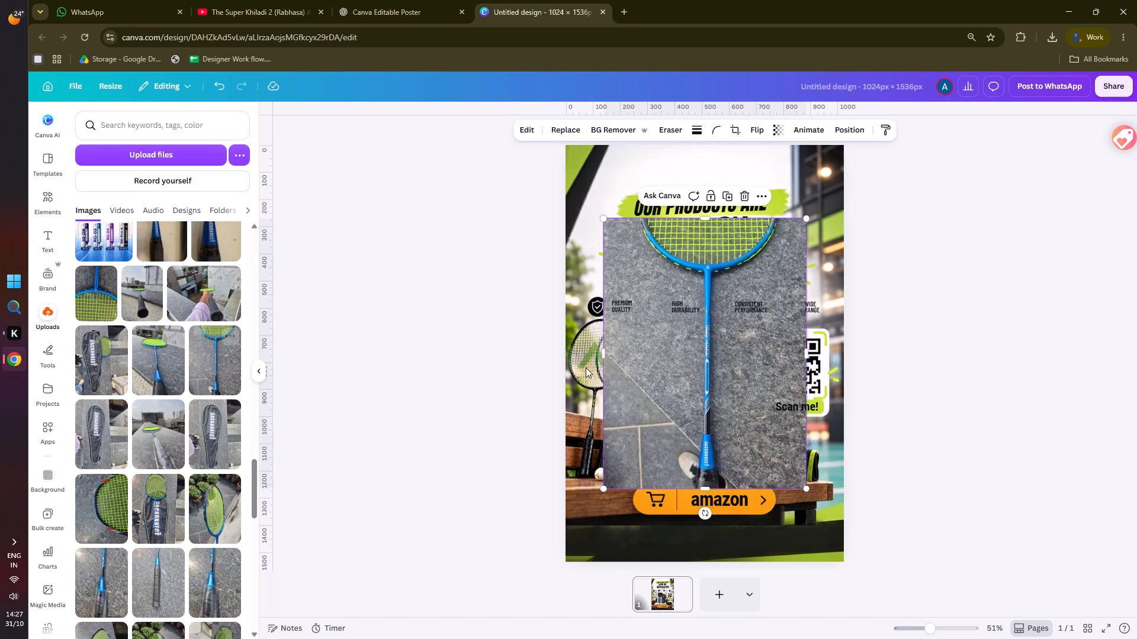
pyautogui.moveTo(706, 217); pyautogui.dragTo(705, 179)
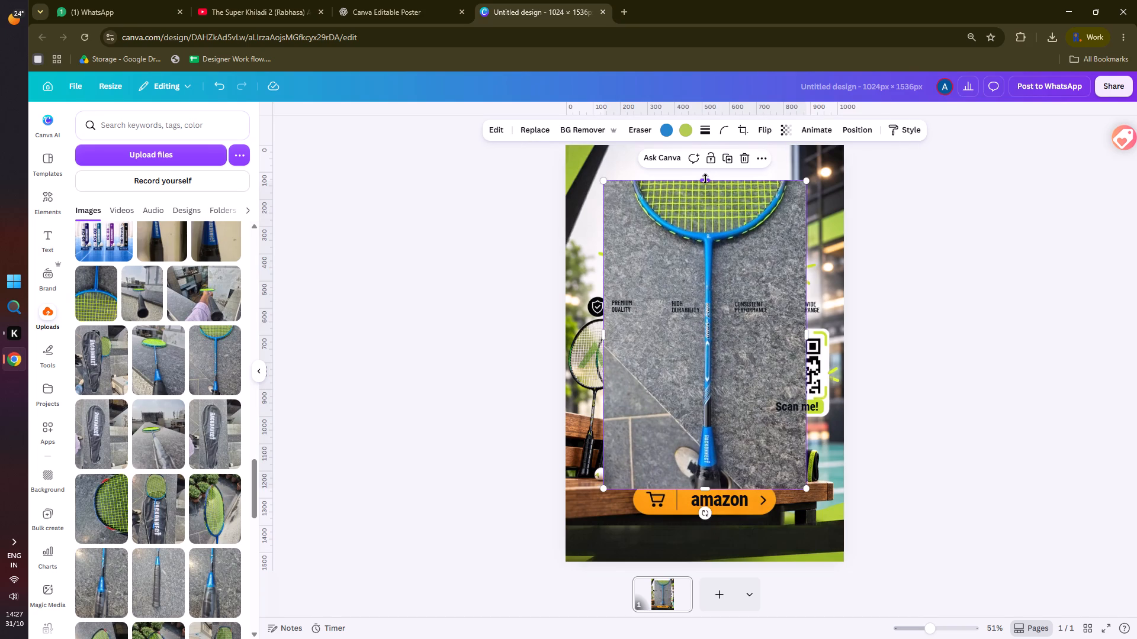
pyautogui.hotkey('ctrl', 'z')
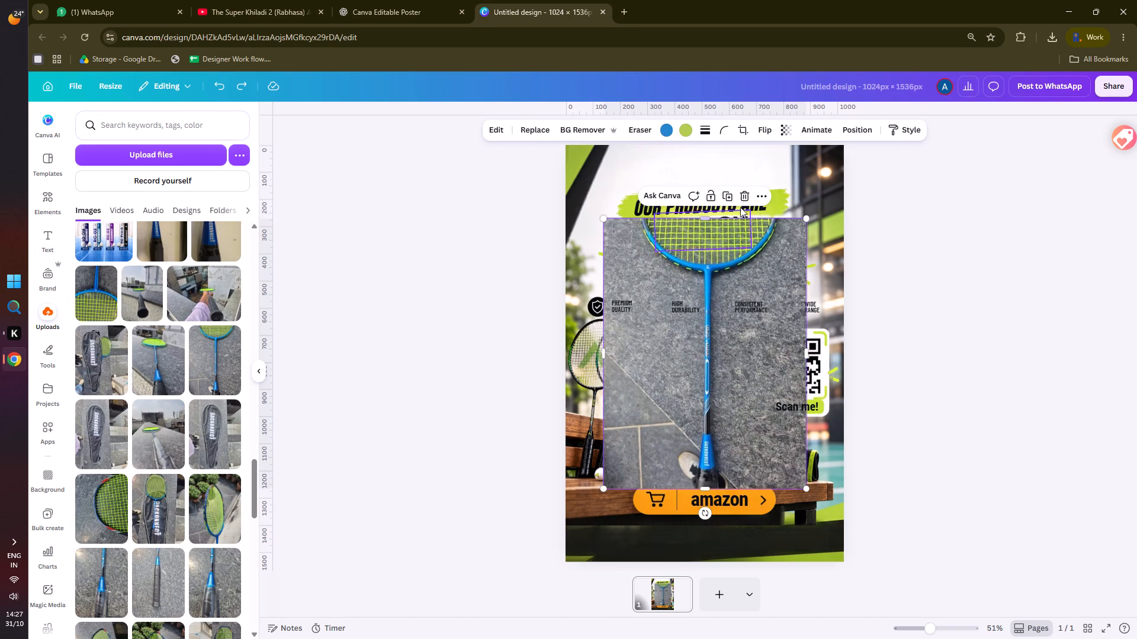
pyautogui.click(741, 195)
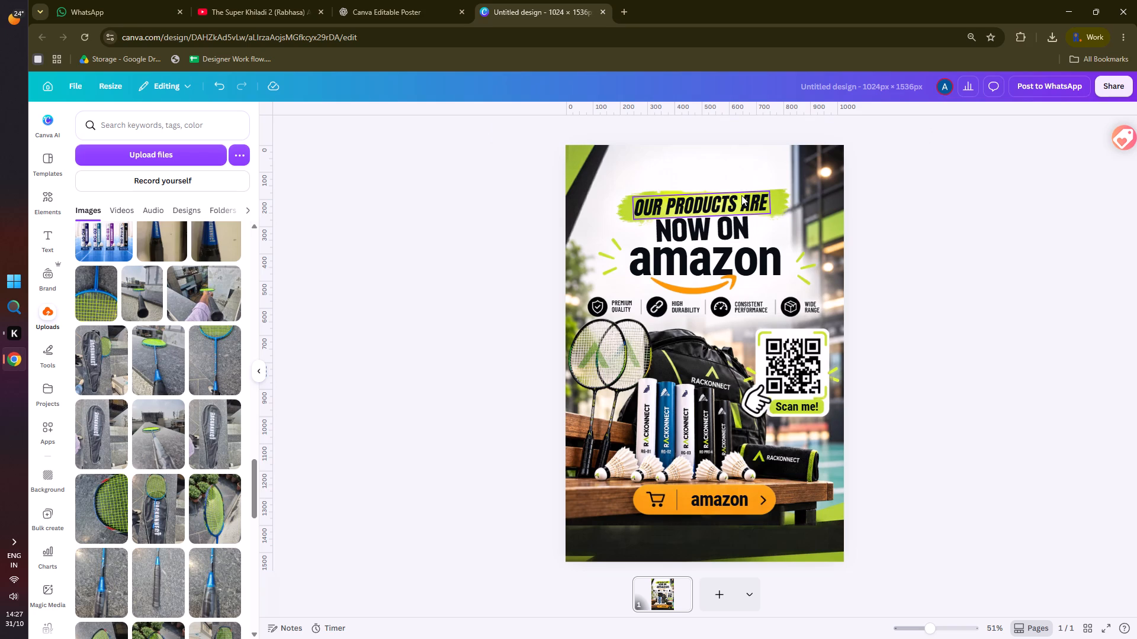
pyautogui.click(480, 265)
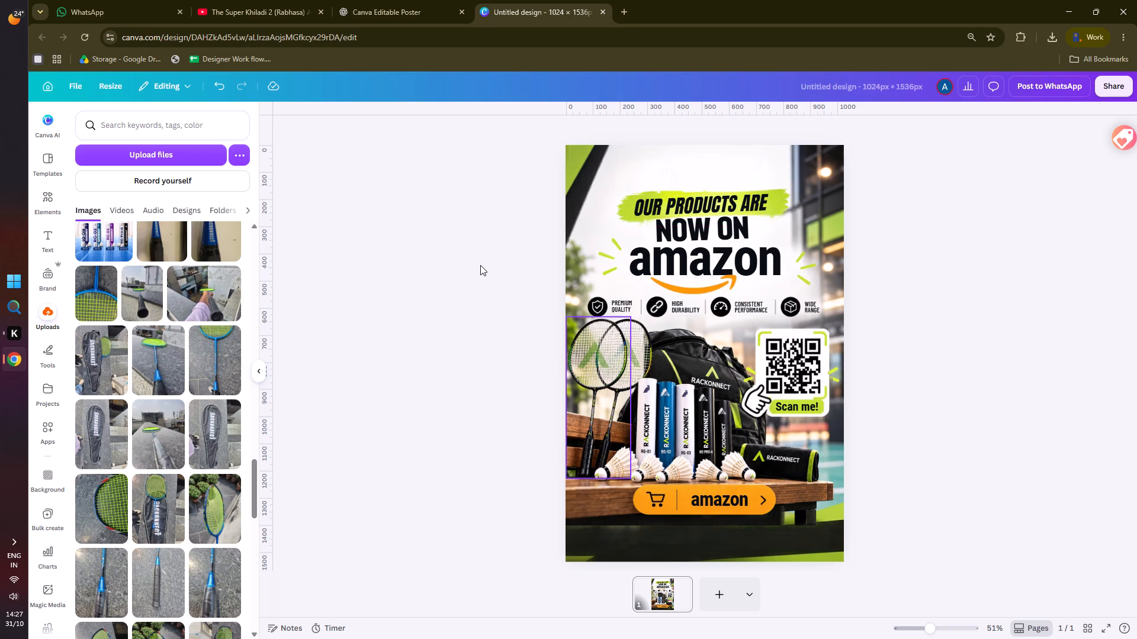
# Delete the white shuttle tube beside the blue one, the black backpack and the small black Rackonnect bag from the poster.
pyautogui.click(650, 426)
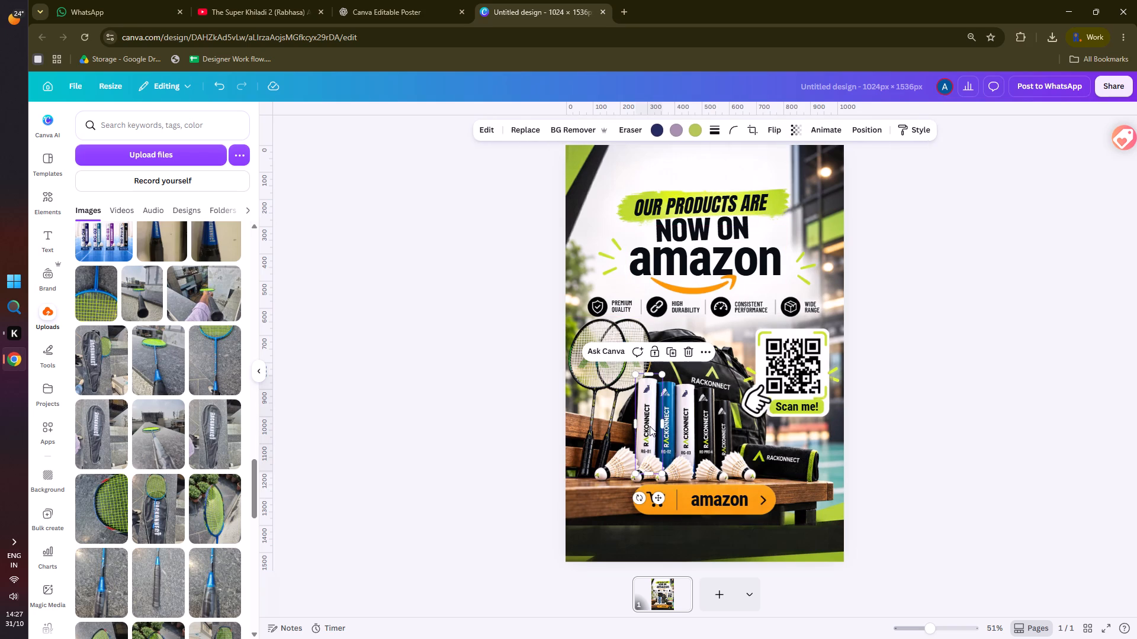
pyautogui.press('Delete')
pyautogui.click(684, 360)
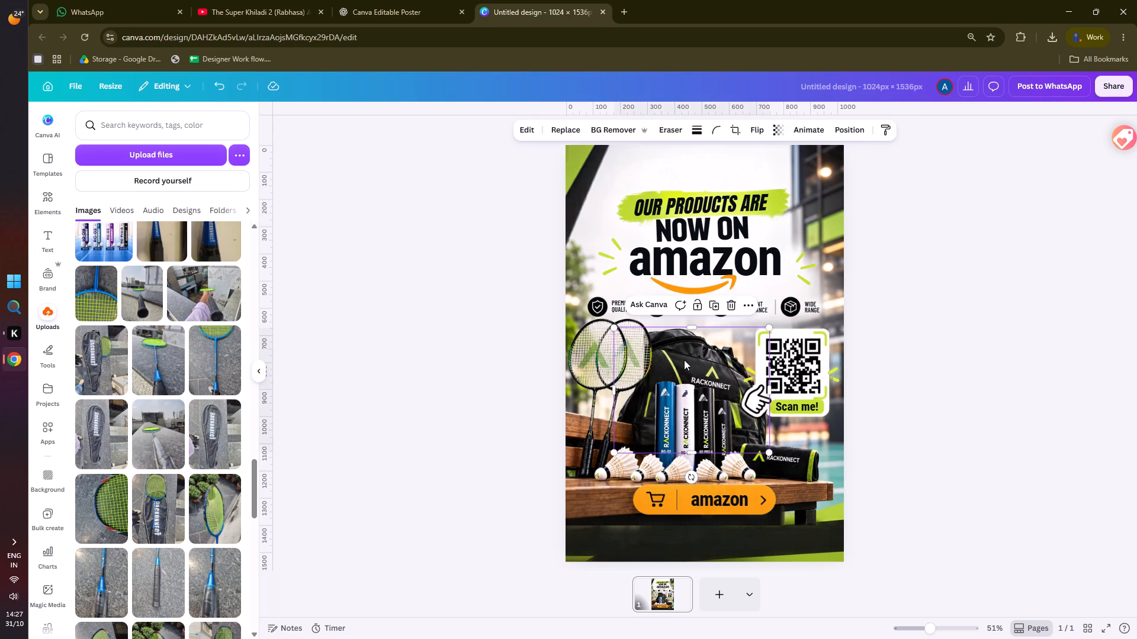
pyautogui.press('Delete')
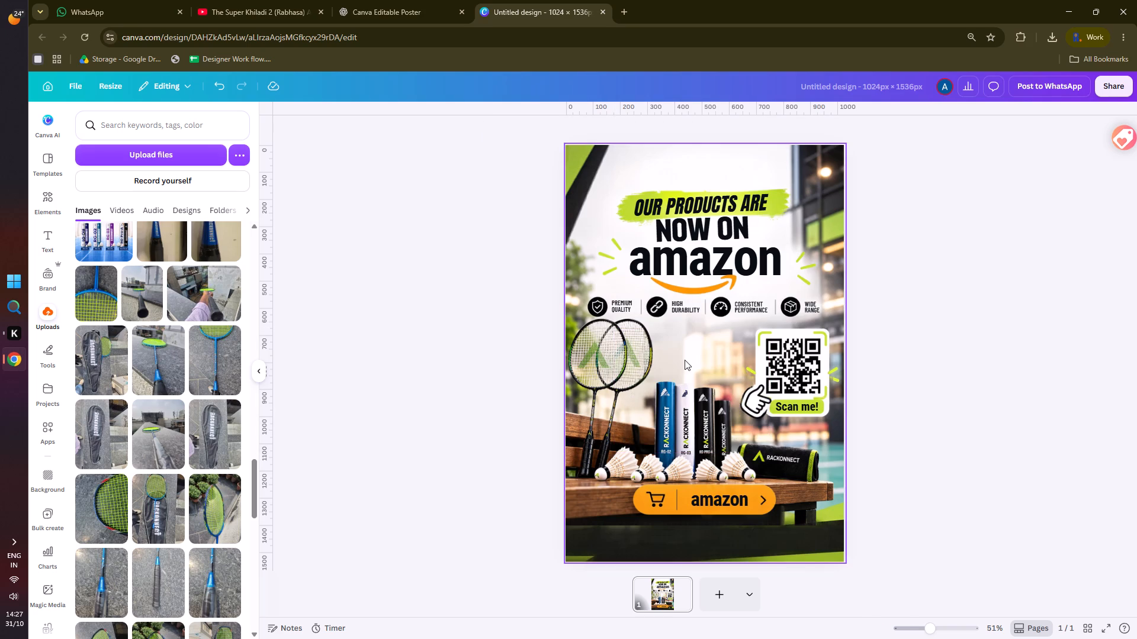
pyautogui.click(782, 457)
pyautogui.press('Delete')
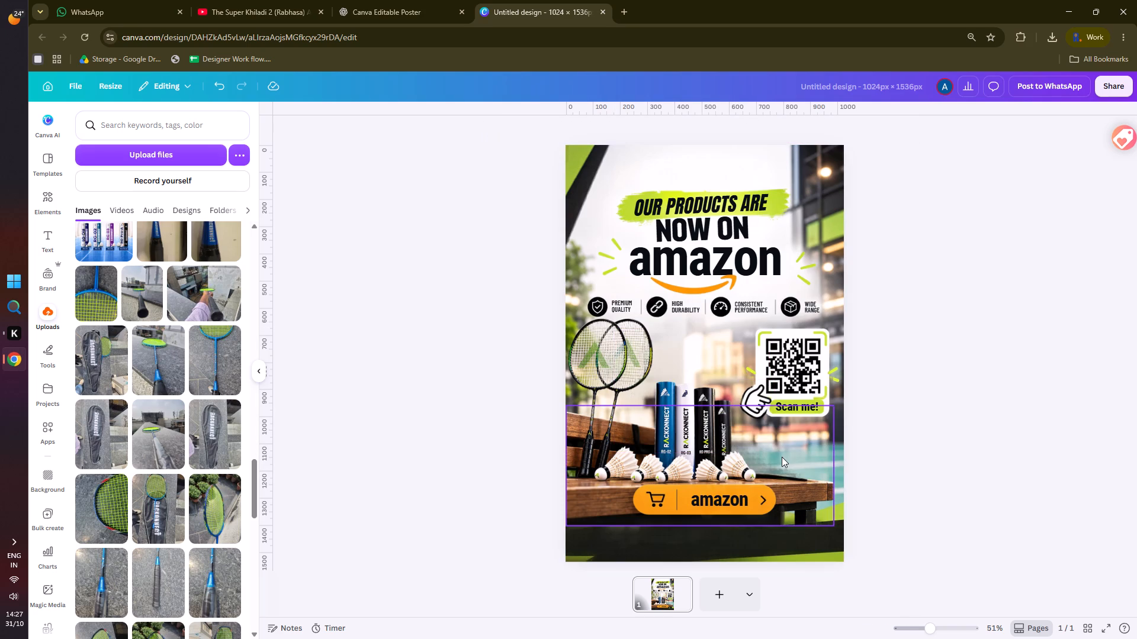
pyautogui.click(994, 264)
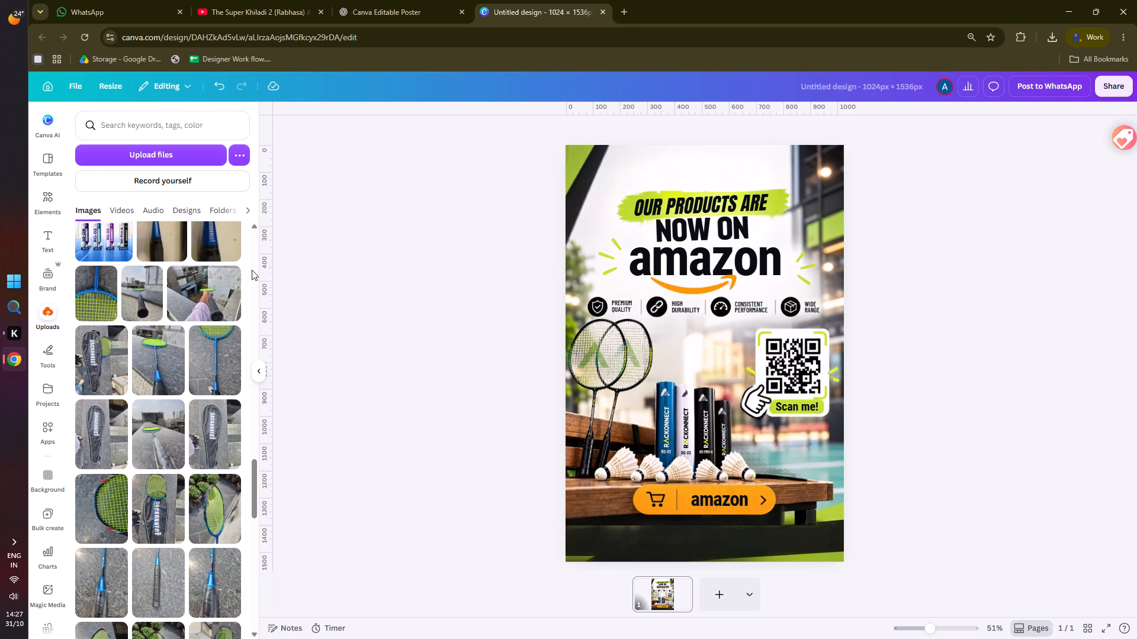
# Add a text box reading "COMING SOON" to the poster.
pyautogui.click(38, 235)
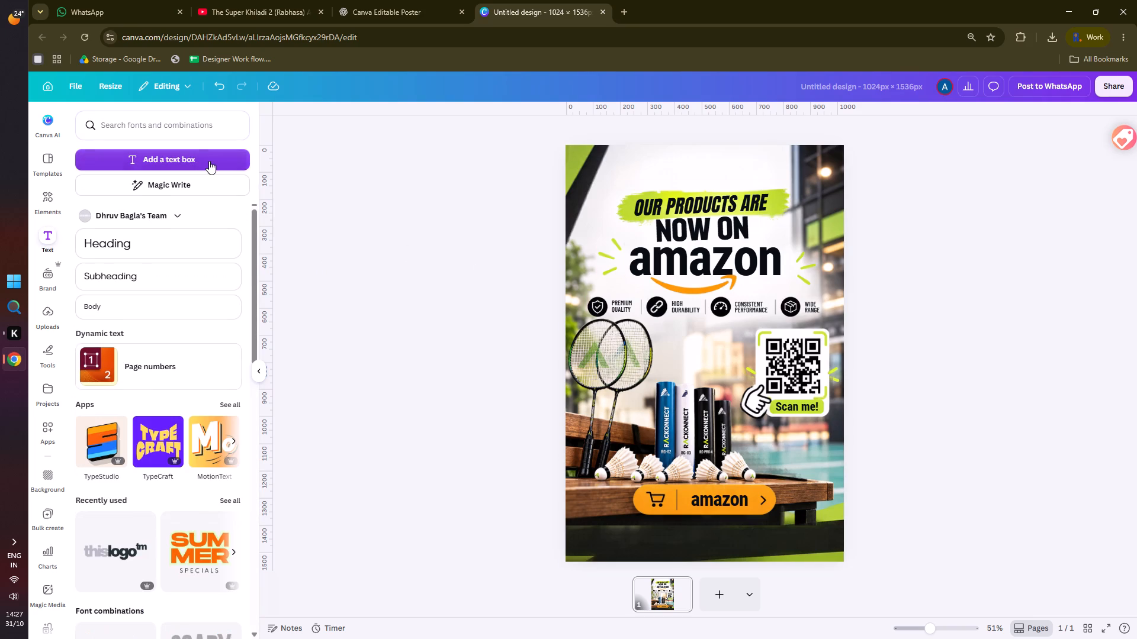
pyautogui.click(208, 160)
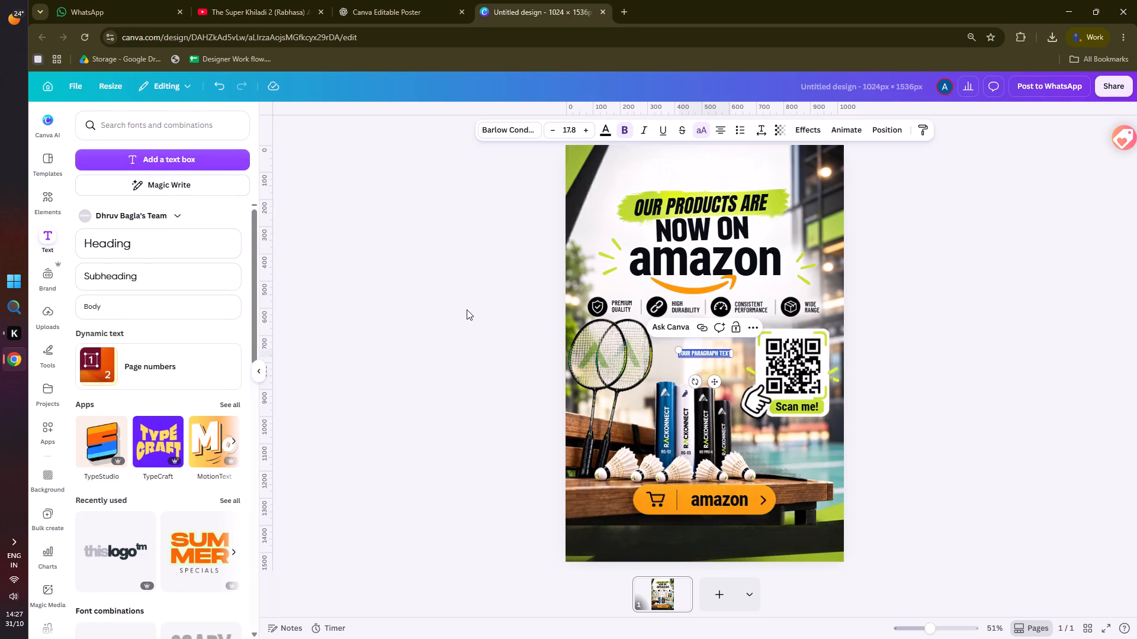
pyautogui.press('c')
pyautogui.press('o')
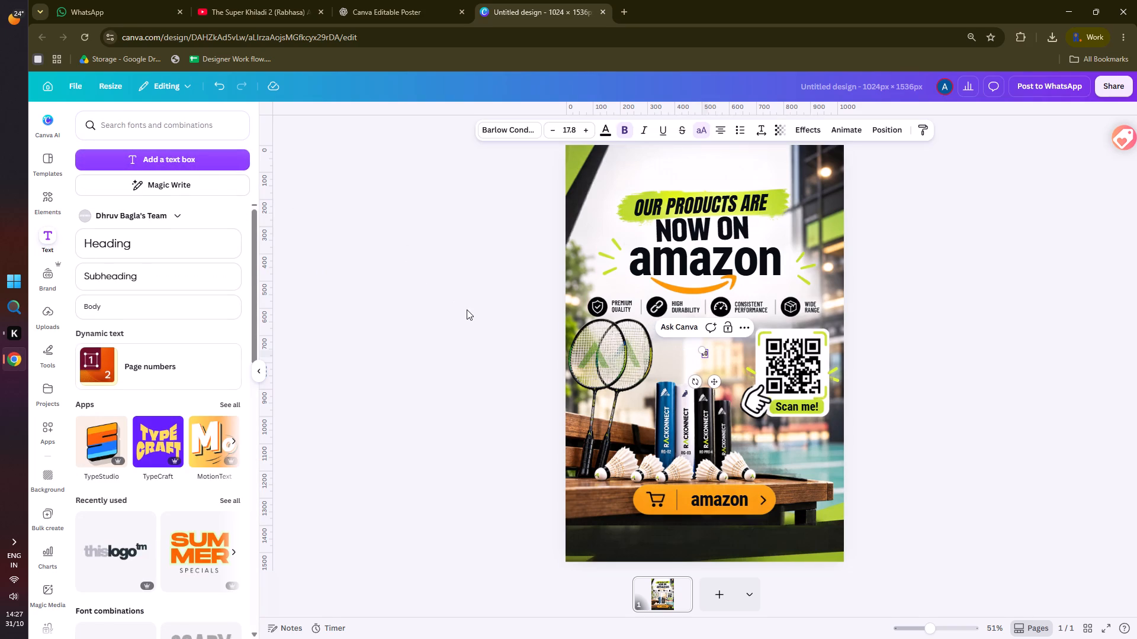
pyautogui.write('MING SOON')
pyautogui.press('space')
pyautogui.click(1006, 326)
# Enlarge the "COMING SOON" text to about size 49.8 and move it to the left end of the black bottom strip.
pyautogui.click(710, 356)
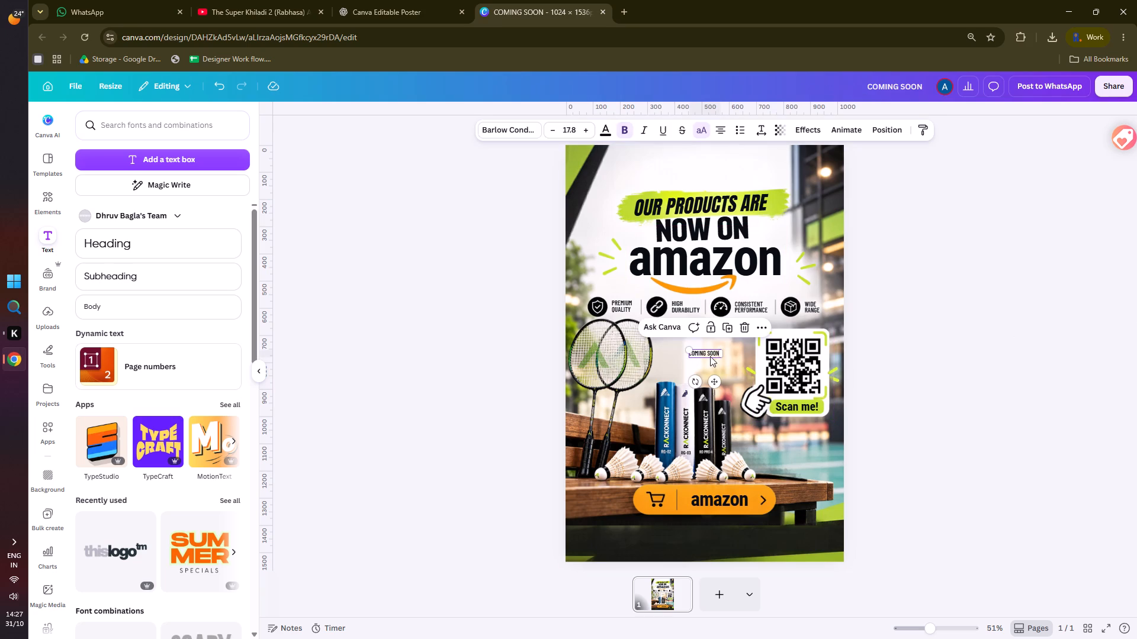
pyautogui.moveTo(687, 349); pyautogui.dragTo(631, 328)
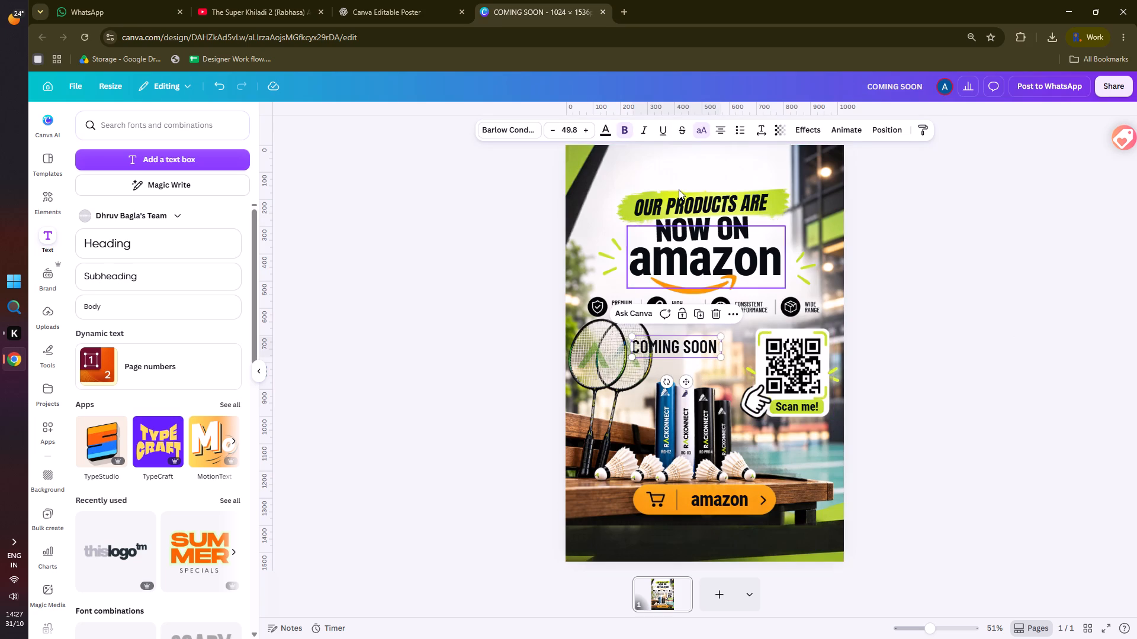
pyautogui.click(376, 318)
pyautogui.moveTo(682, 350); pyautogui.dragTo(684, 361)
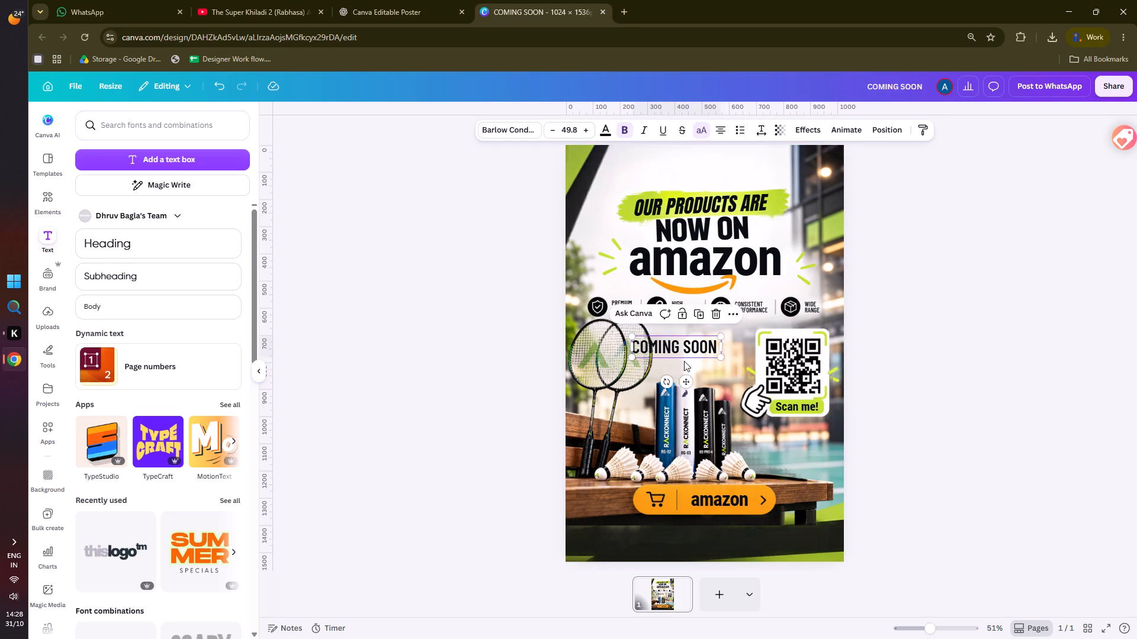
pyautogui.moveTo(684, 361); pyautogui.dragTo(627, 543)
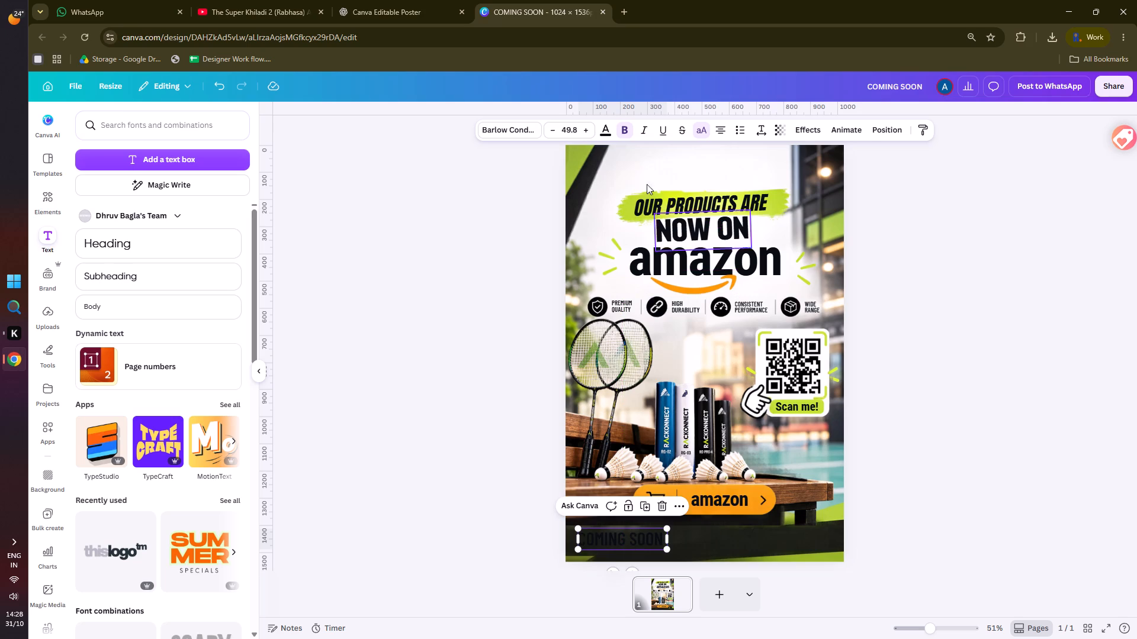
# Change the "COMING SOON" text colour to white.
pyautogui.click(609, 131)
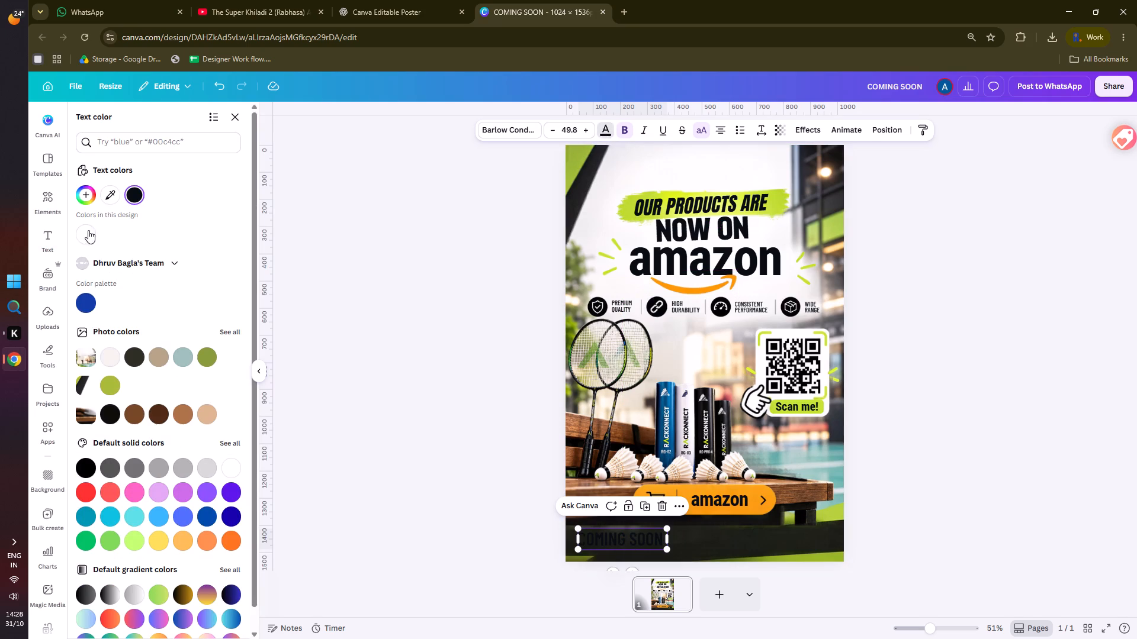
pyautogui.click(87, 231)
pyautogui.doubleClick(367, 269)
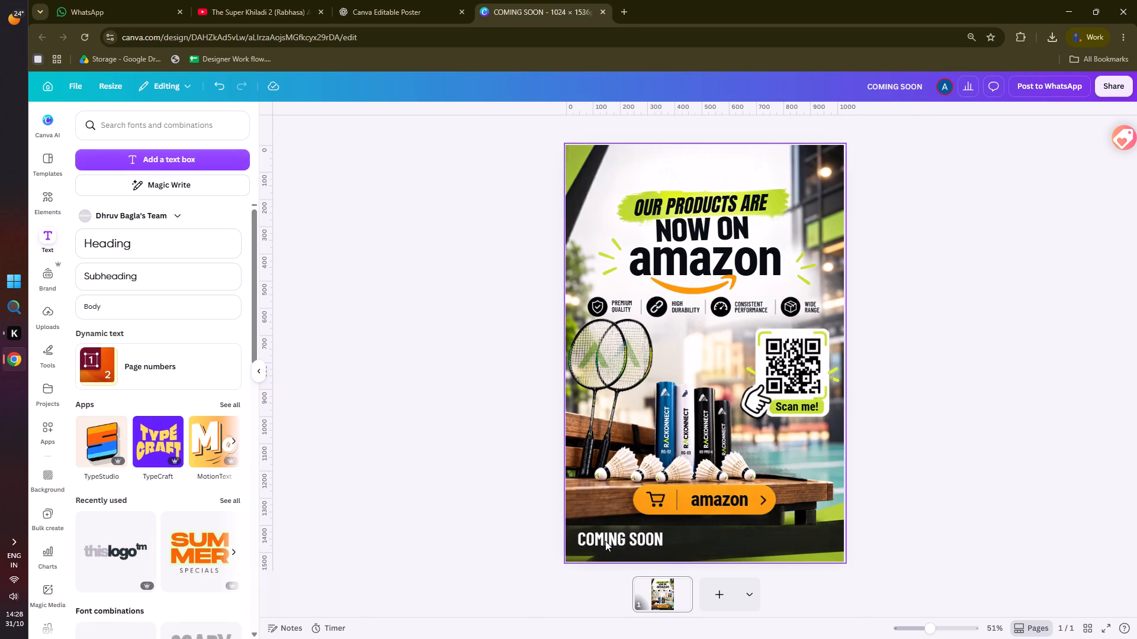
# Search the design elements library for "ZEPTO ICON".
pyautogui.click(50, 199)
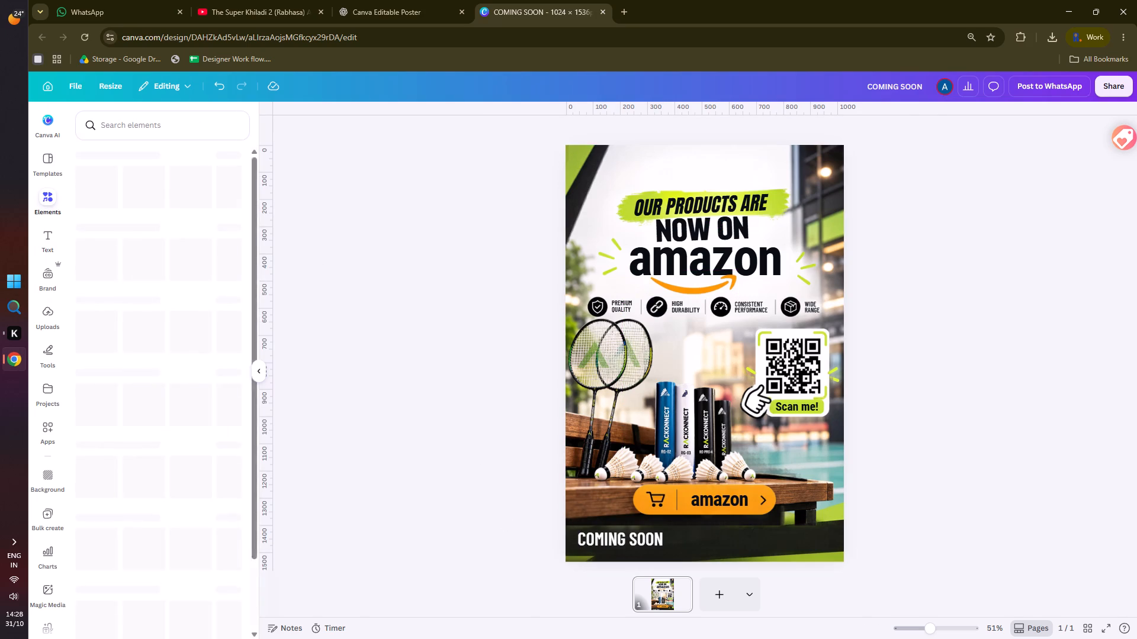
pyautogui.click(125, 121)
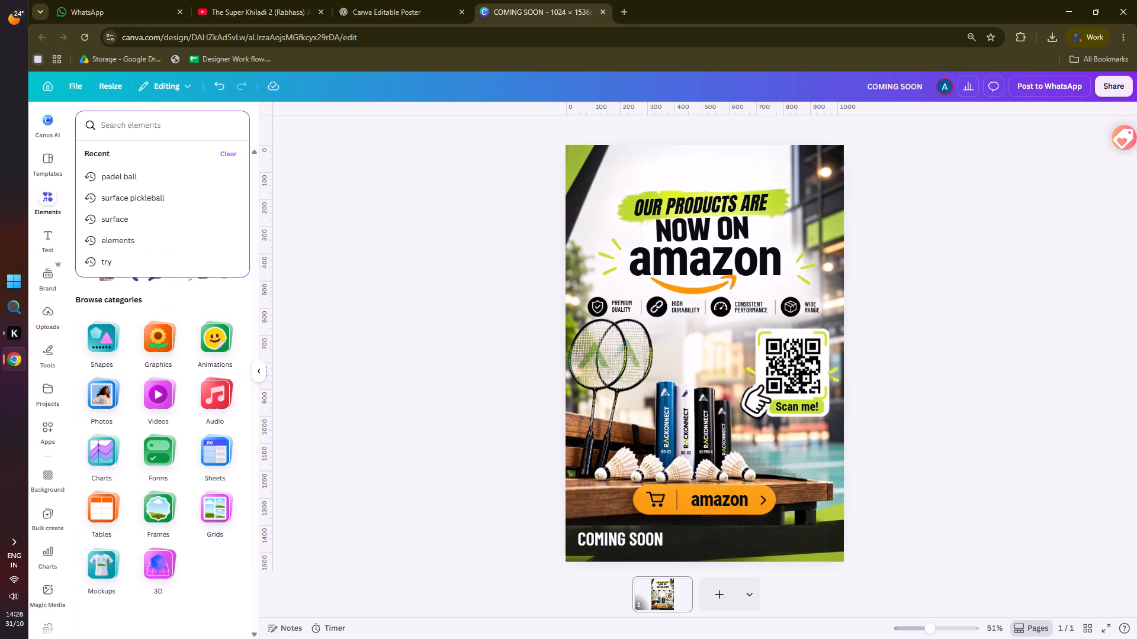
pyautogui.write('ZEPTO')
pyautogui.press('space')
pyautogui.write('ICON')
pyautogui.press('space')
pyautogui.press('Return')
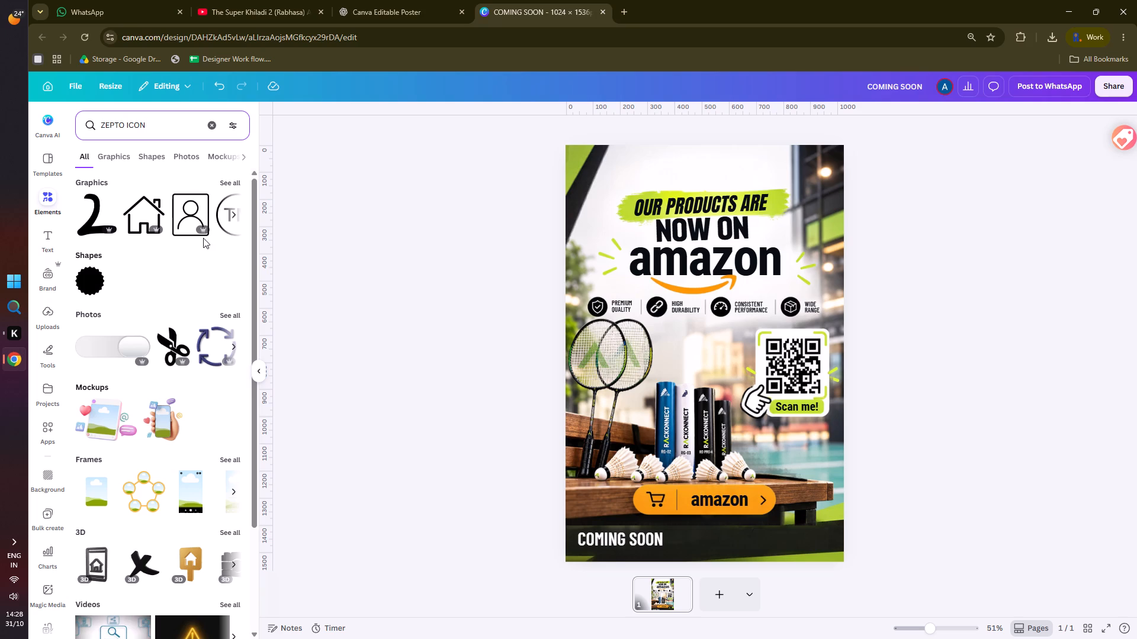
# Search Google Images in a new browser tab for "ZEPTO ICON" and copy GitHub's rounded purple Zepto logo image.
pyautogui.click(625, 15)
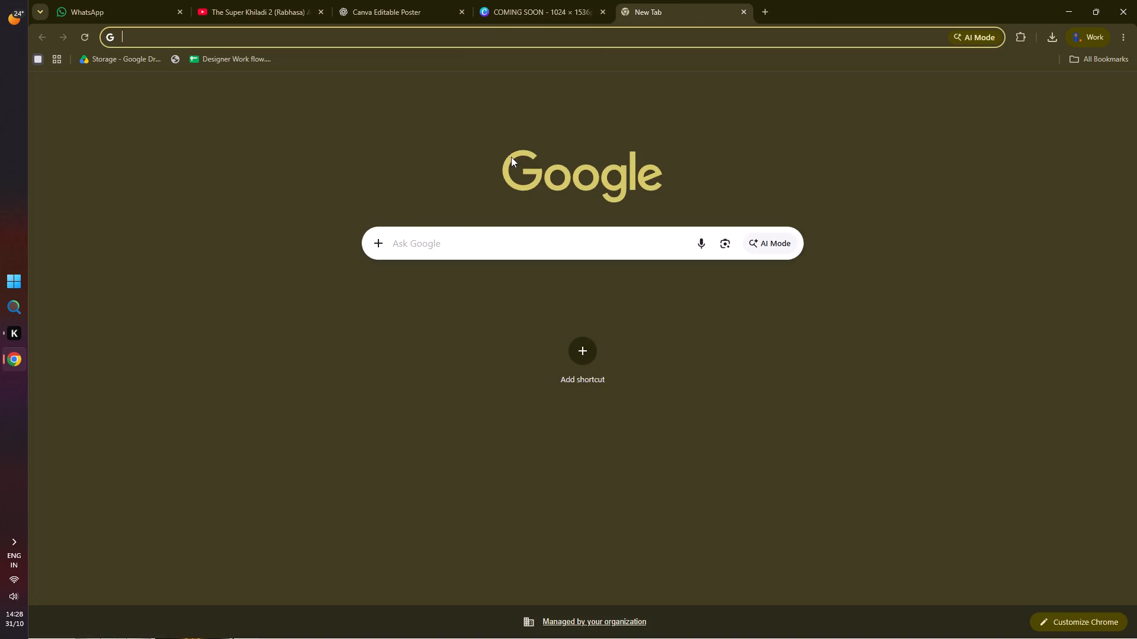
pyautogui.click(460, 252)
pyautogui.write('ZEPTO ICON')
pyautogui.press('Return')
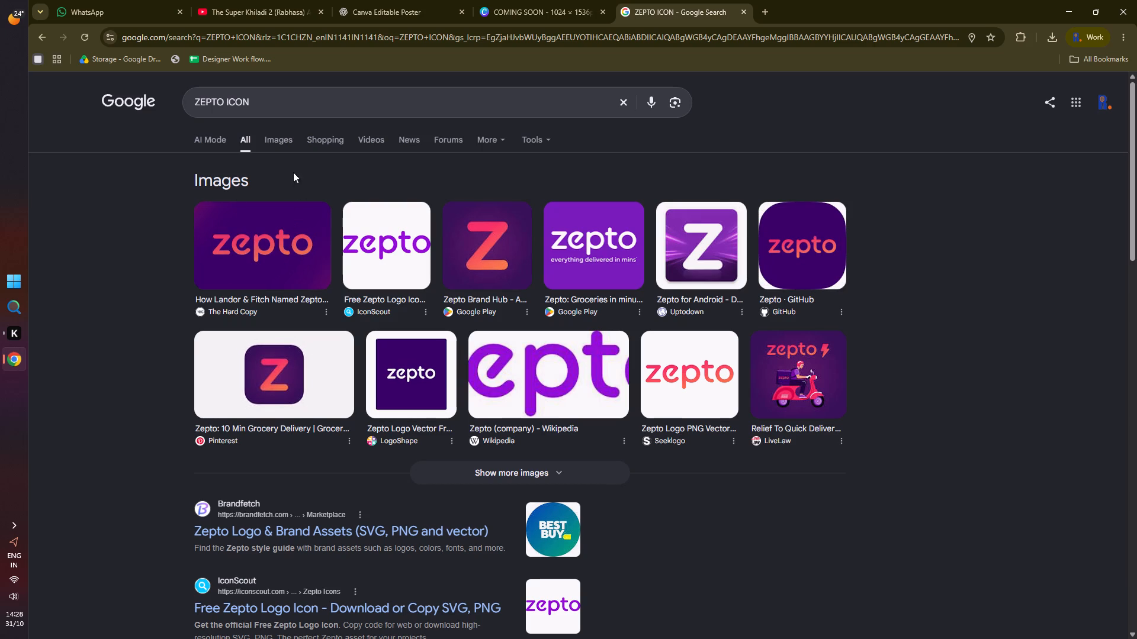
pyautogui.click(283, 140)
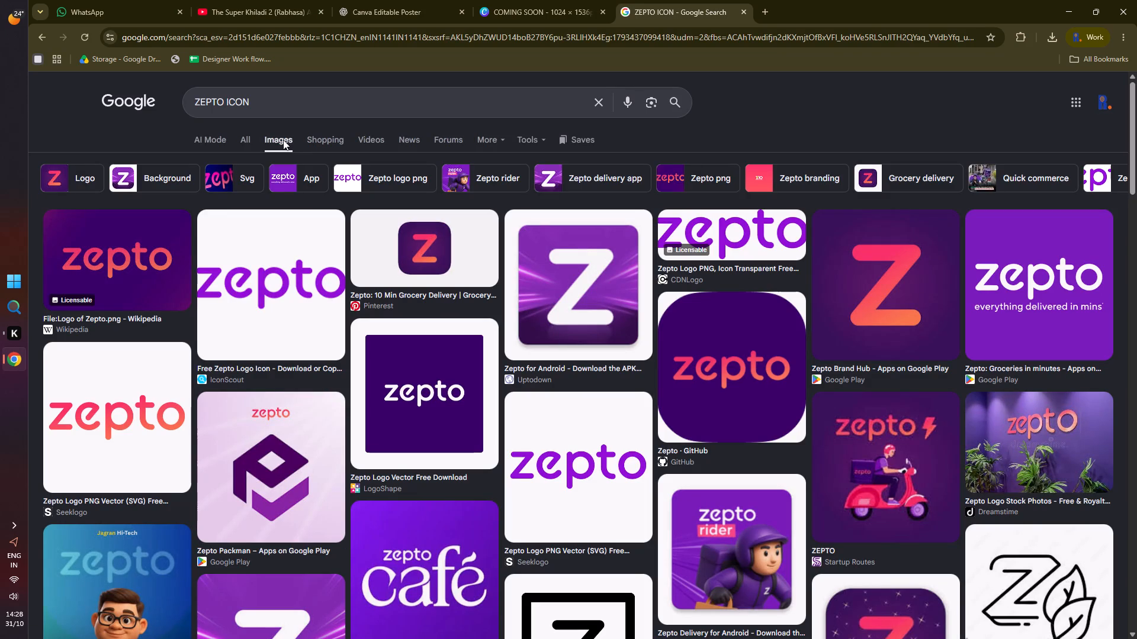
pyautogui.click(770, 380)
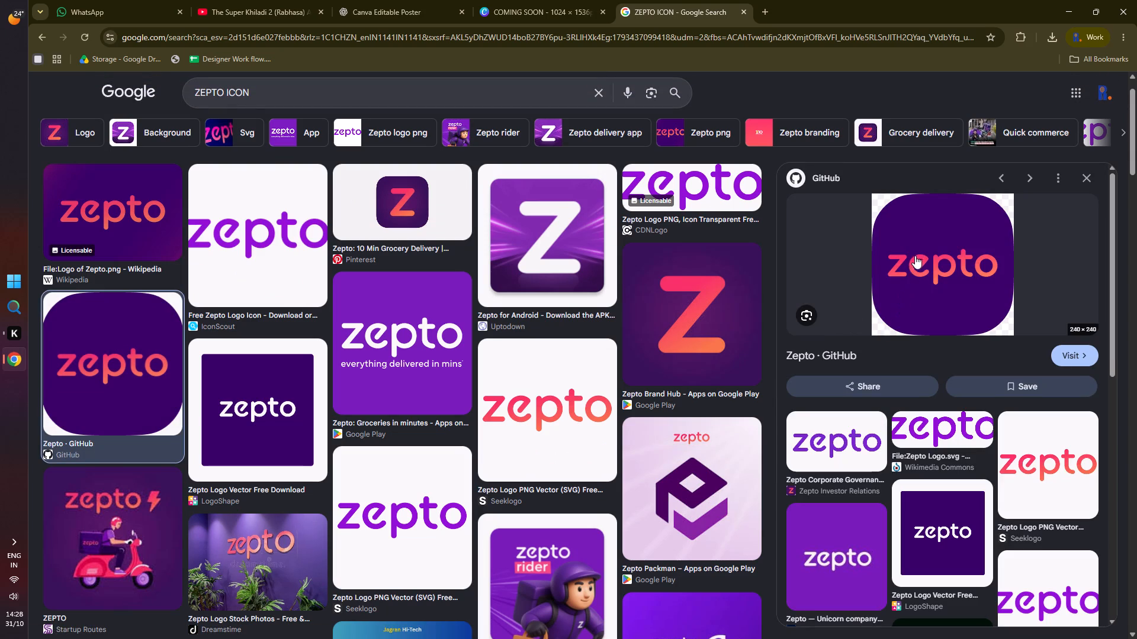
pyautogui.rightClick(918, 253)
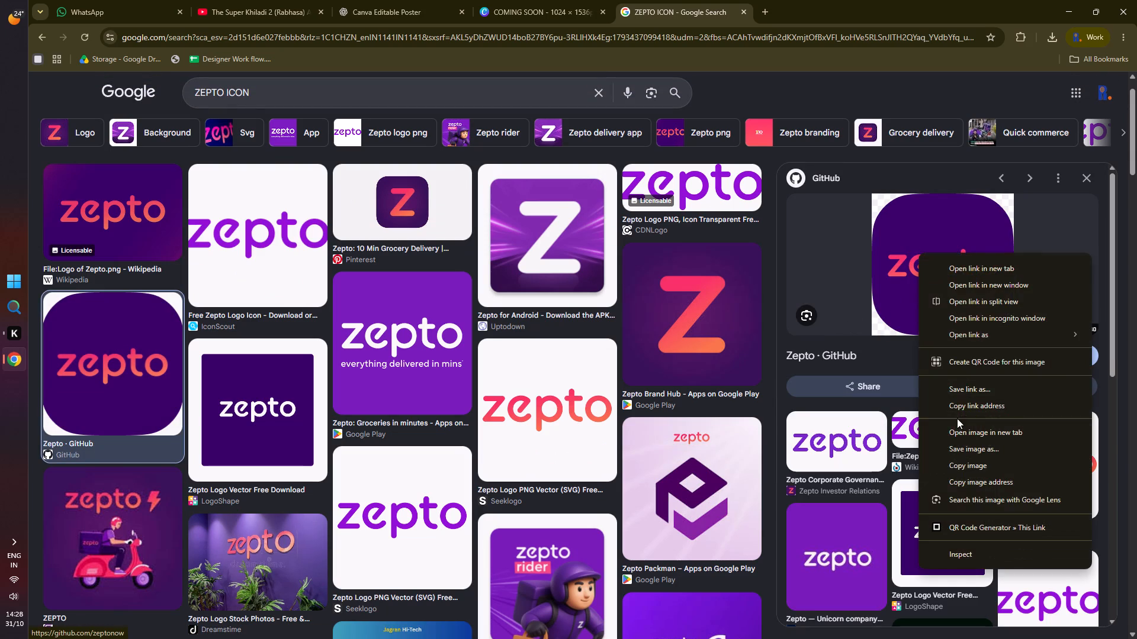
pyautogui.click(955, 466)
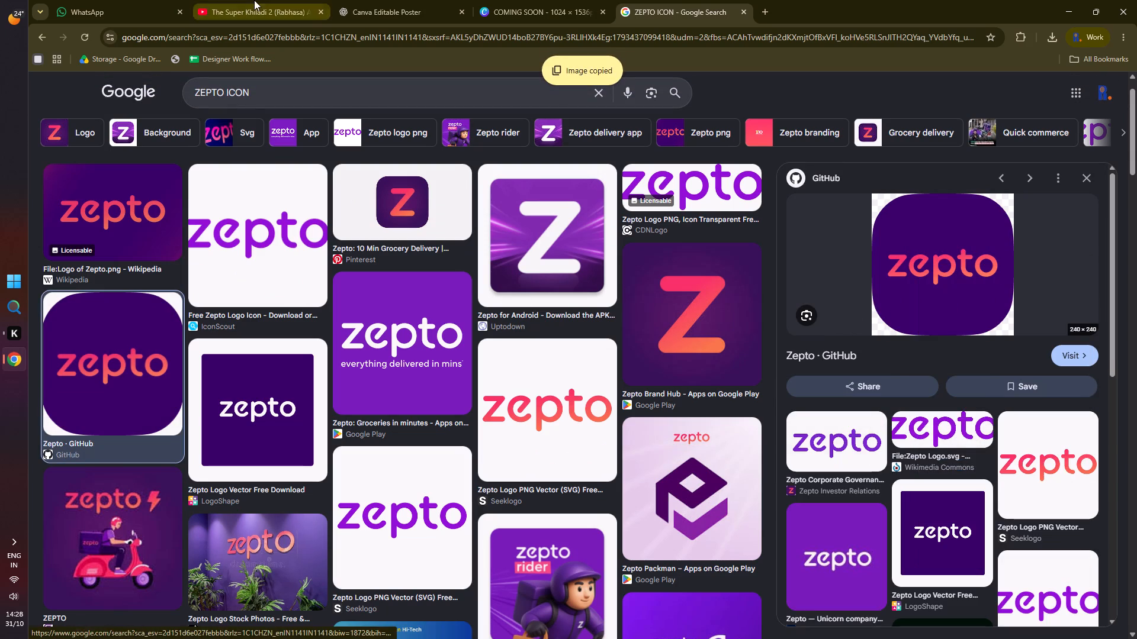
# Switch back to the Canva poster, paste the Zepto logo and shrink it to about 138 × 138.
pyautogui.click(513, 5)
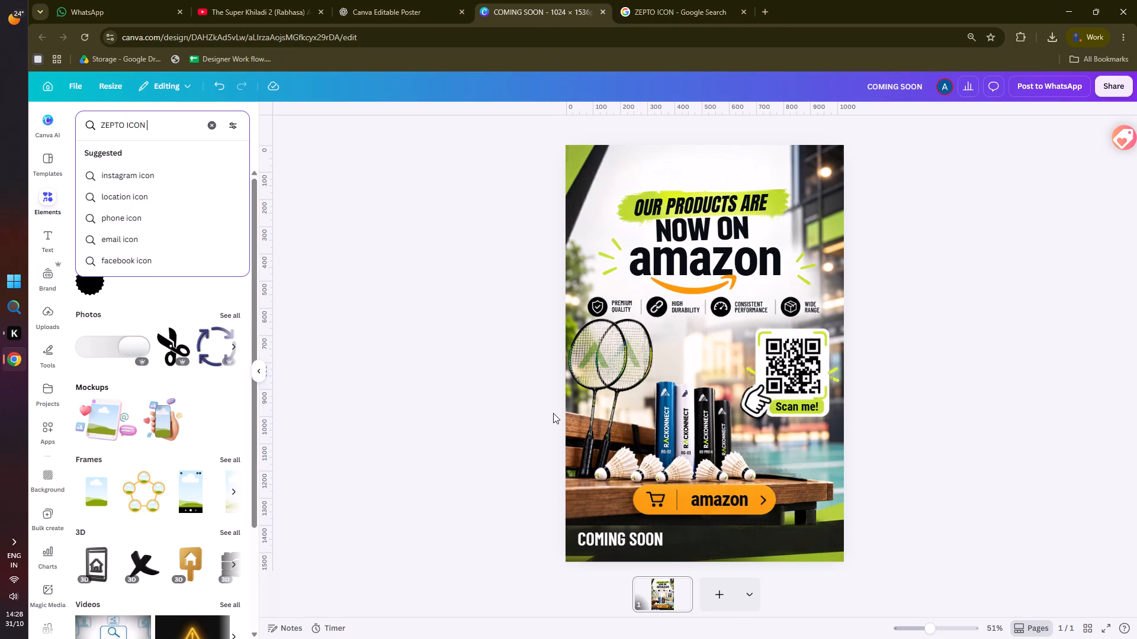
pyautogui.press('v')
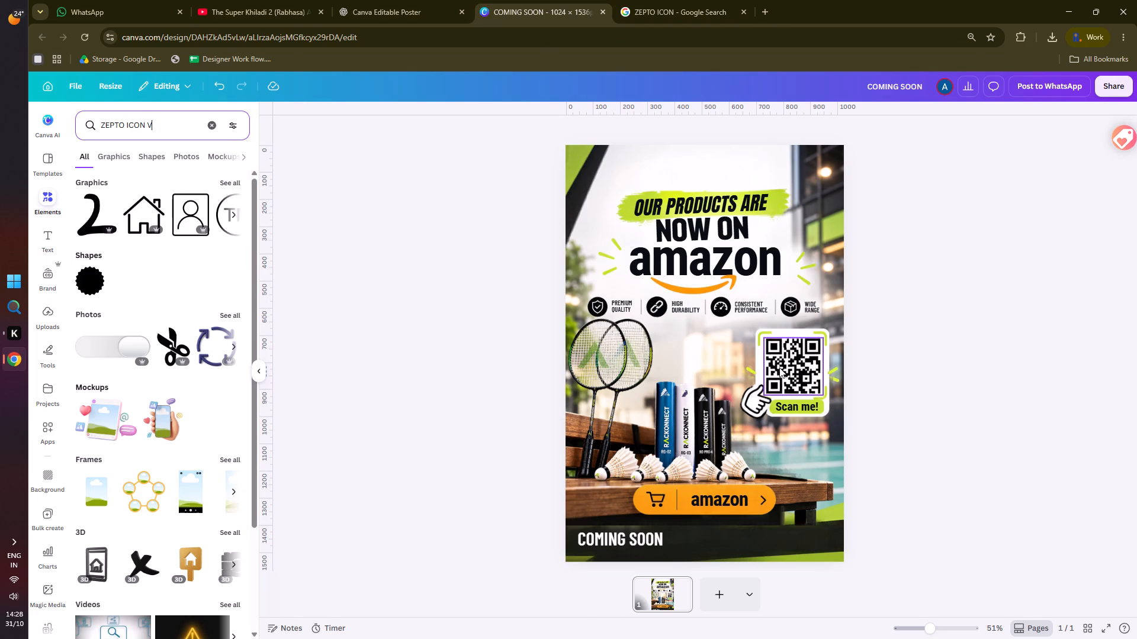
pyautogui.click(705, 354)
pyautogui.hotkey('ctrl', 'v')
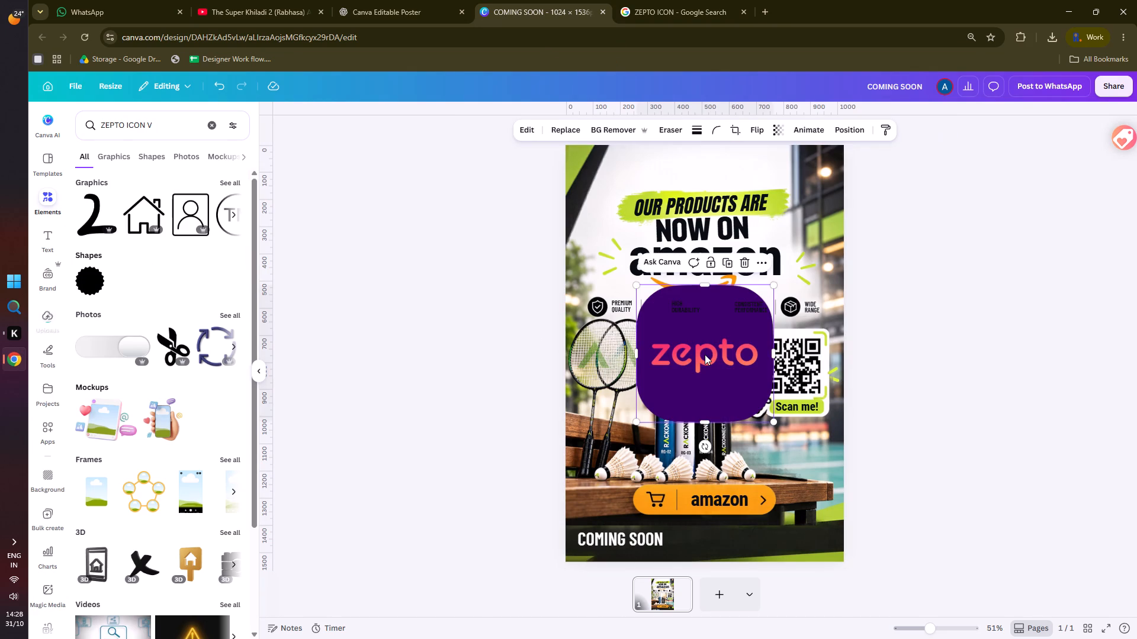
pyautogui.moveTo(773, 285); pyautogui.dragTo(679, 392)
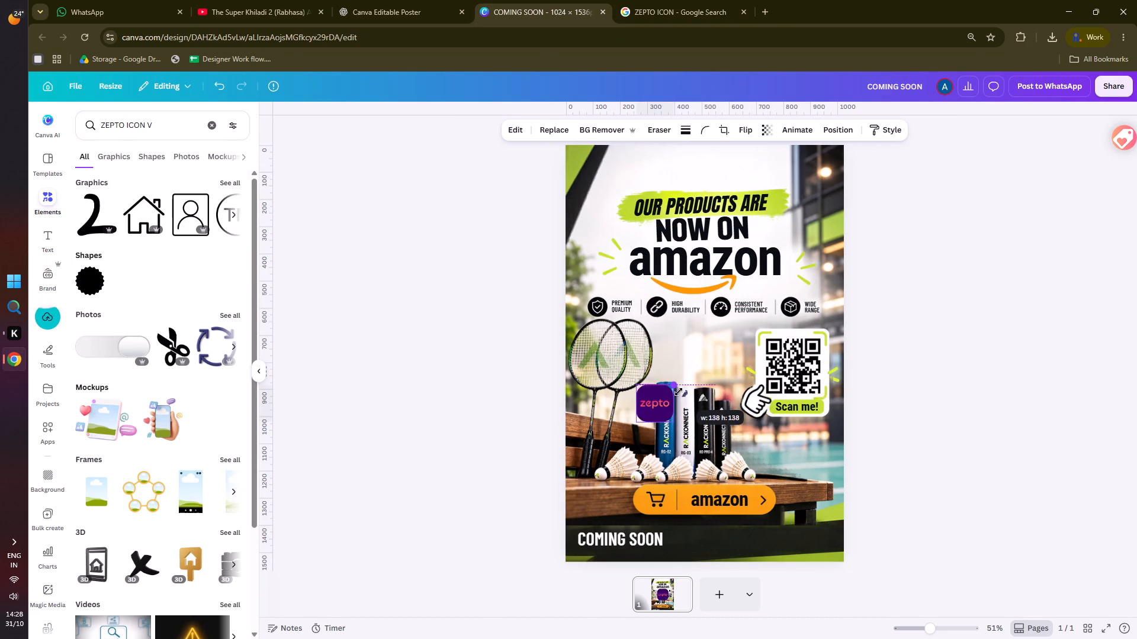
# Shrink the Zepto logo further to fit the dark bottom strip and place it directly after the "COMING SOON" text.
pyautogui.moveTo(679, 392); pyautogui.dragTo(663, 408)
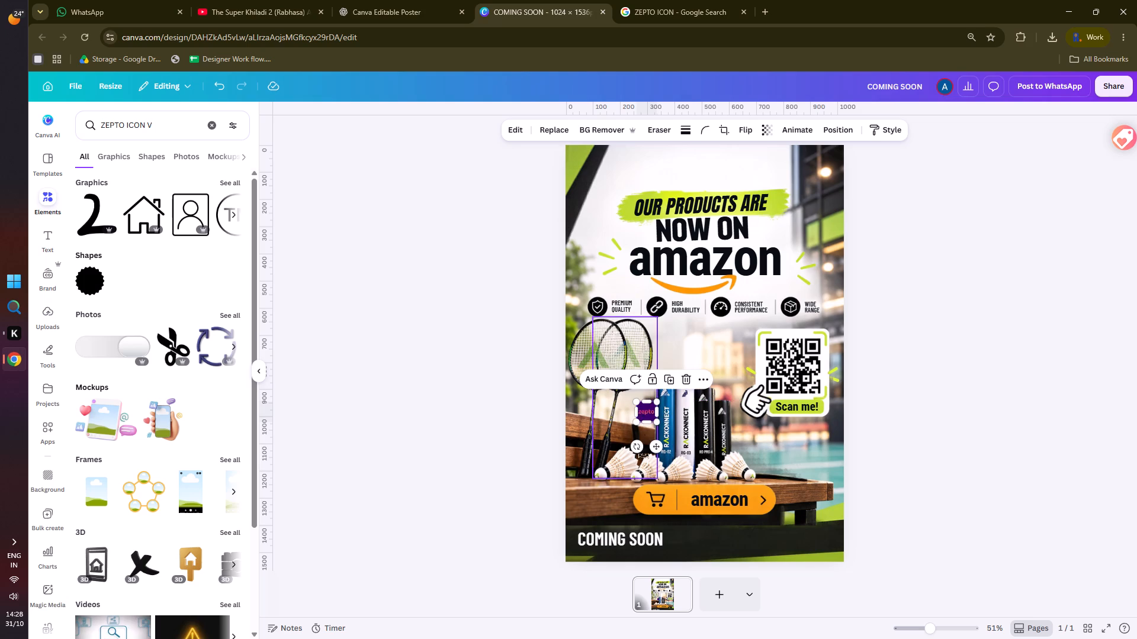
pyautogui.moveTo(642, 410); pyautogui.dragTo(683, 539)
pyautogui.click(415, 495)
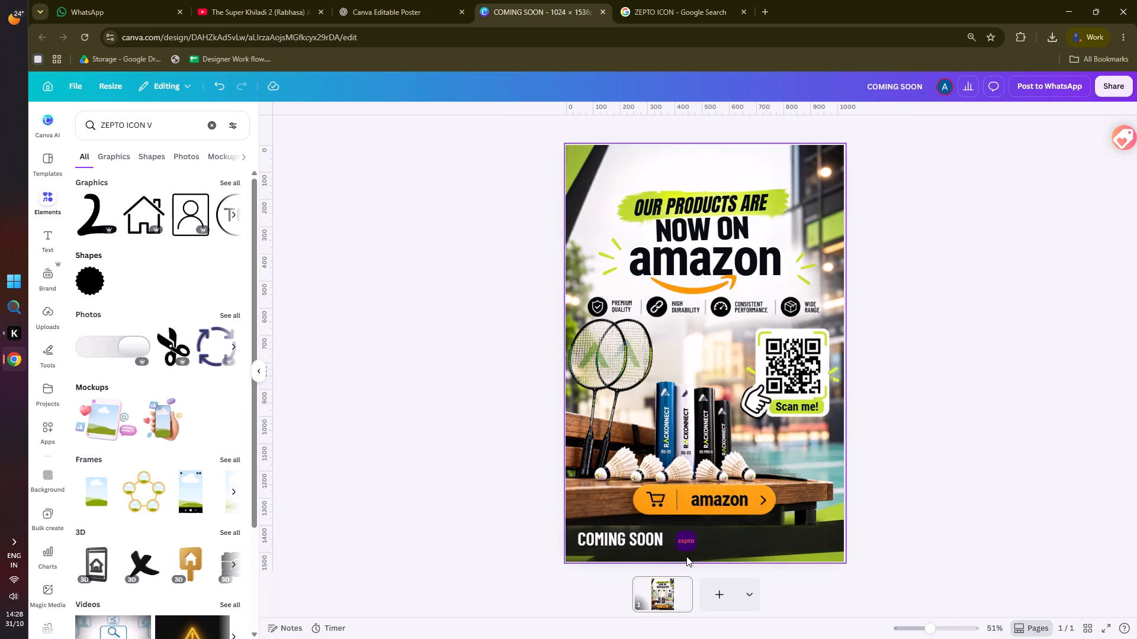
pyautogui.keyDown('ctrl'); pyautogui.scroll(4, 686, 556); pyautogui.keyUp('ctrl')
pyautogui.click(669, 530)
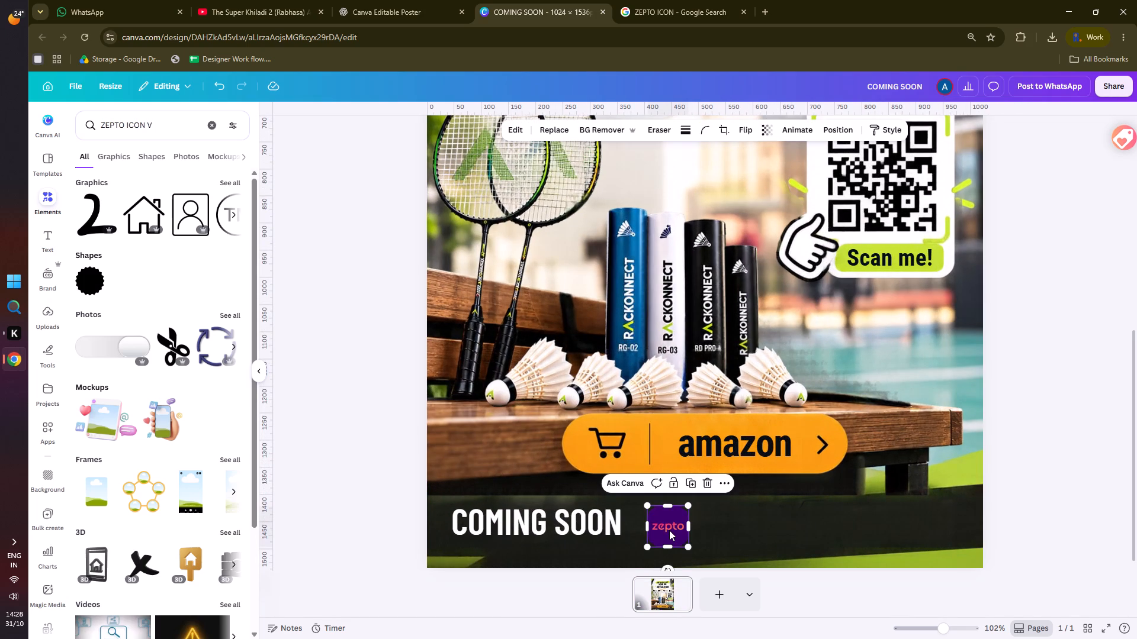
pyautogui.click(289, 371)
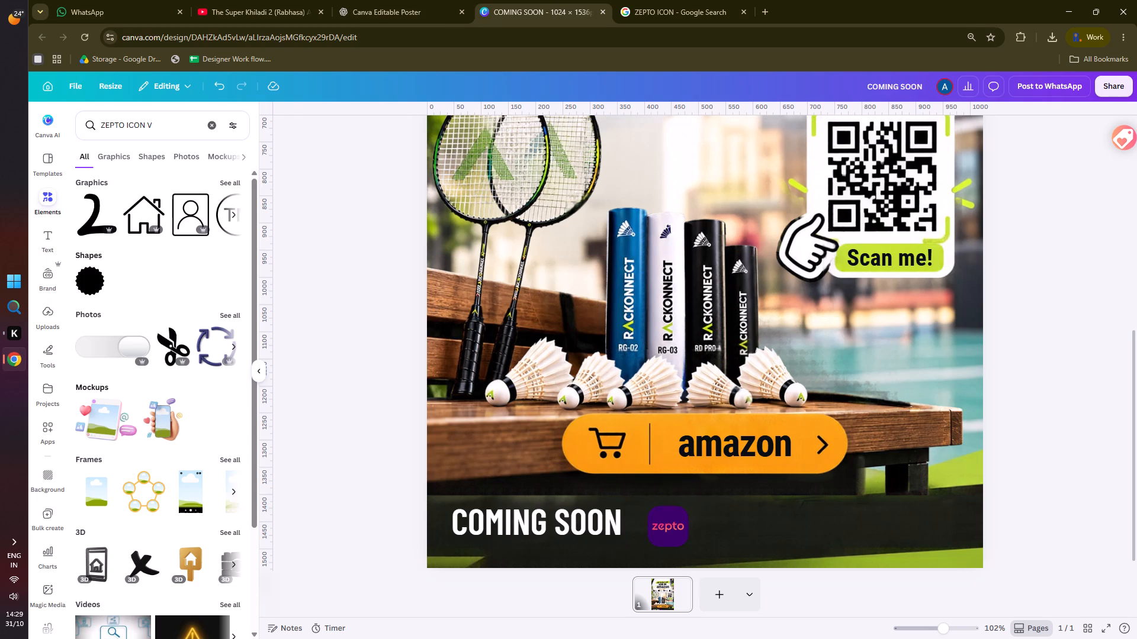
# Search the design elements library for "FLIPKART ICON" and look through the graphics results for a Flipkart logo.
pyautogui.moveTo(124, 127); pyautogui.dragTo(95, 131)
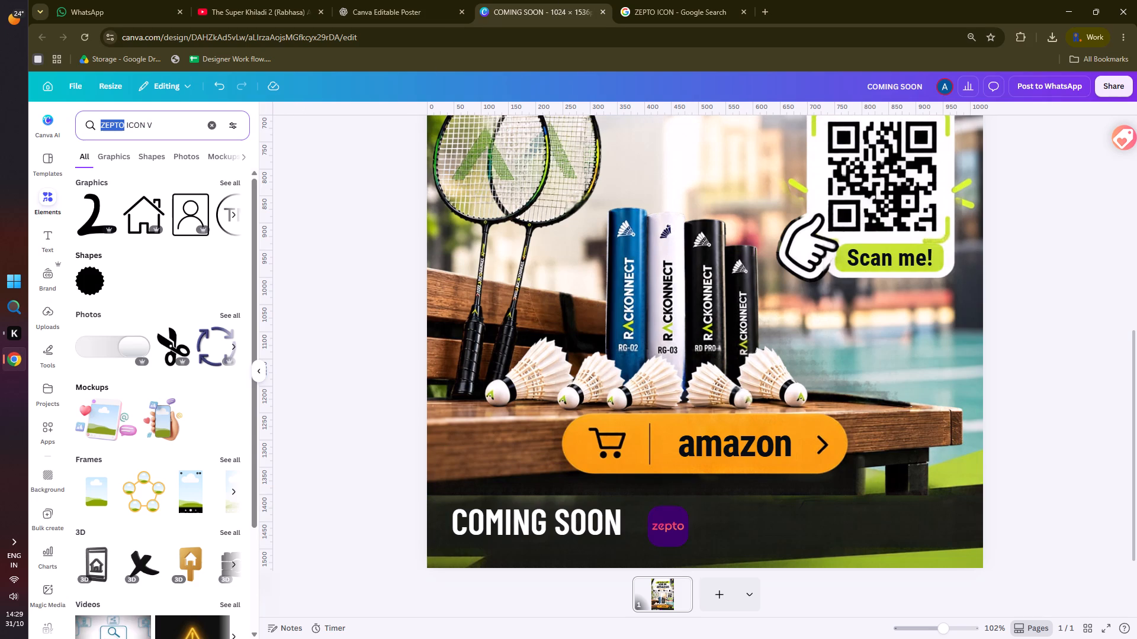
pyautogui.moveTo(95, 131); pyautogui.dragTo(73, 134)
pyautogui.write('FLIPKART')
pyautogui.press('Return')
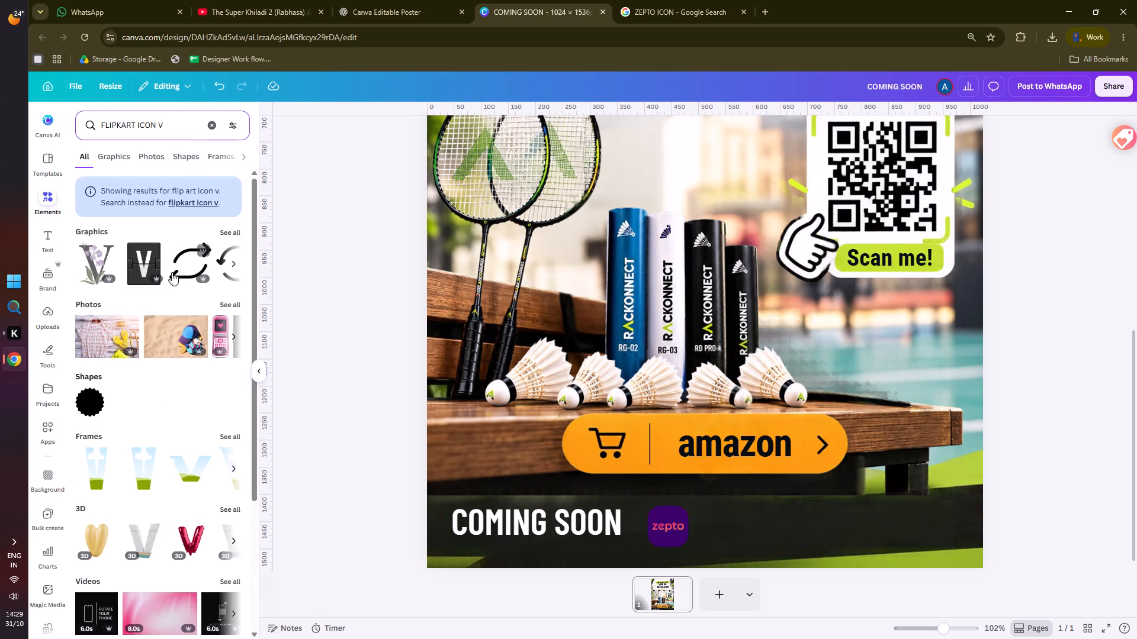
pyautogui.click(166, 120)
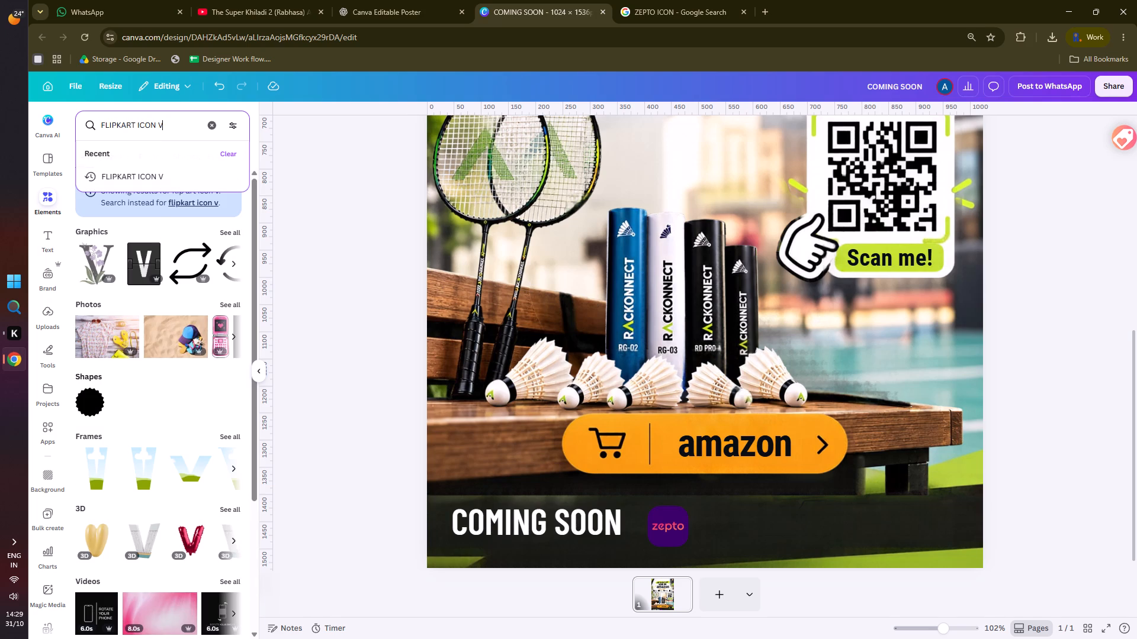
pyautogui.press('BackSpace')
pyautogui.press('BackSpace')
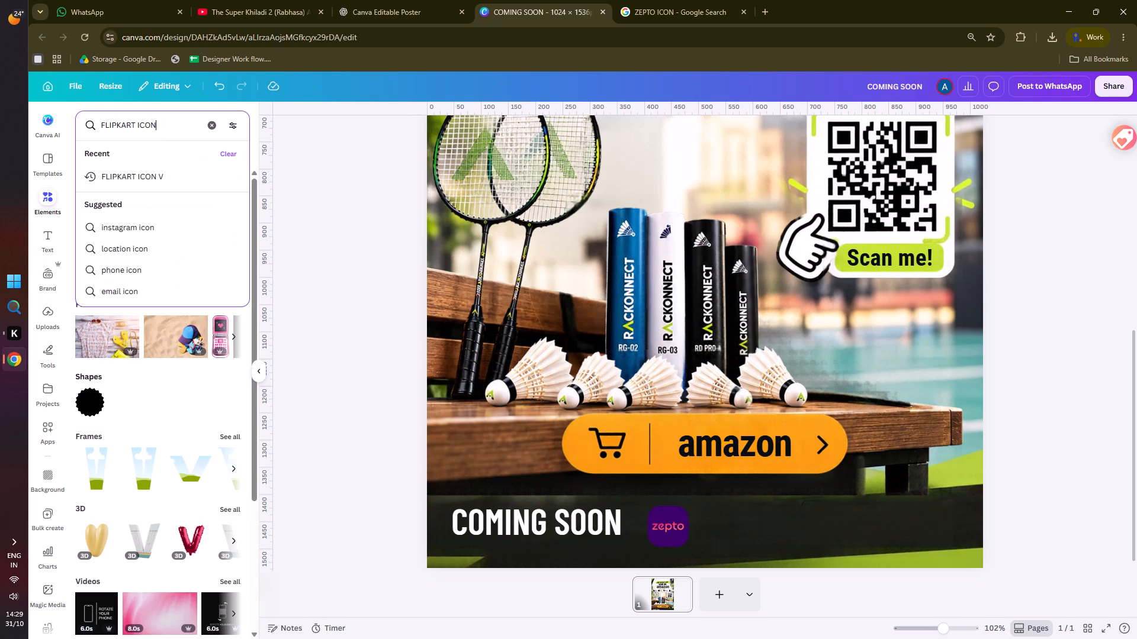
pyautogui.press('Return')
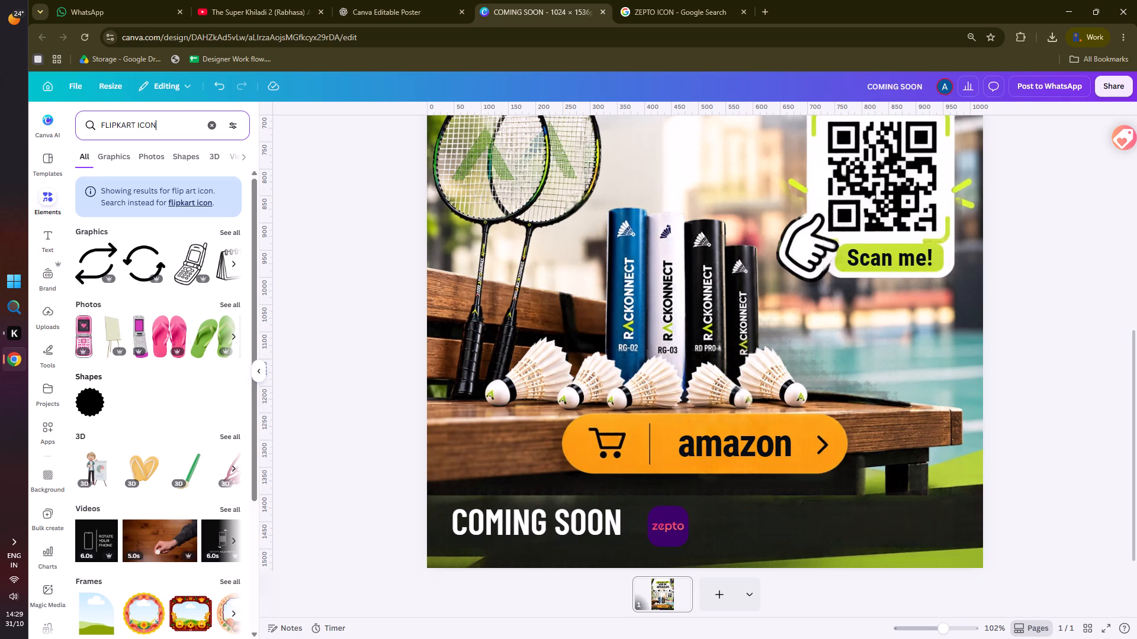
pyautogui.click(100, 157)
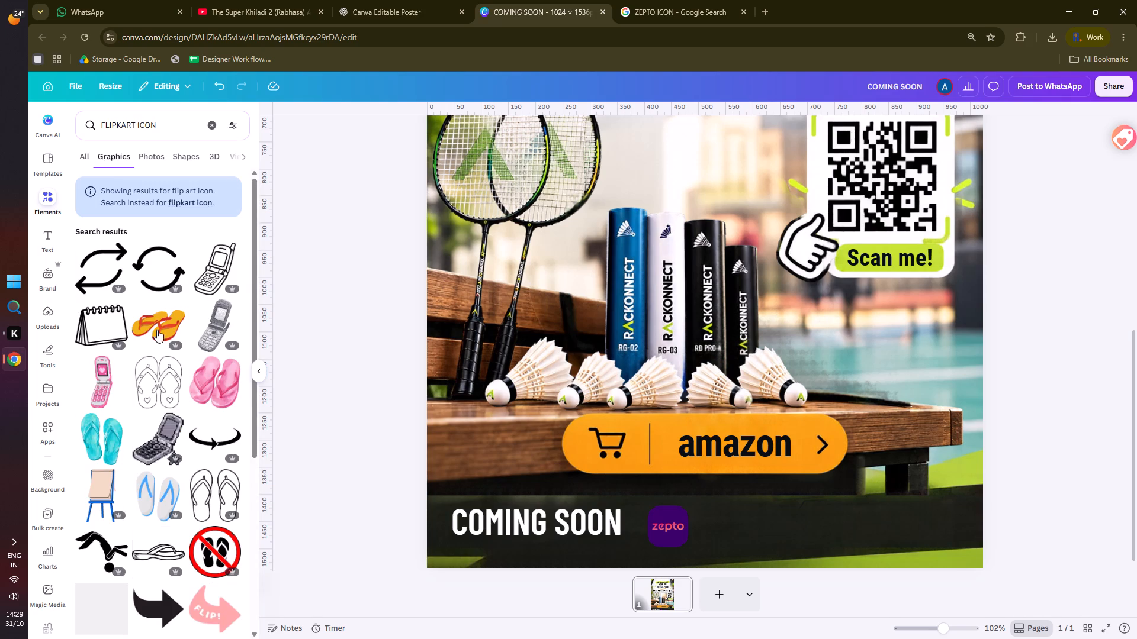
pyautogui.scroll(-5, 162, 478)
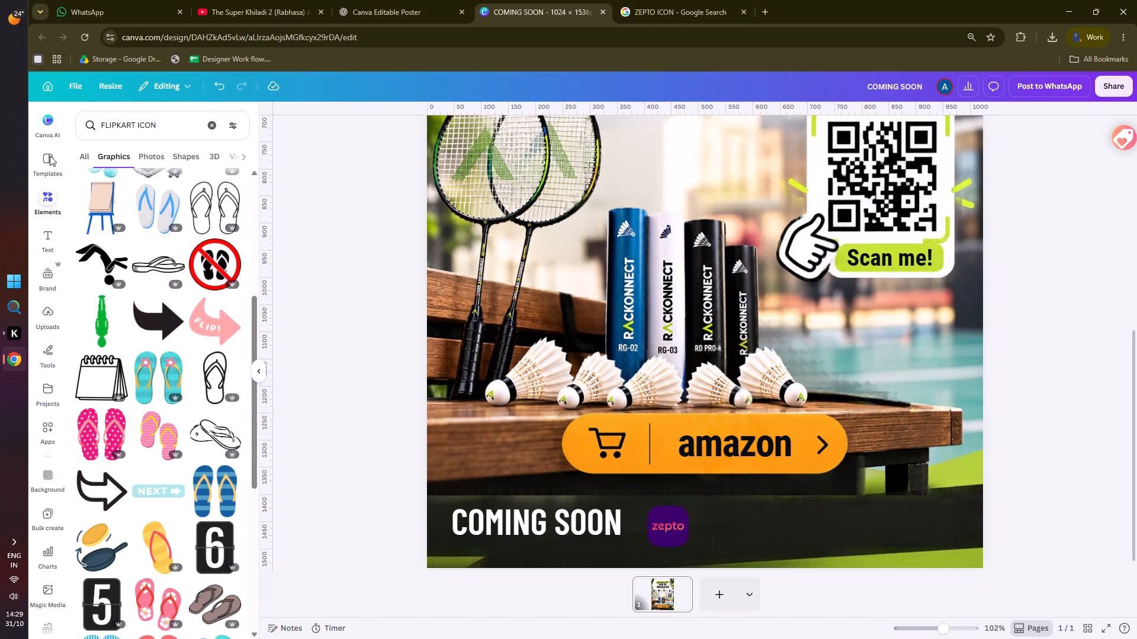
# Search Google Images for "FLIPKART ICON" and copy Vecteezy's yellow 3D Flipkart app icon on a transparent background.
pyautogui.moveTo(133, 124); pyautogui.dragTo(43, 130)
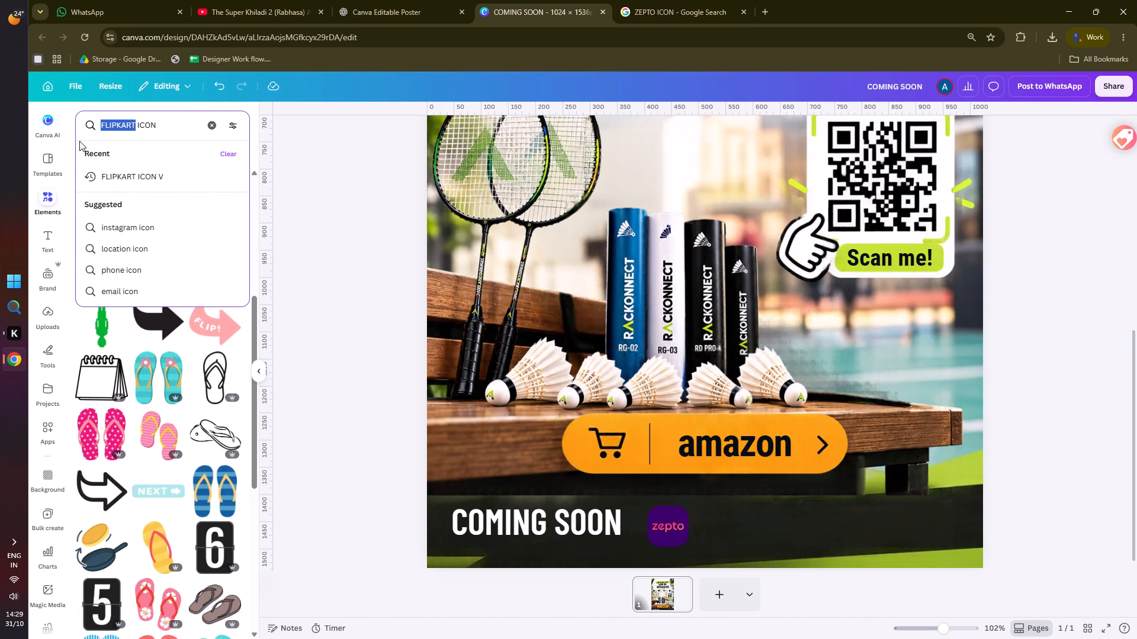
pyautogui.hotkey('ctrl', 'c')
pyautogui.click(727, 4)
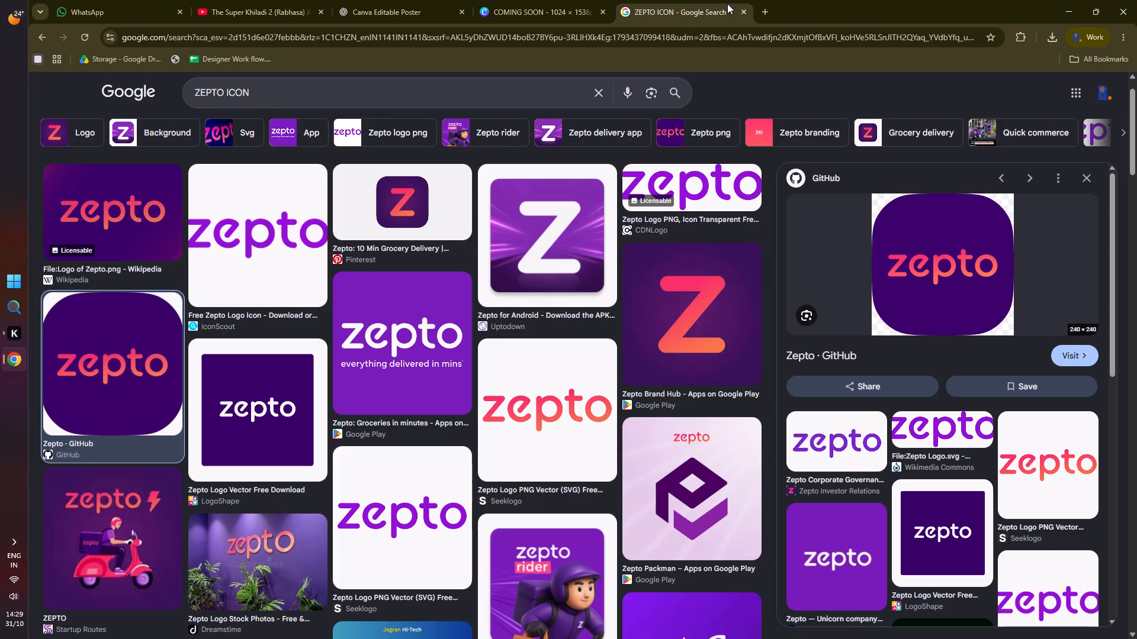
pyautogui.moveTo(223, 92); pyautogui.dragTo(182, 92)
pyautogui.hotkey('ctrl', 'v')
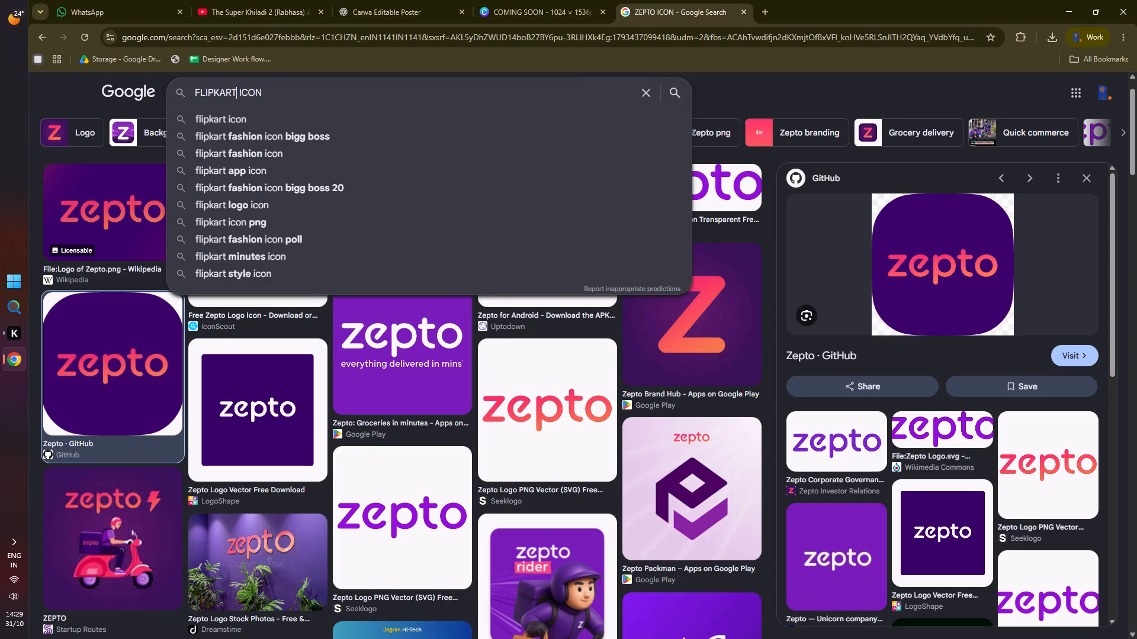
pyautogui.press('Return')
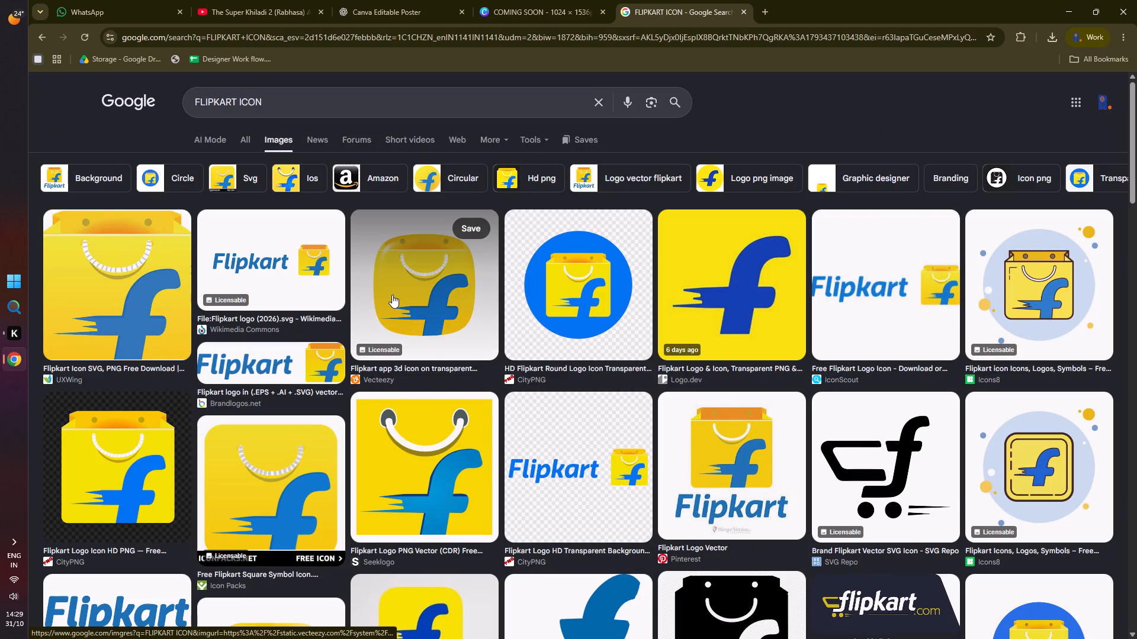
pyautogui.click(392, 295)
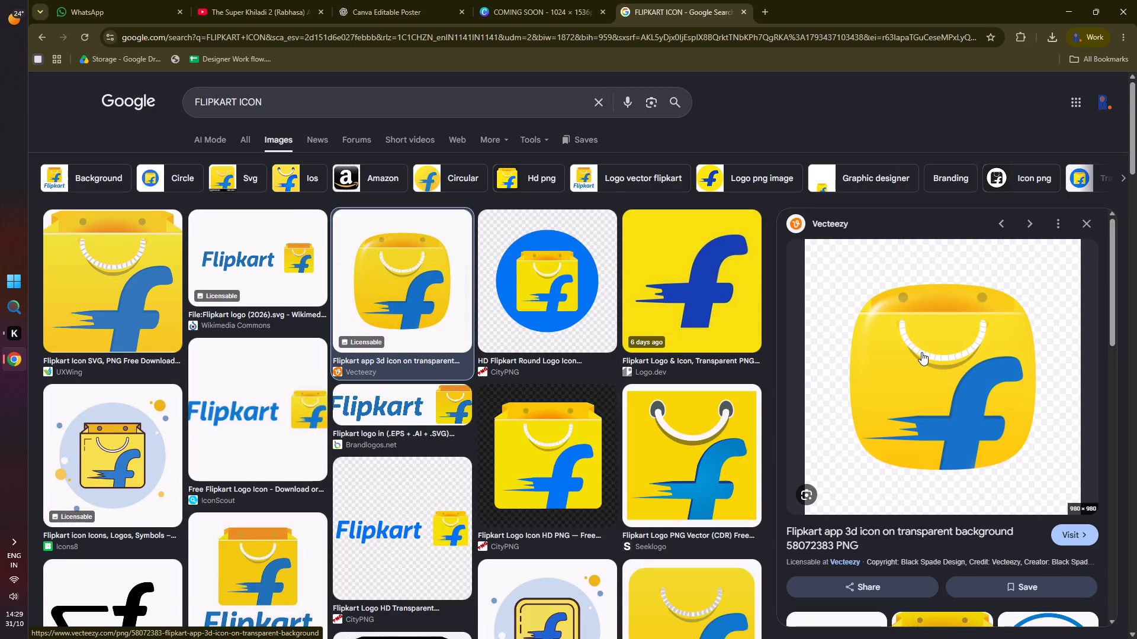
pyautogui.scroll(-6, 899, 357)
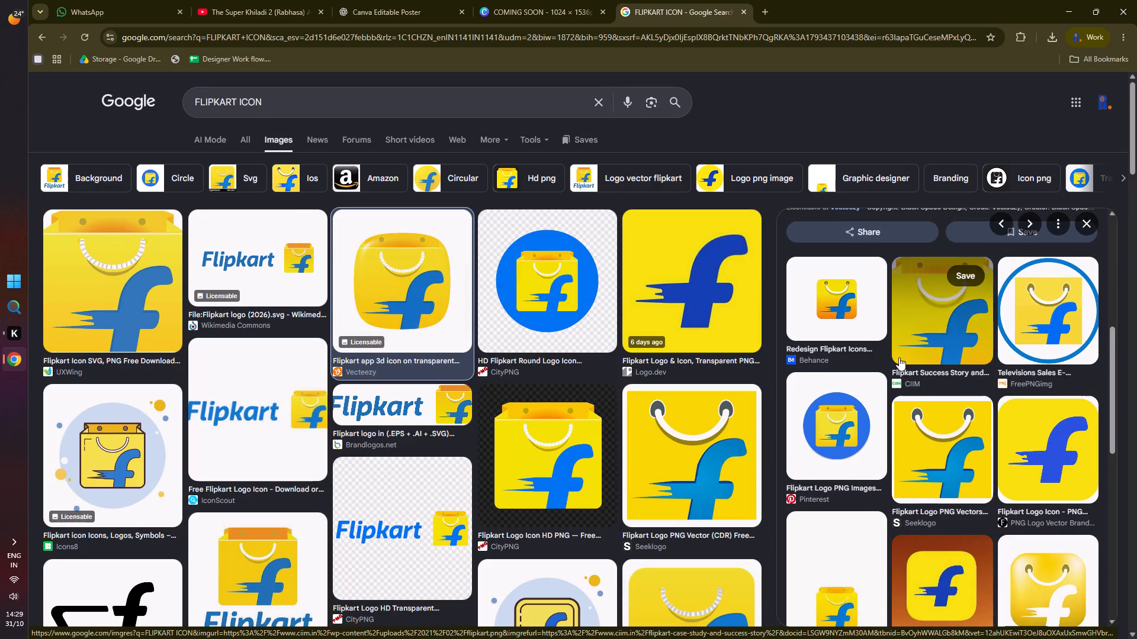
pyautogui.scroll(1, 899, 357)
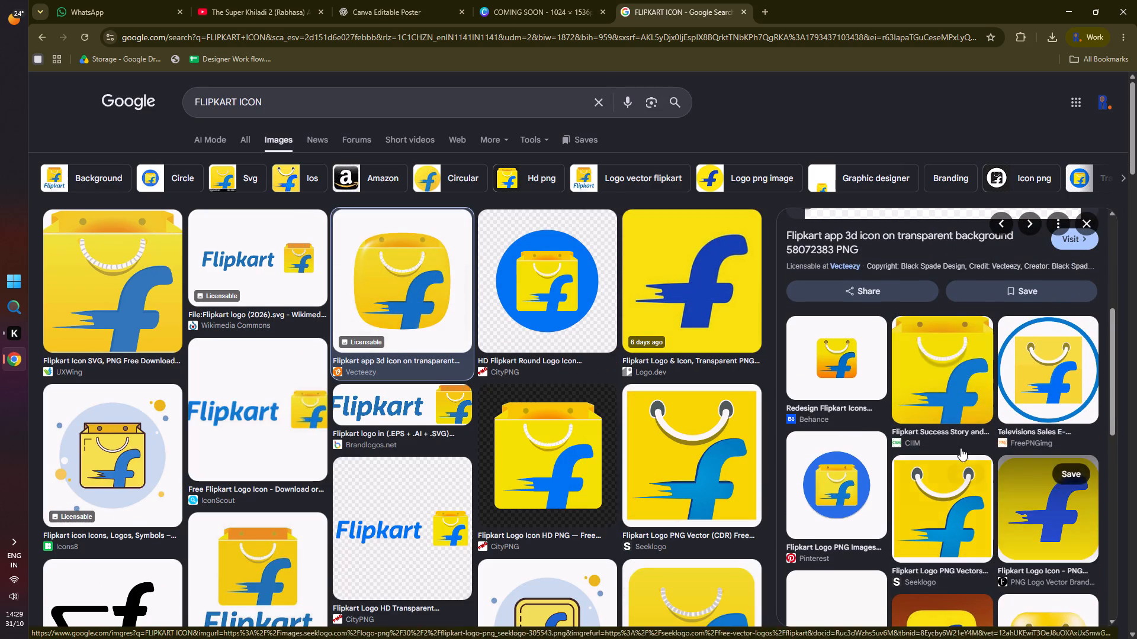
pyautogui.scroll(3, 933, 414)
pyautogui.scroll(3, 914, 255)
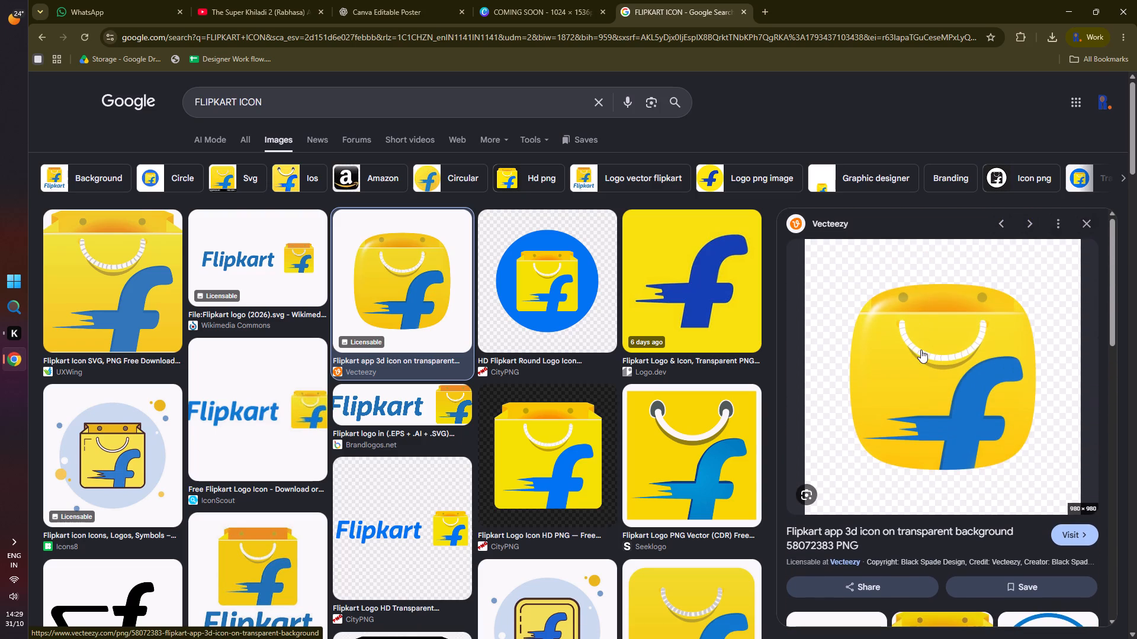
pyautogui.rightClick(921, 350)
pyautogui.click(971, 245)
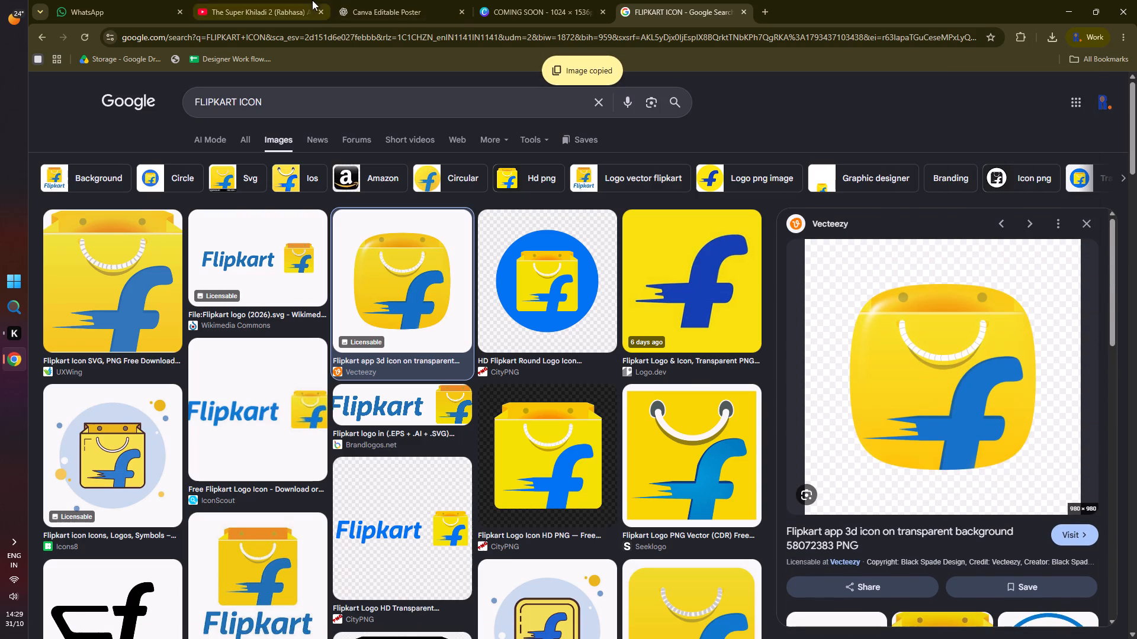
# Switch back to the Canva poster and paste the copied Flipkart icon onto the page.
pyautogui.click(538, 14)
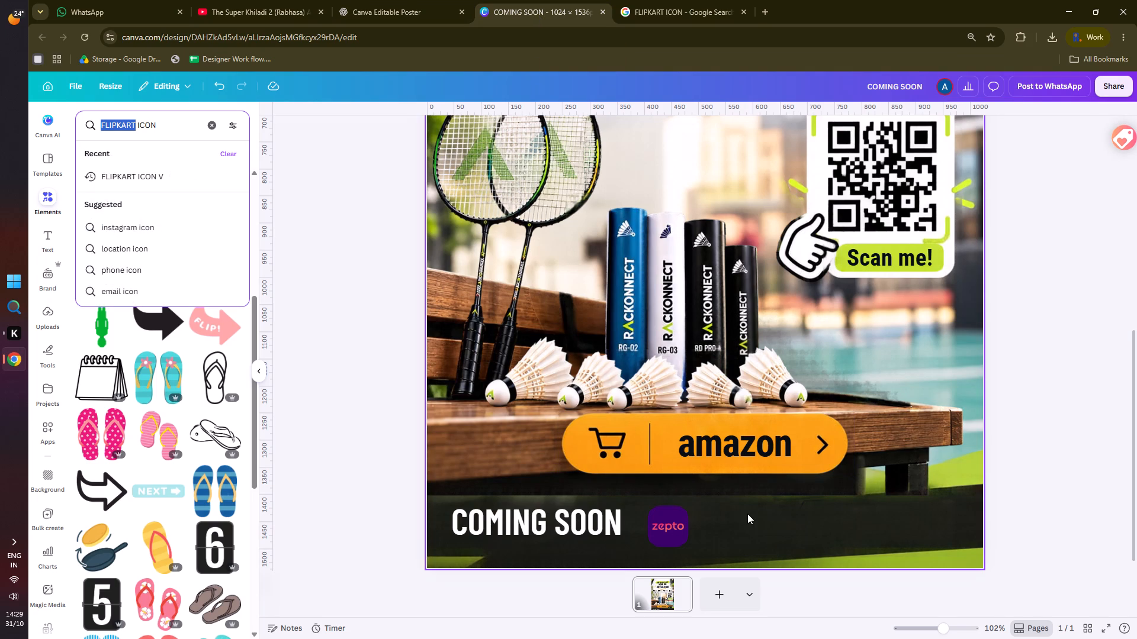
pyautogui.hotkey('ctrl', 'v')
pyautogui.click(718, 269)
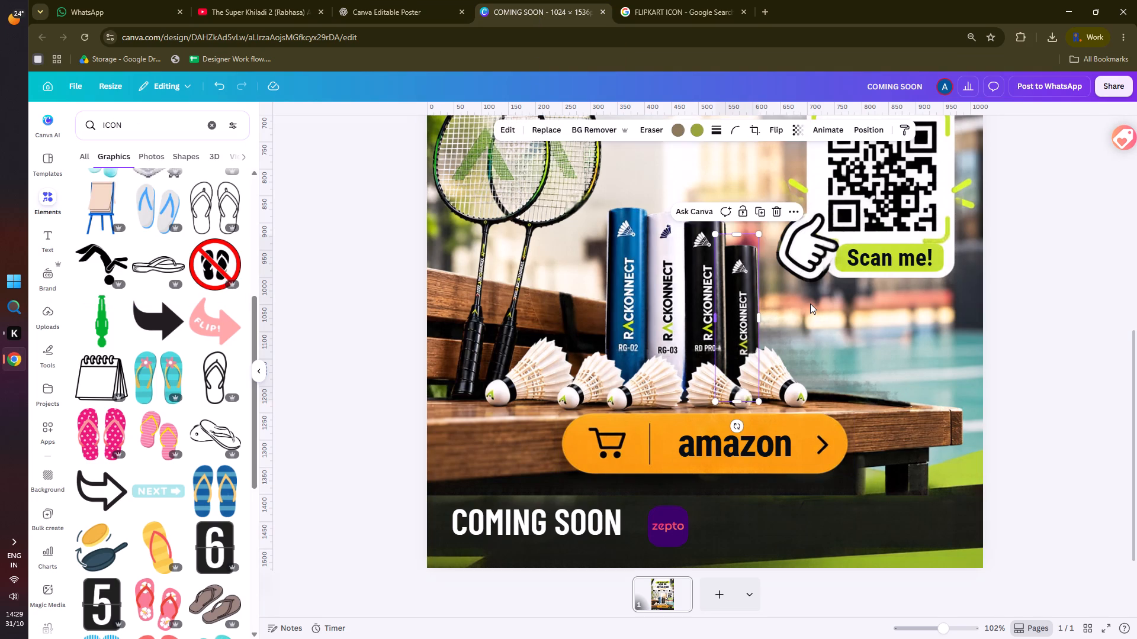
pyautogui.click(810, 304)
pyautogui.hotkey('ctrl', 'v')
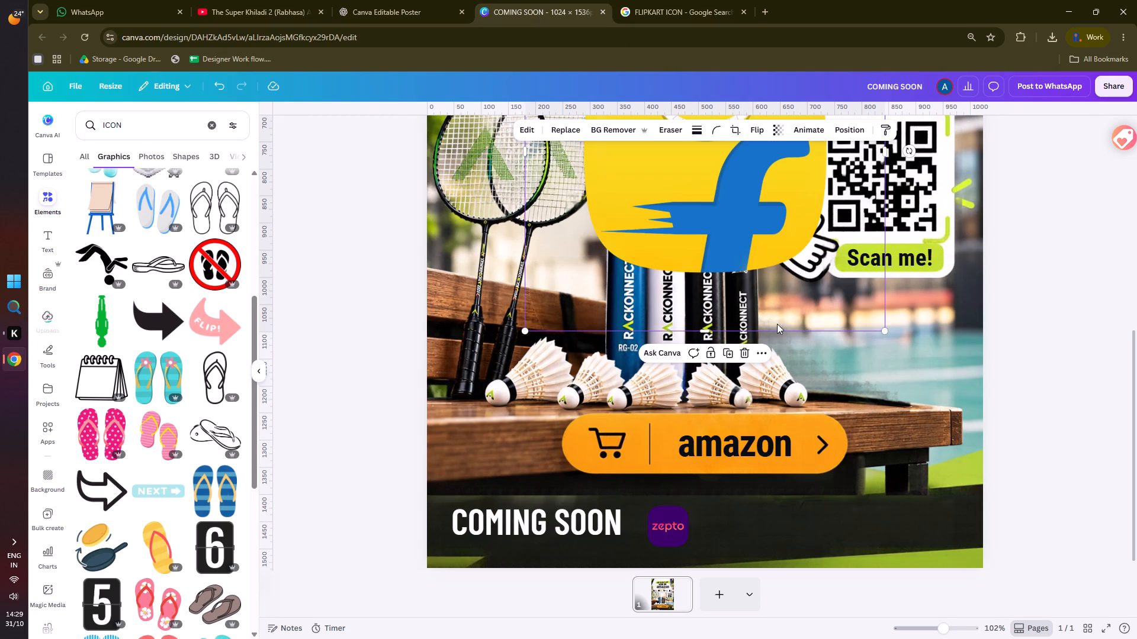
# Shrink the Flipkart icon to roughly match the Zepto logo and place it beside that logo in the bottom strip.
pyautogui.moveTo(730, 192); pyautogui.dragTo(719, 393)
pyautogui.moveTo(515, 174); pyautogui.dragTo(515, 175)
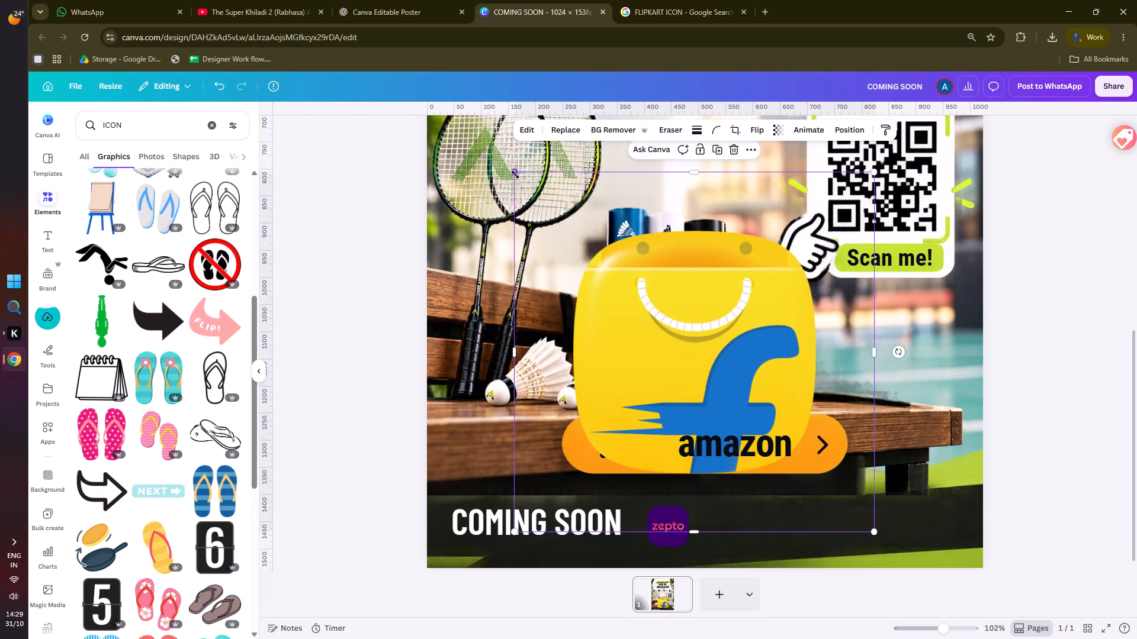
pyautogui.moveTo(515, 175); pyautogui.dragTo(802, 515)
pyautogui.moveTo(852, 515); pyautogui.dragTo(814, 523)
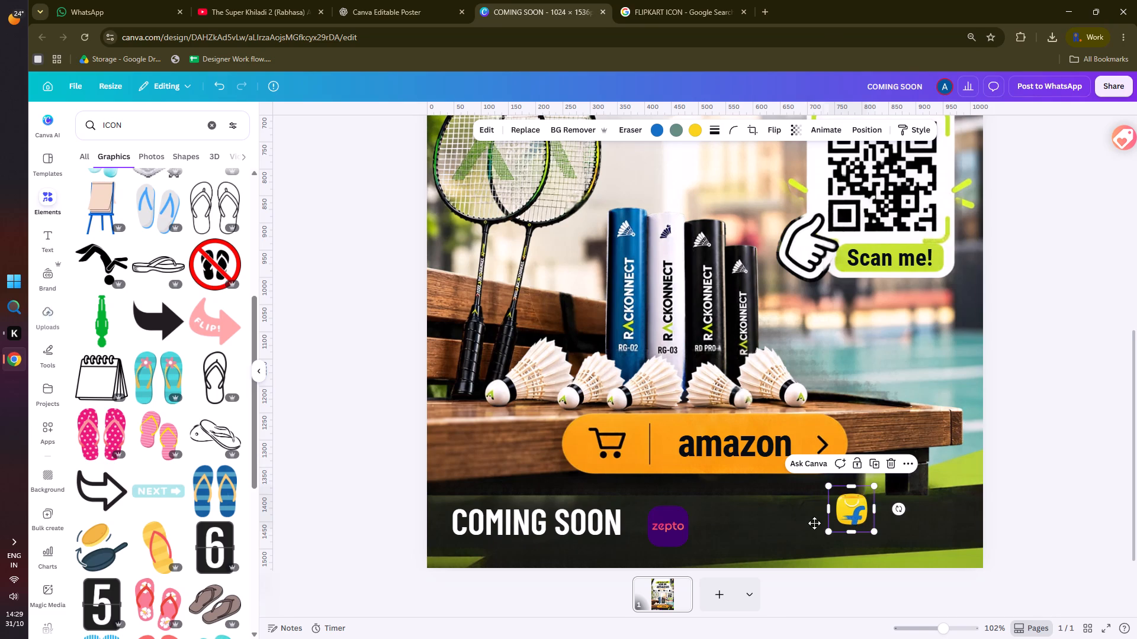
pyautogui.moveTo(814, 523); pyautogui.dragTo(722, 533)
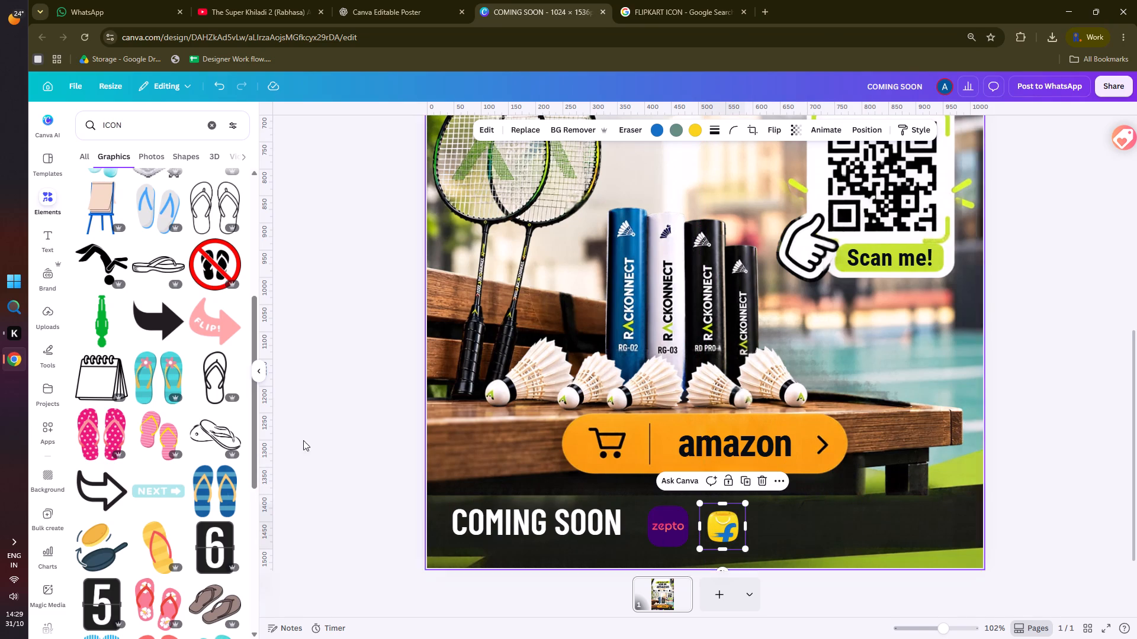
pyautogui.click(295, 382)
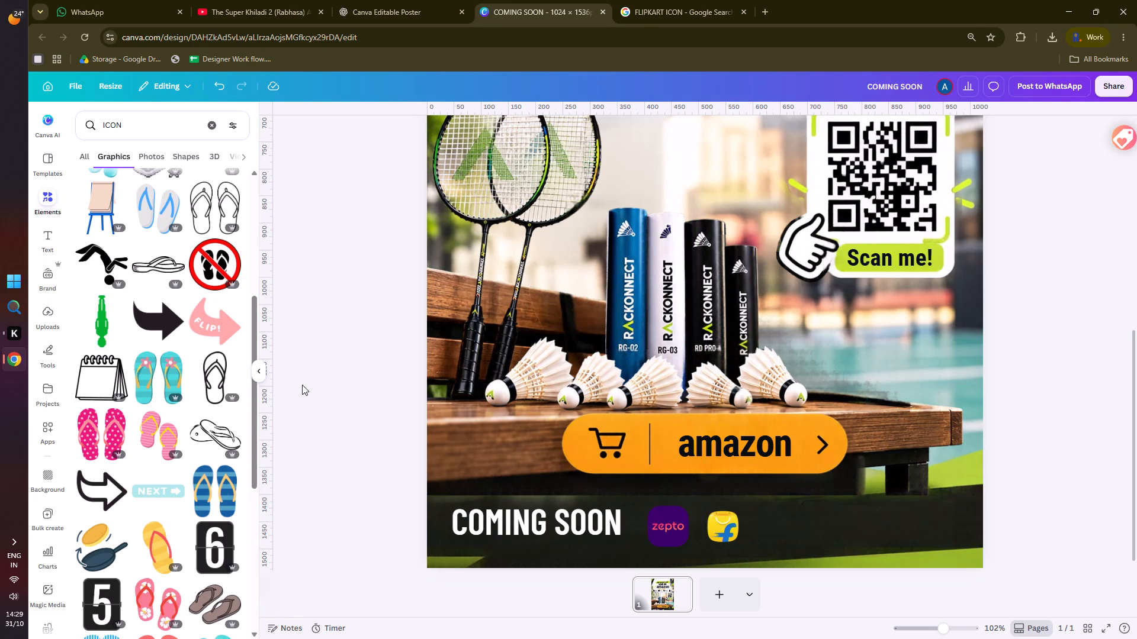
pyautogui.click(262, 372)
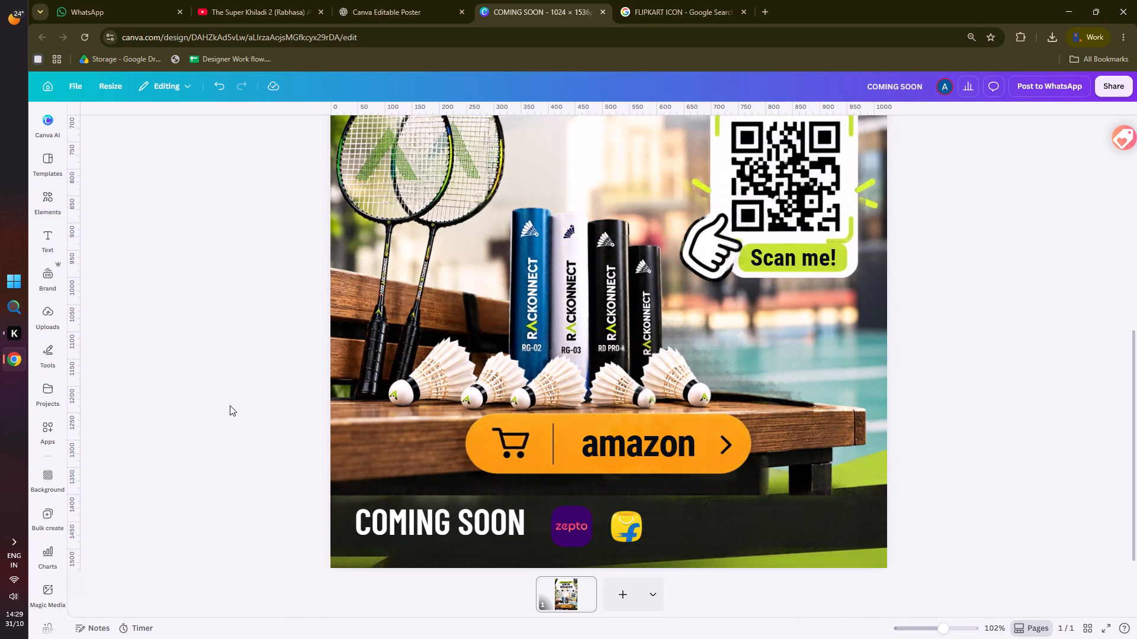
pyautogui.click(230, 405)
# Switch to the Google Images tab and go back from the Vecteezy preview to the full "FLIPKART ICON" results.
pyautogui.click(683, 0)
pyautogui.click(41, 32)
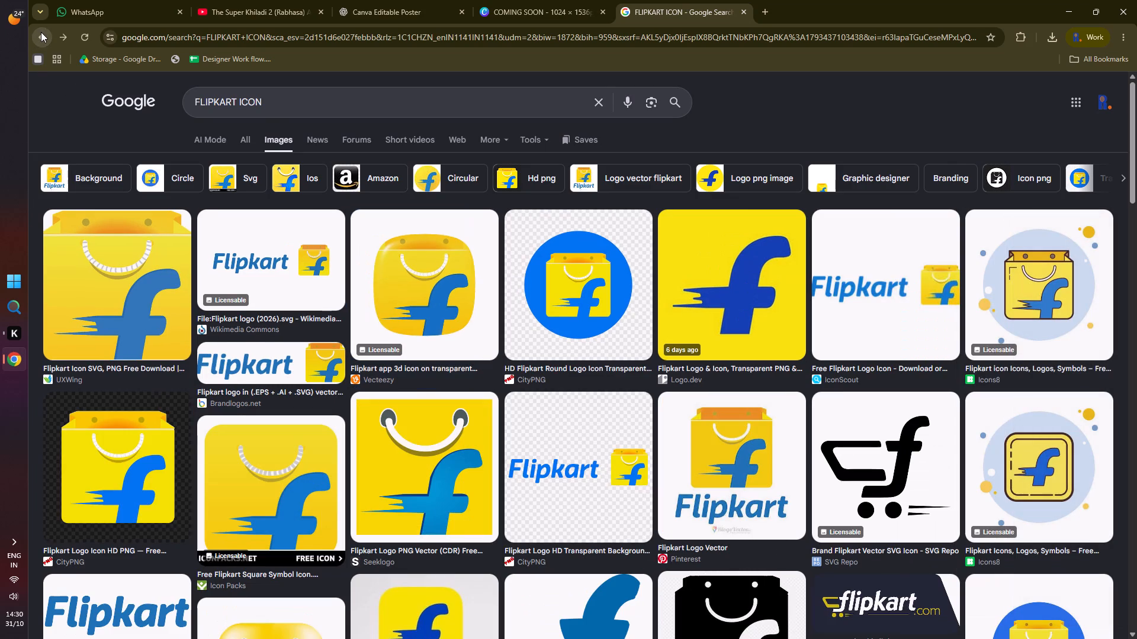
# Return to the earlier Zepto icon results and refine the Google Images search to "ZEPTO REAL ICON".
pyautogui.click(41, 32)
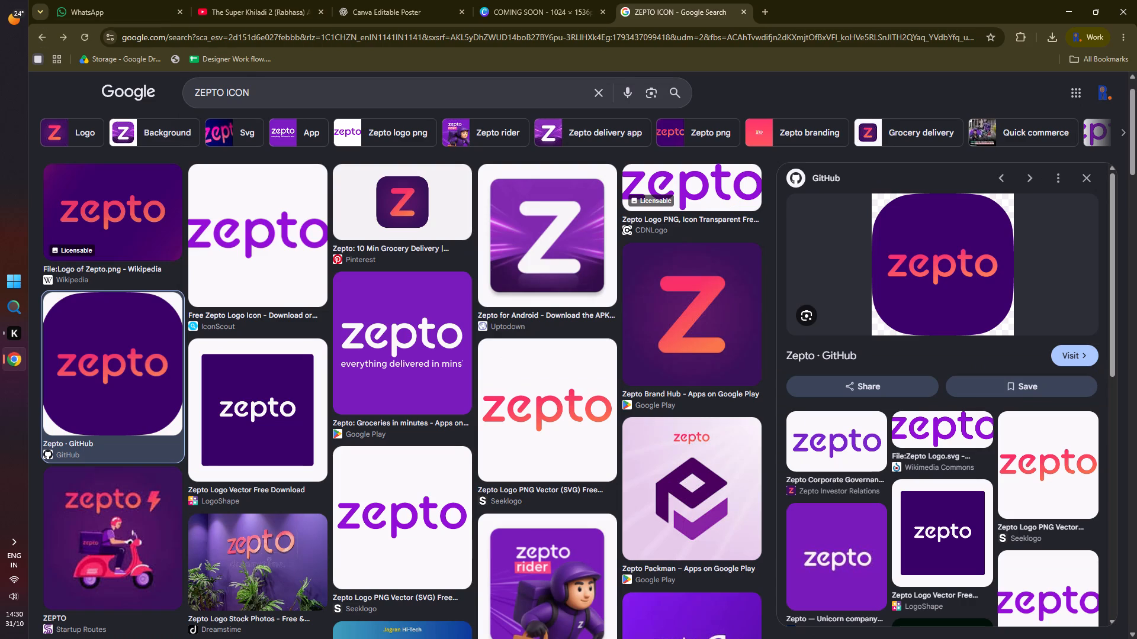
pyautogui.click(226, 94)
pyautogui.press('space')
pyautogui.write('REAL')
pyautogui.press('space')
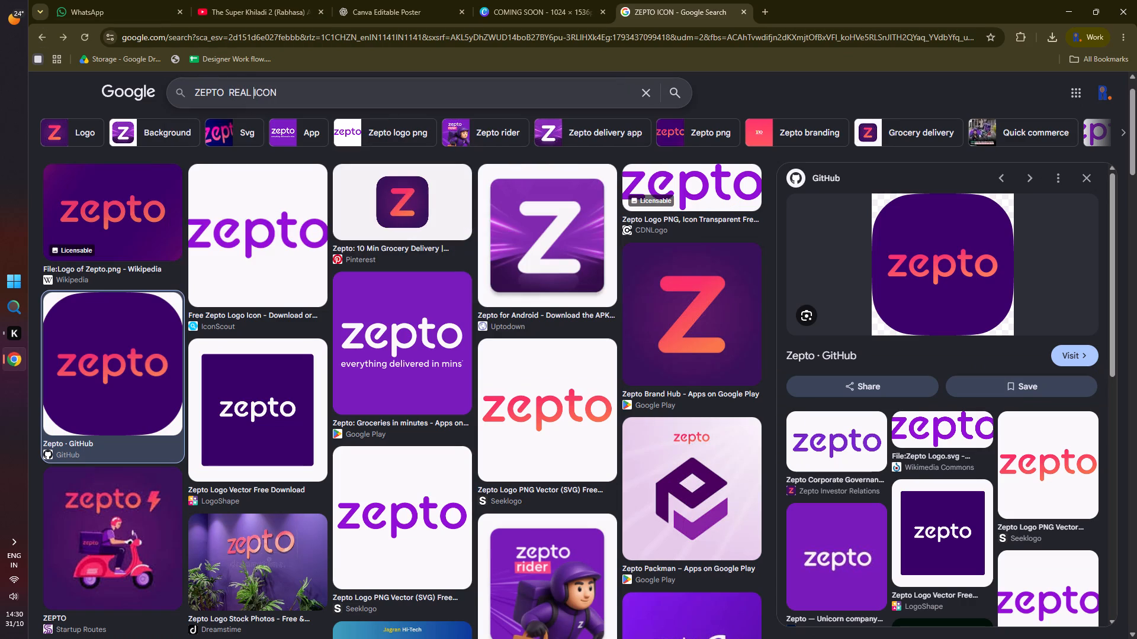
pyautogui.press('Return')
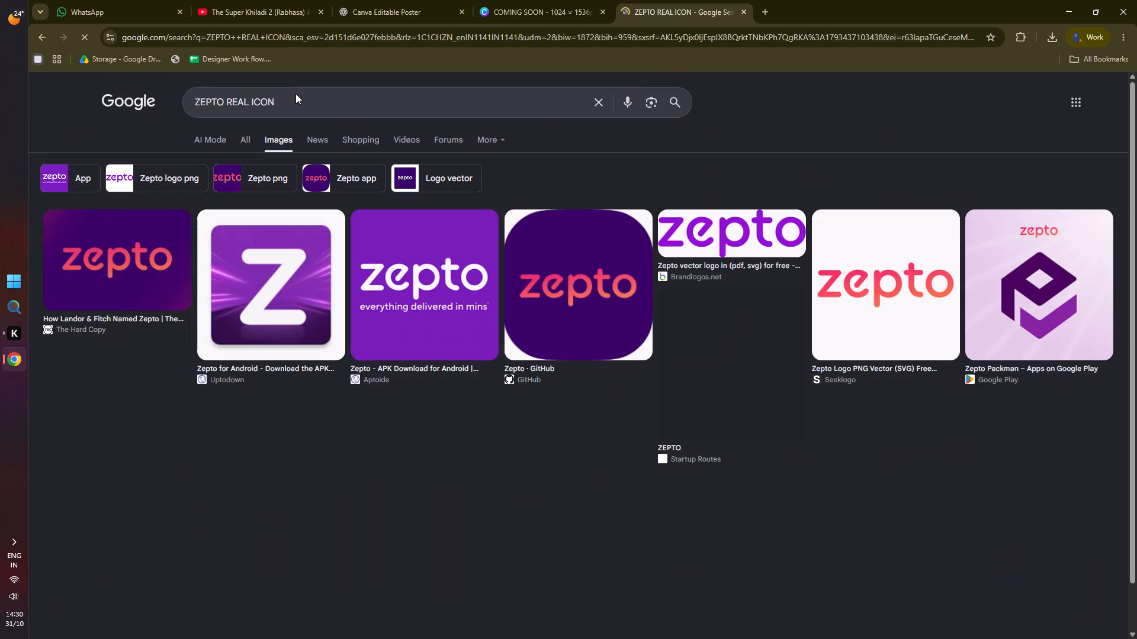
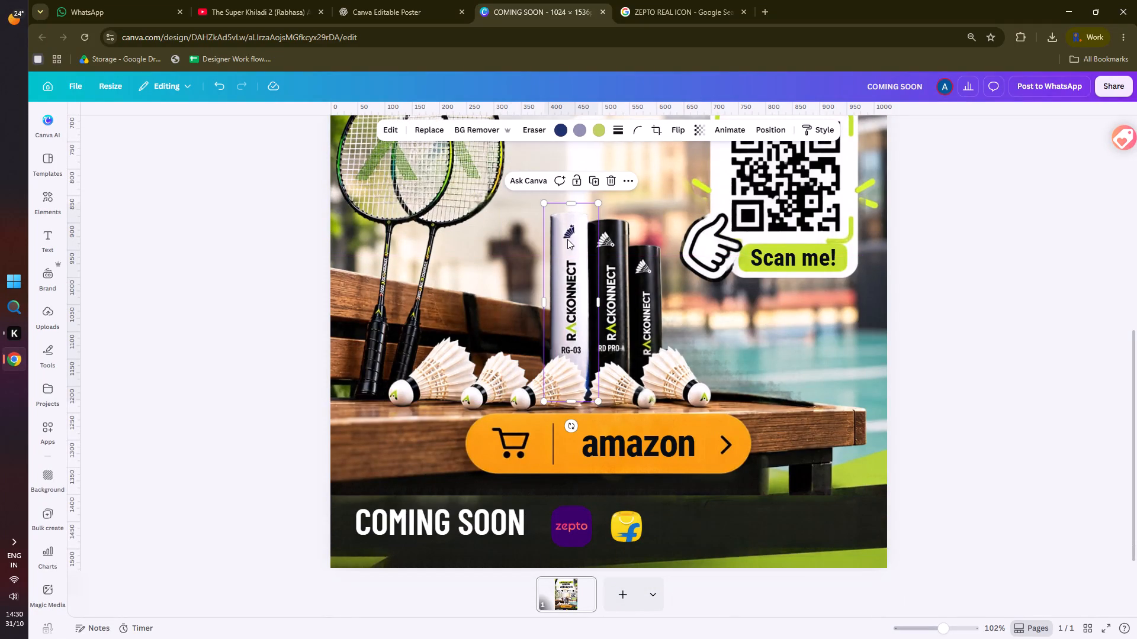
# Delete the three Rackonnect shuttlecock tubes standing behind the shuttlecocks on the bench, one white and two black.
pyautogui.press('Delete')
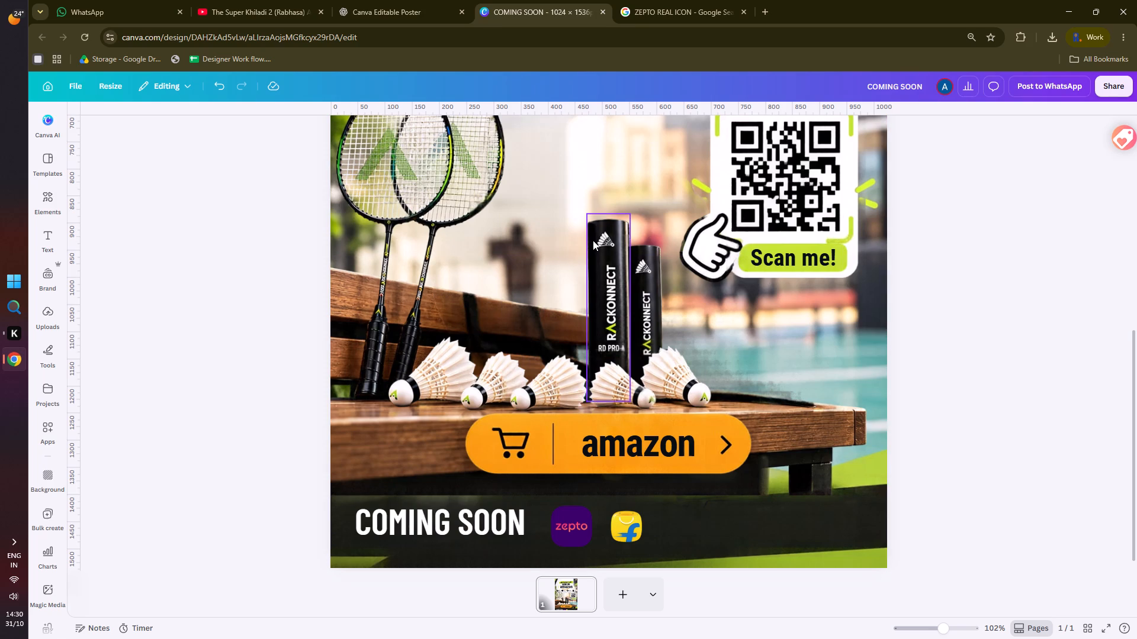
pyautogui.click(593, 240)
pyautogui.press('Delete')
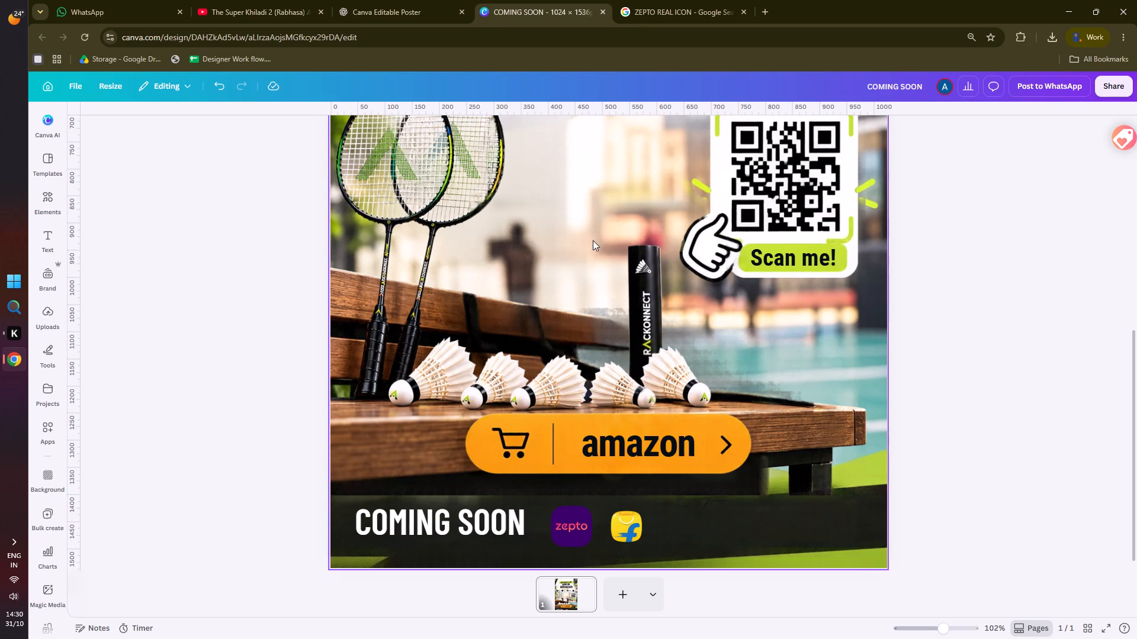
pyautogui.click(643, 264)
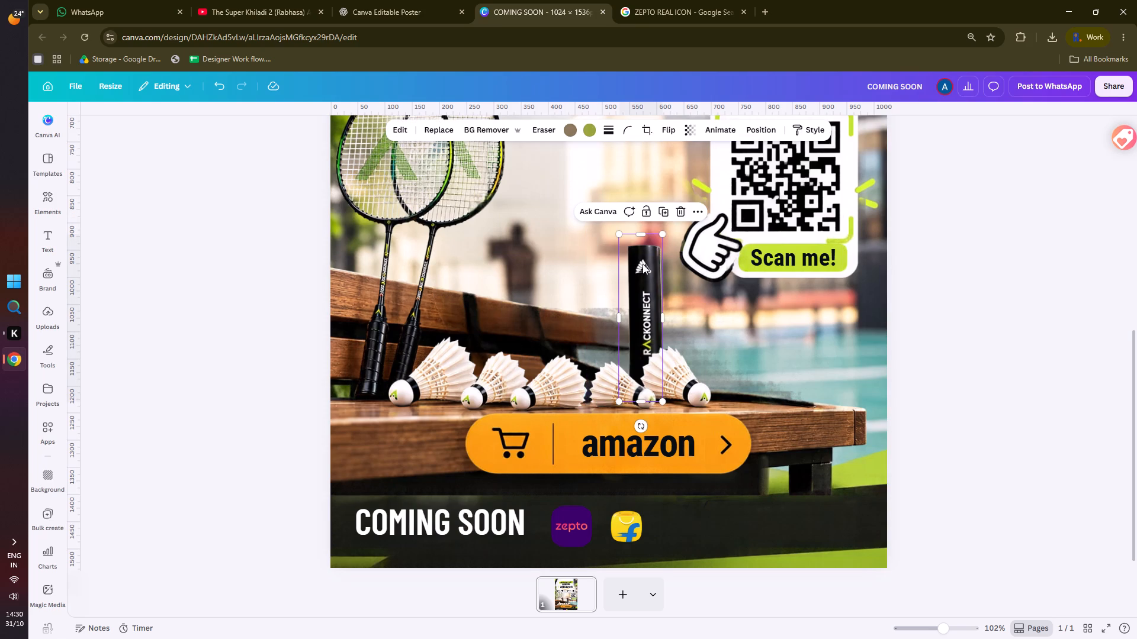
pyautogui.press('Delete')
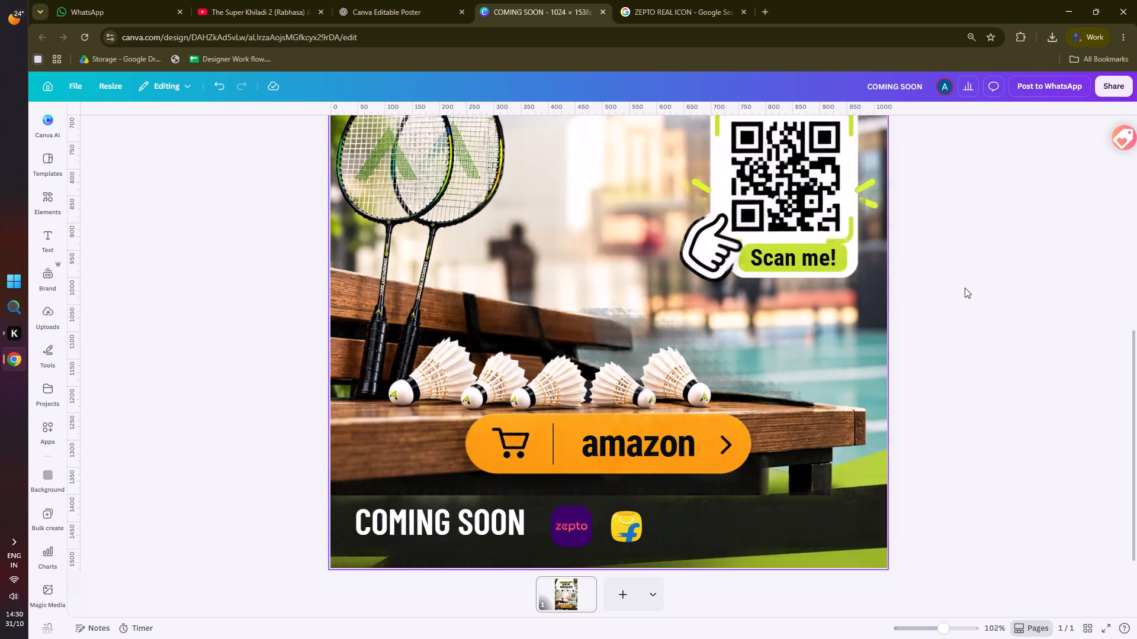
pyautogui.click(965, 288)
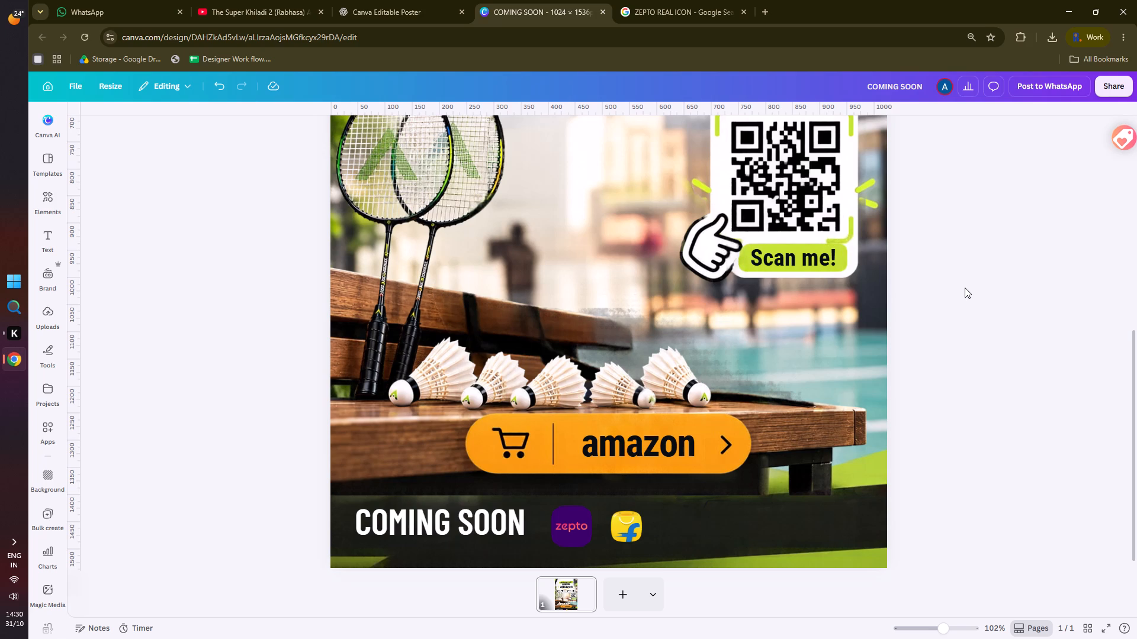
pyautogui.scroll(2, 910, 340)
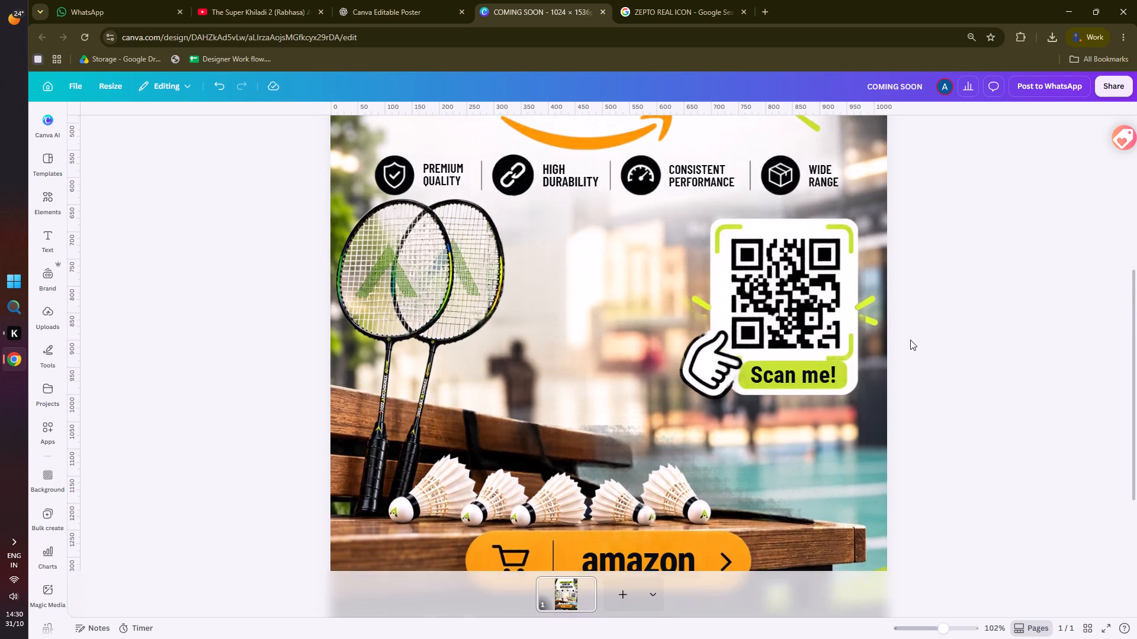
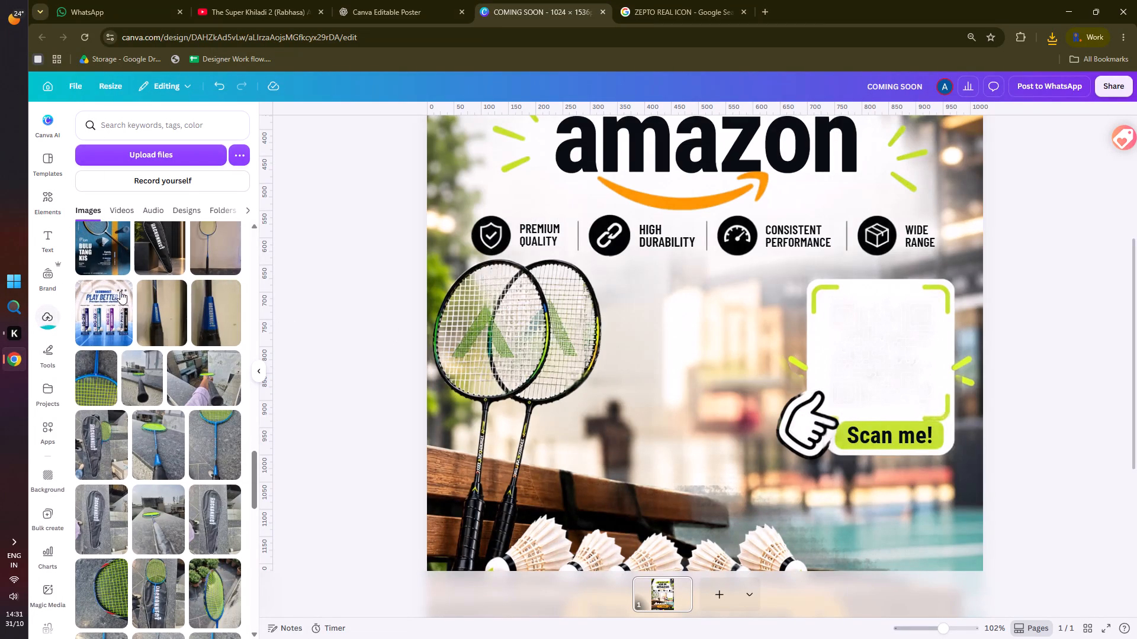
# Add the uploaded "Scan me!" QR code image to the poster, shrink it and fit it inside the green-bracketed white card.
pyautogui.scroll(20, 113, 284)
pyautogui.scroll(14, 113, 284)
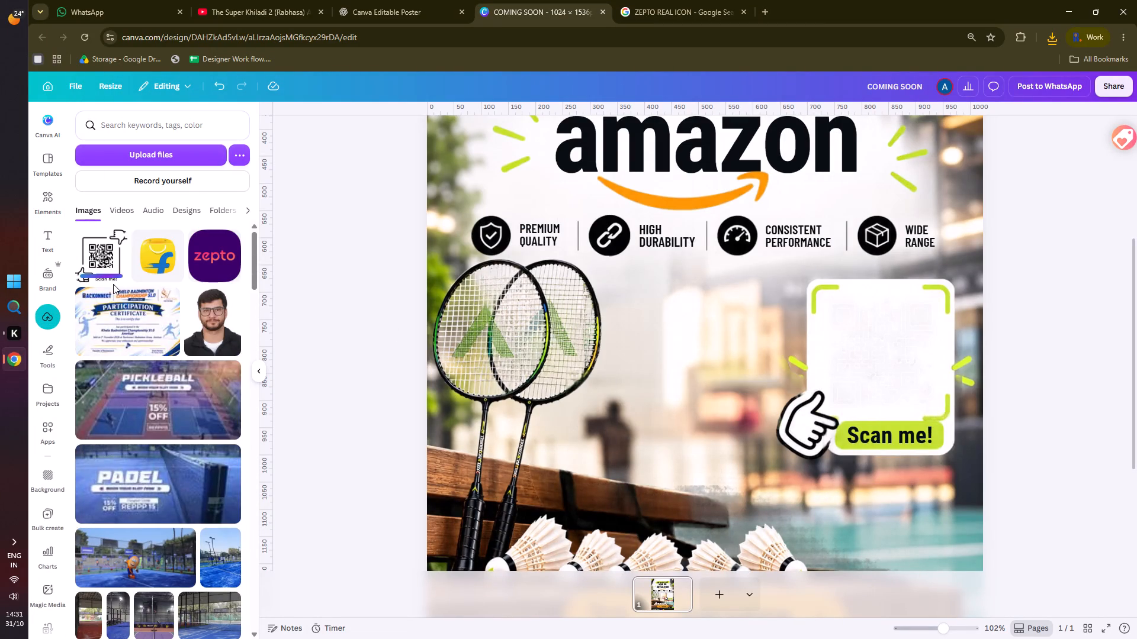
pyautogui.scroll(4, 113, 284)
pyautogui.click(99, 263)
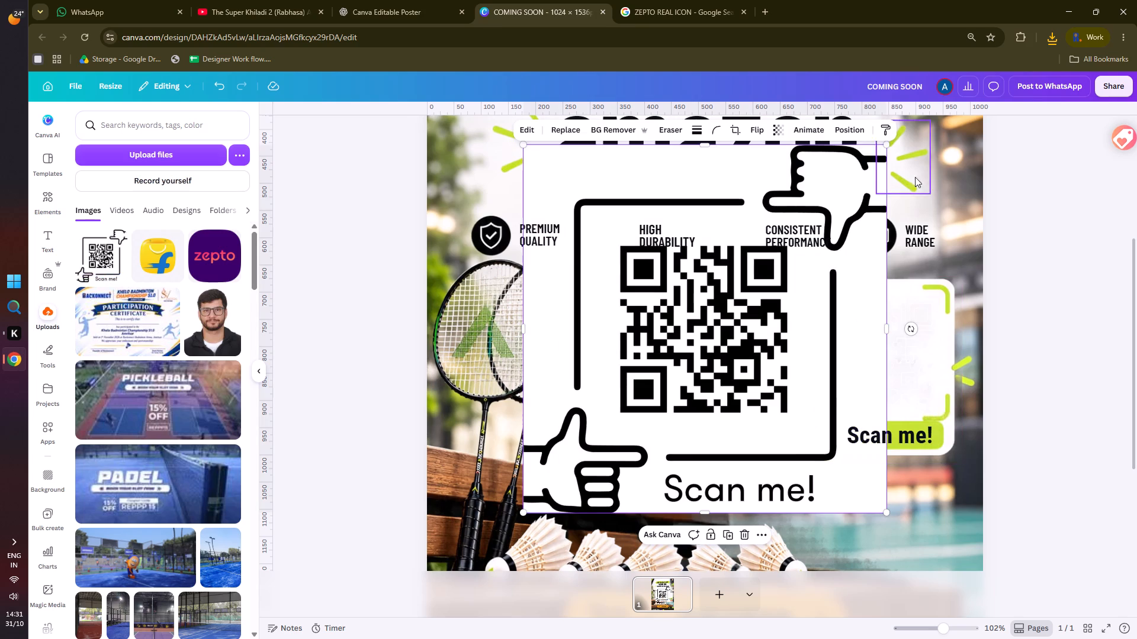
pyautogui.moveTo(885, 143); pyautogui.dragTo(654, 425)
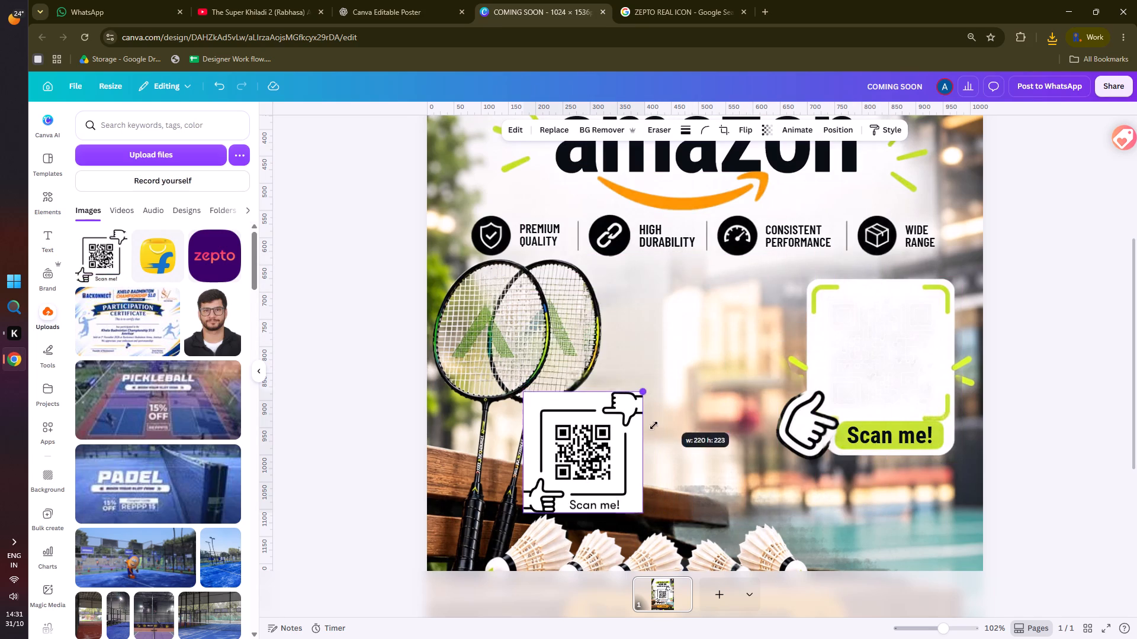
pyautogui.moveTo(654, 425); pyautogui.dragTo(649, 431)
pyautogui.moveTo(564, 454); pyautogui.dragTo(866, 343)
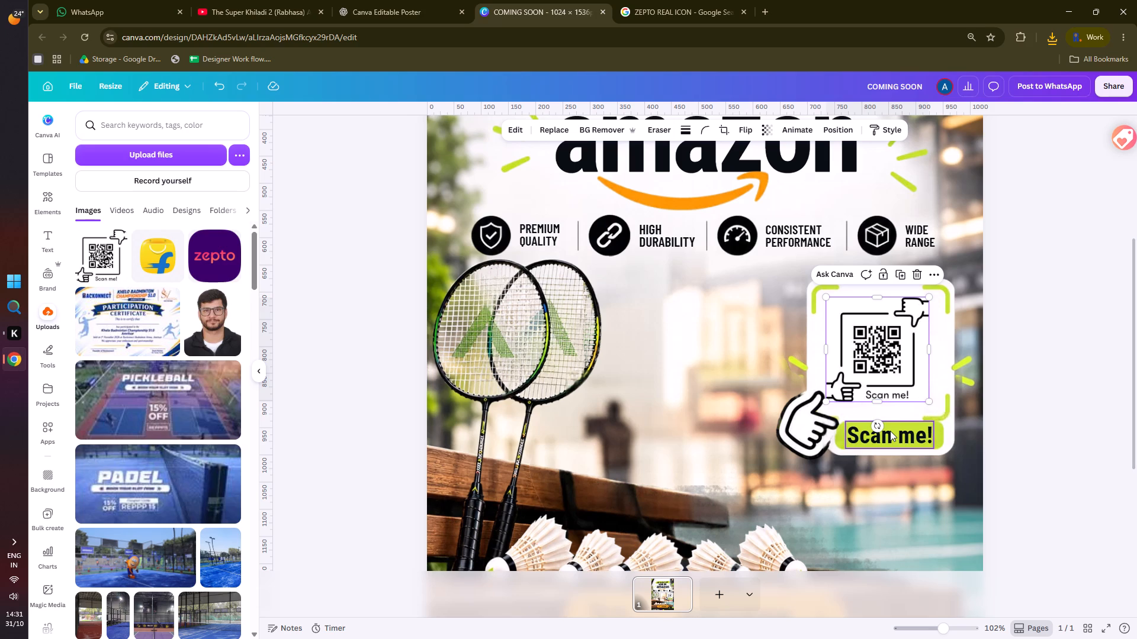
pyautogui.moveTo(928, 401); pyautogui.dragTo(953, 421)
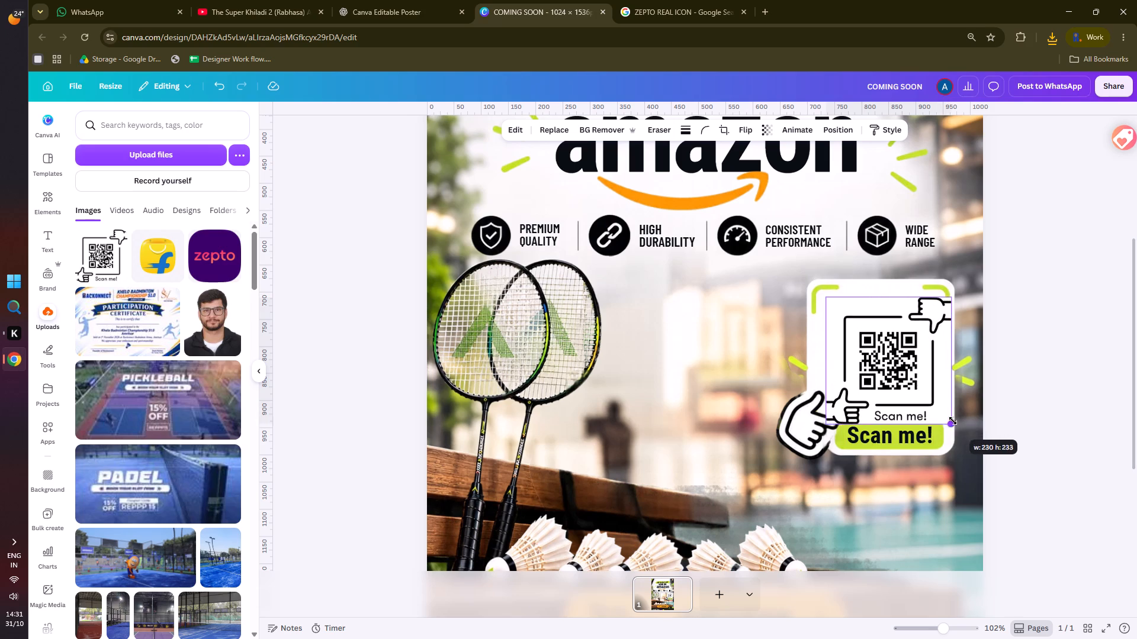
pyautogui.moveTo(953, 421); pyautogui.dragTo(937, 409)
# Delete the old bold "Scan me!" text, its green label background and the large pointing hand from the scan card.
pyautogui.click(910, 428)
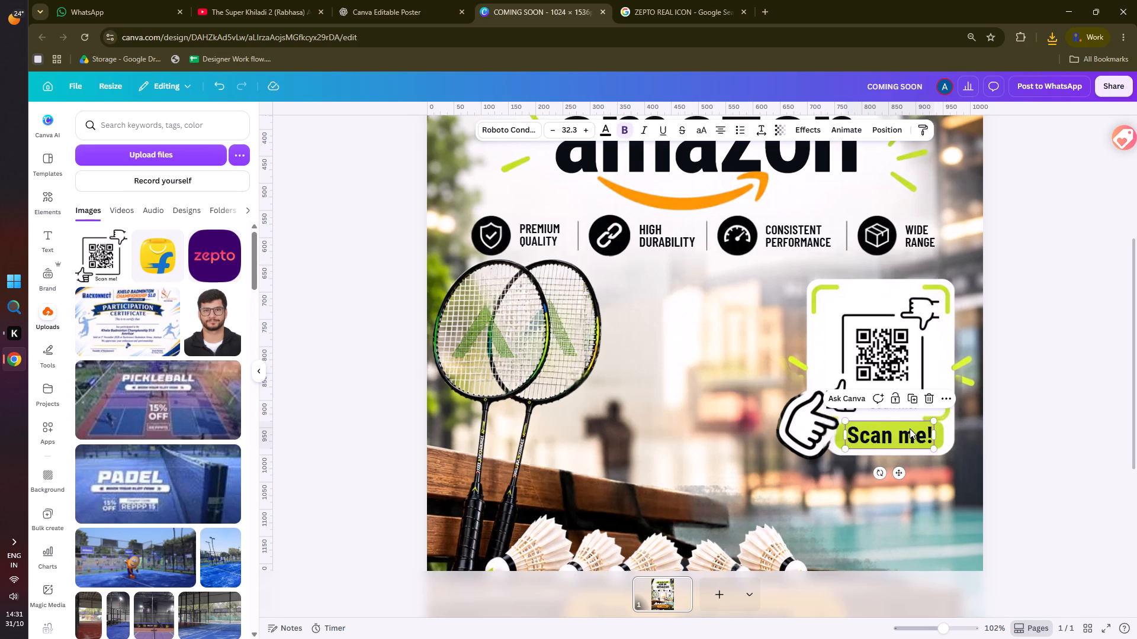
pyautogui.press('Delete')
pyautogui.click(910, 428)
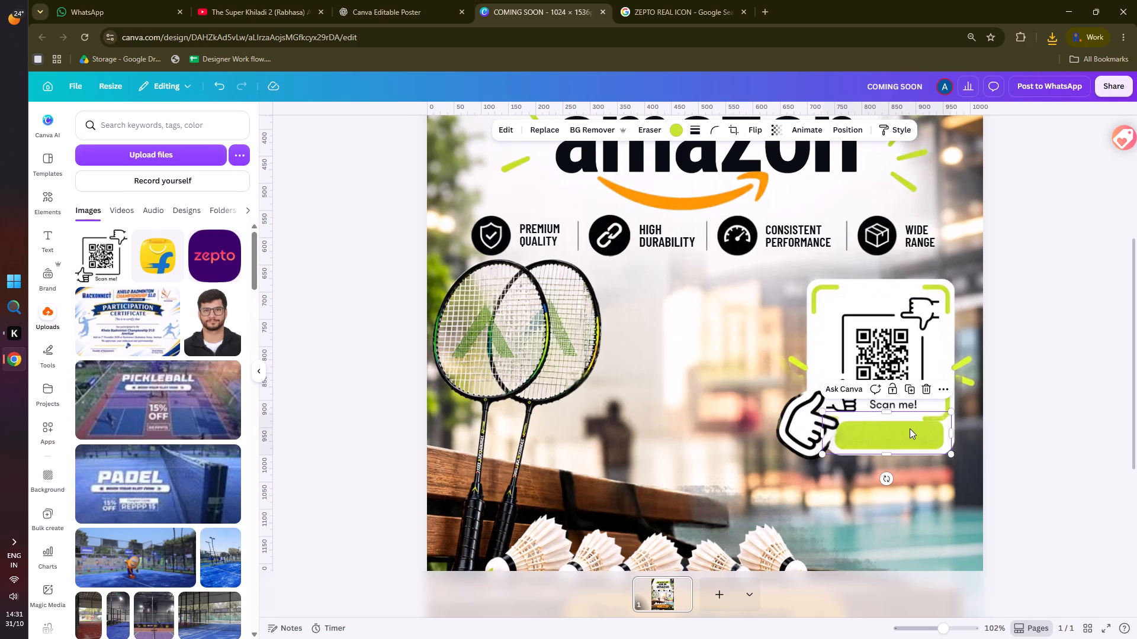
pyautogui.press('Delete')
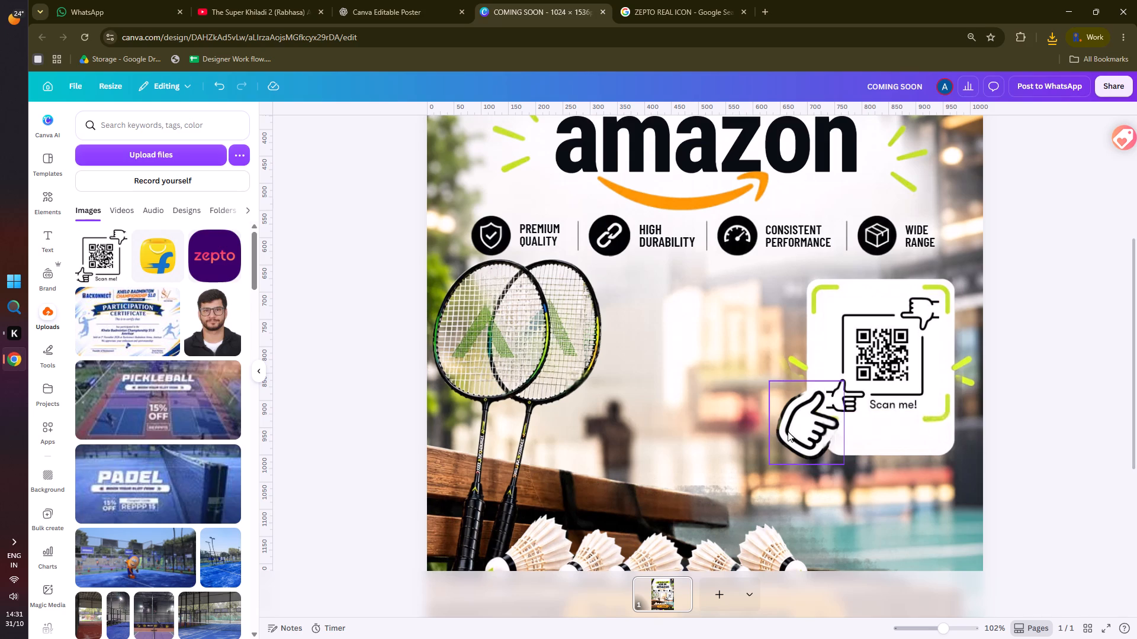
pyautogui.click(788, 431)
pyautogui.press('Delete')
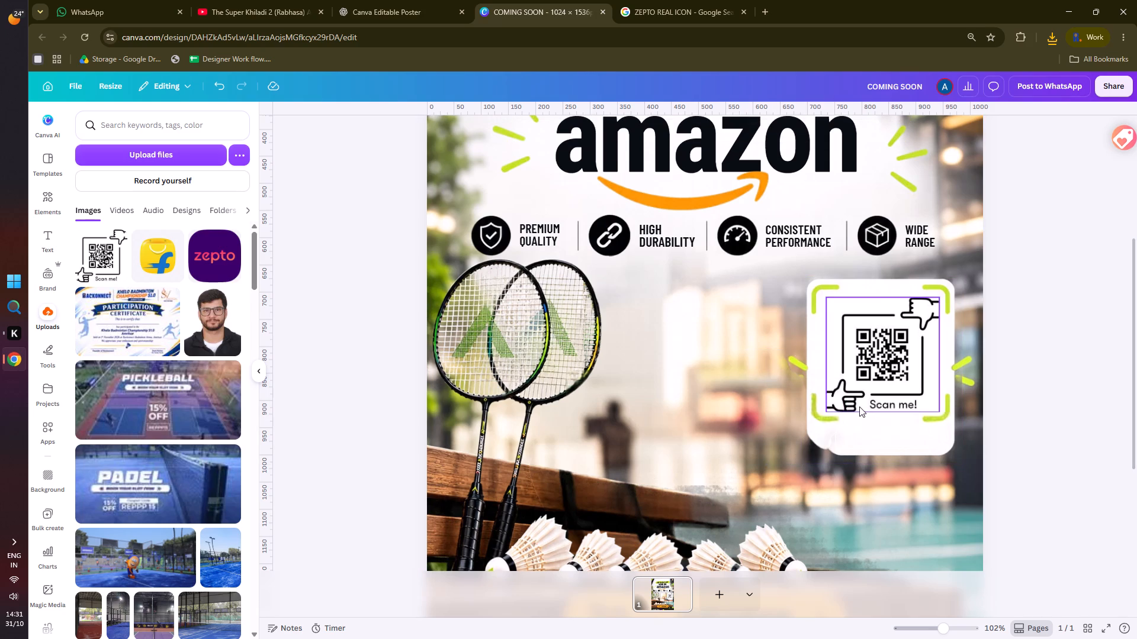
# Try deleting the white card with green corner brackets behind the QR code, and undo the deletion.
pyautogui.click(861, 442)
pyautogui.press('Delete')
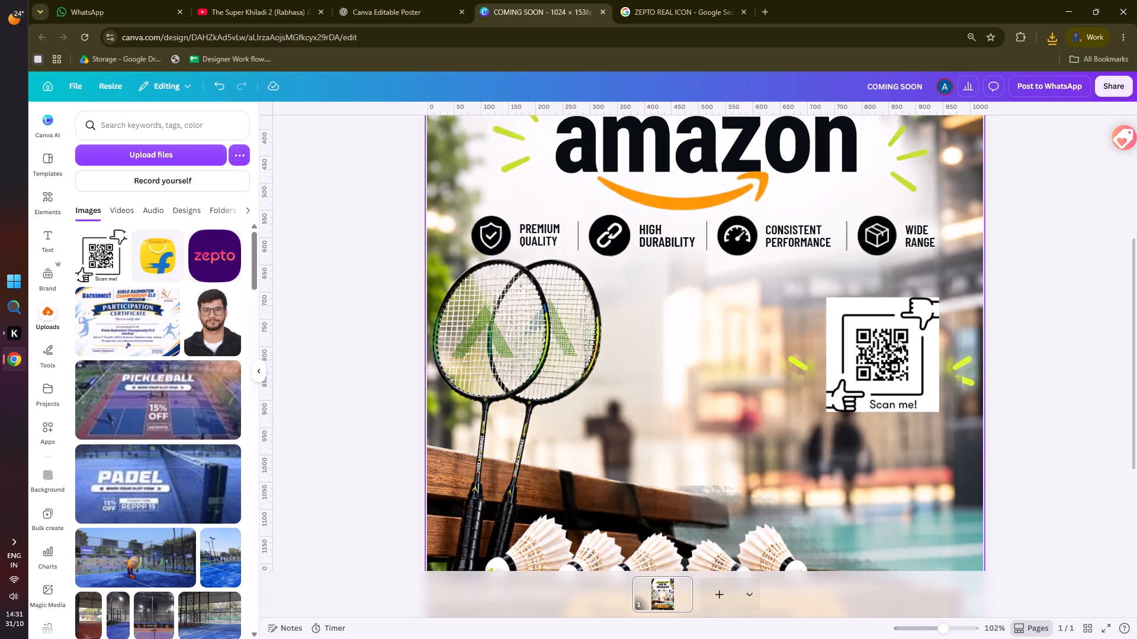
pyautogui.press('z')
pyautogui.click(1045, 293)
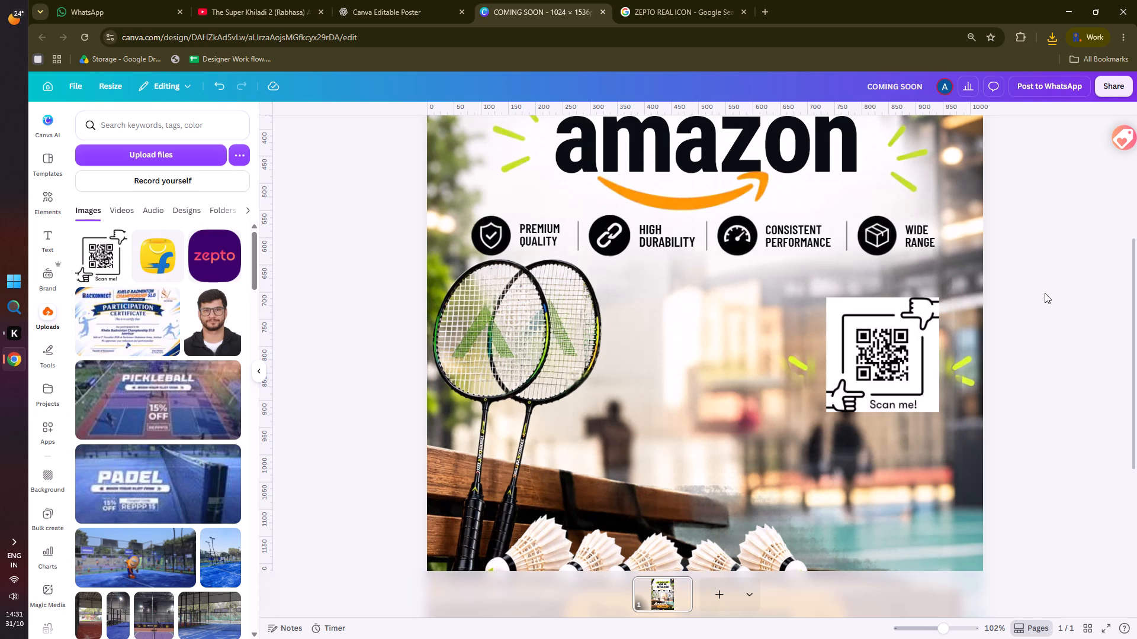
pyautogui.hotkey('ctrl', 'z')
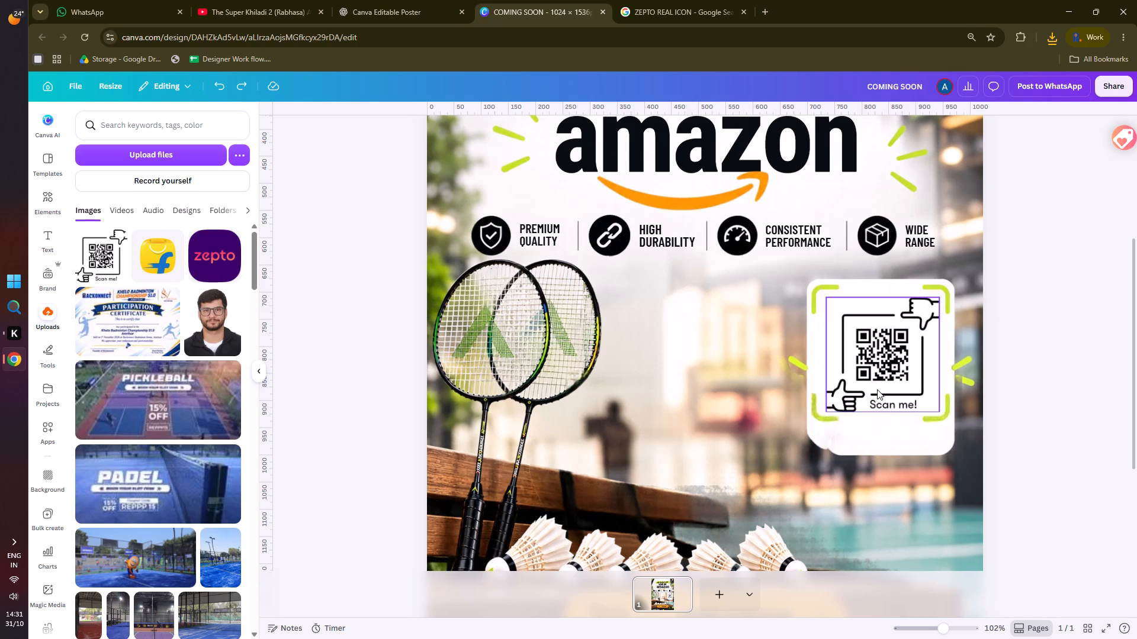
# Crop the white card's bottom edge up to just below the green corner brackets.
pyautogui.click(877, 452)
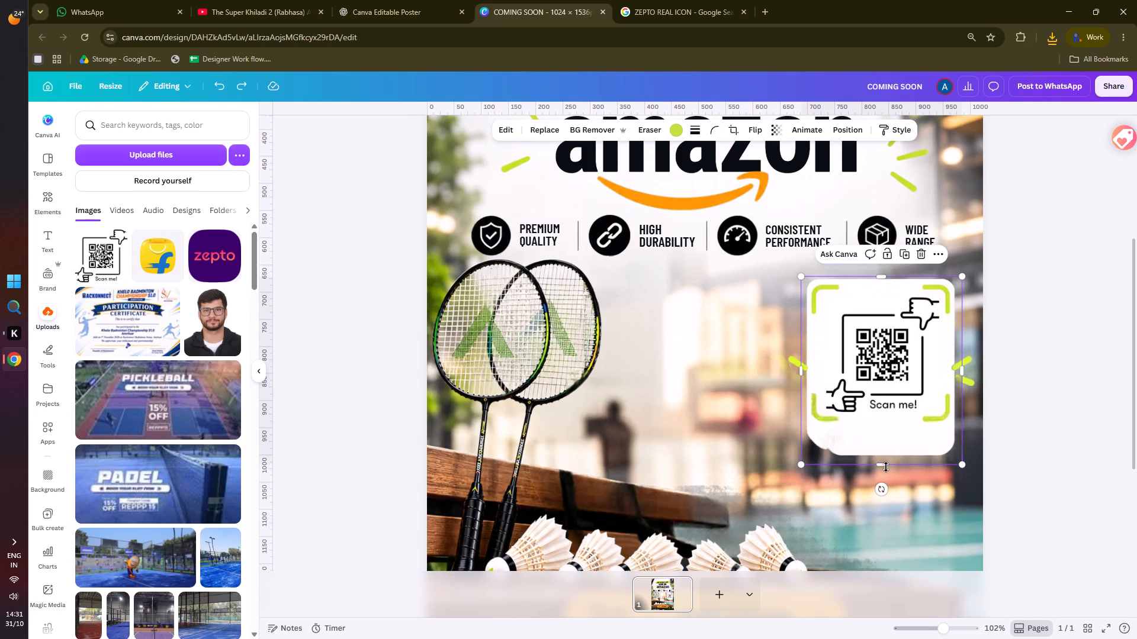
pyautogui.moveTo(886, 467); pyautogui.dragTo(887, 431)
pyautogui.click(1083, 315)
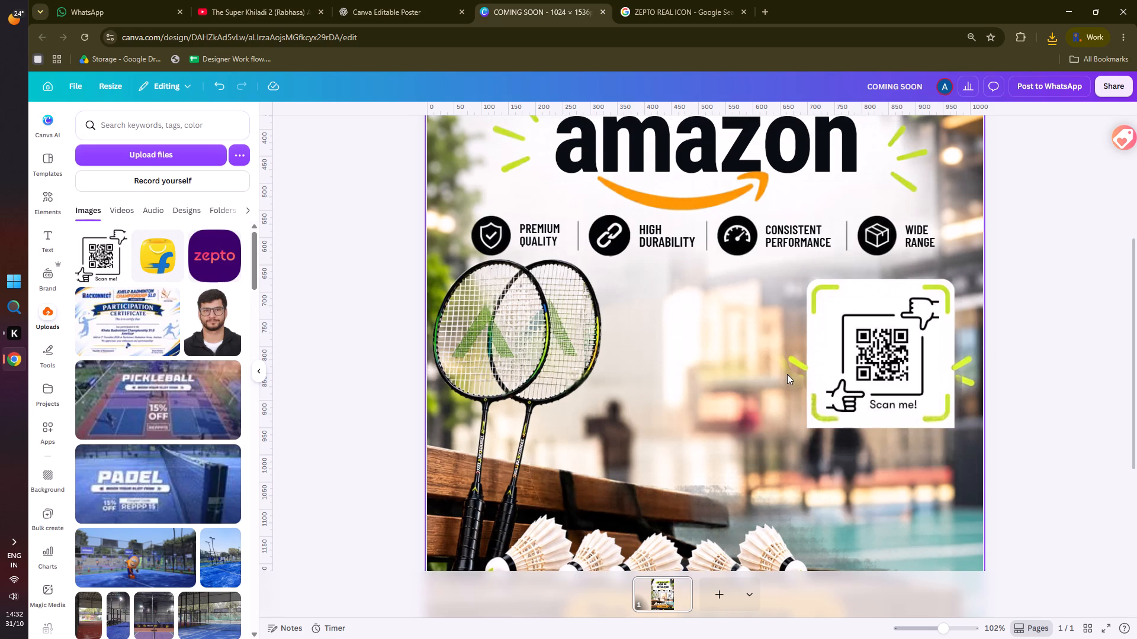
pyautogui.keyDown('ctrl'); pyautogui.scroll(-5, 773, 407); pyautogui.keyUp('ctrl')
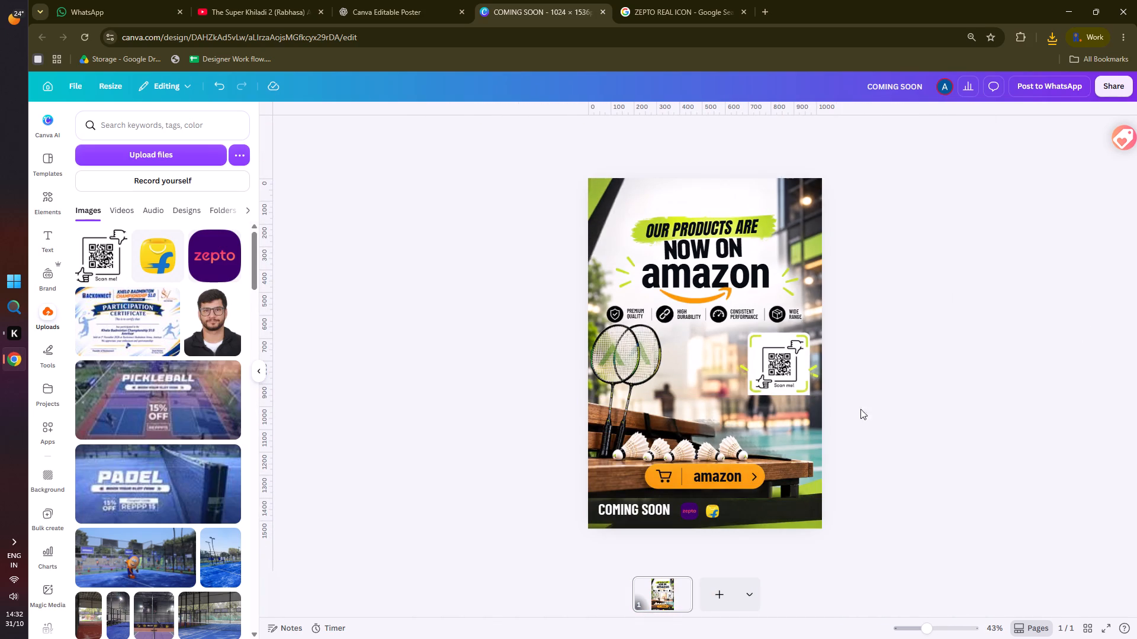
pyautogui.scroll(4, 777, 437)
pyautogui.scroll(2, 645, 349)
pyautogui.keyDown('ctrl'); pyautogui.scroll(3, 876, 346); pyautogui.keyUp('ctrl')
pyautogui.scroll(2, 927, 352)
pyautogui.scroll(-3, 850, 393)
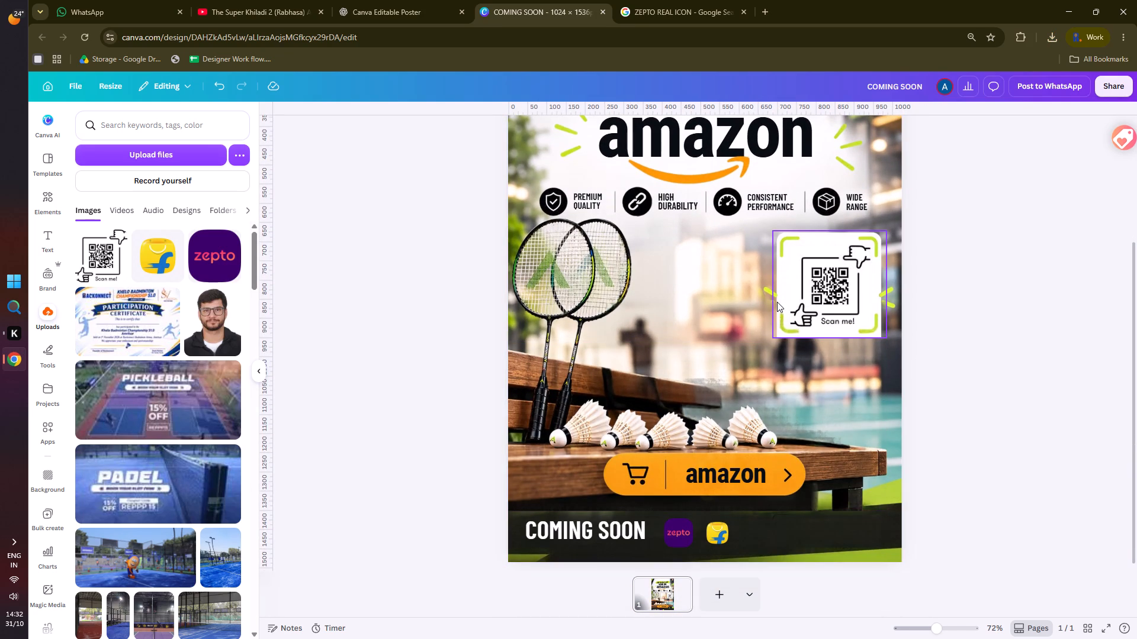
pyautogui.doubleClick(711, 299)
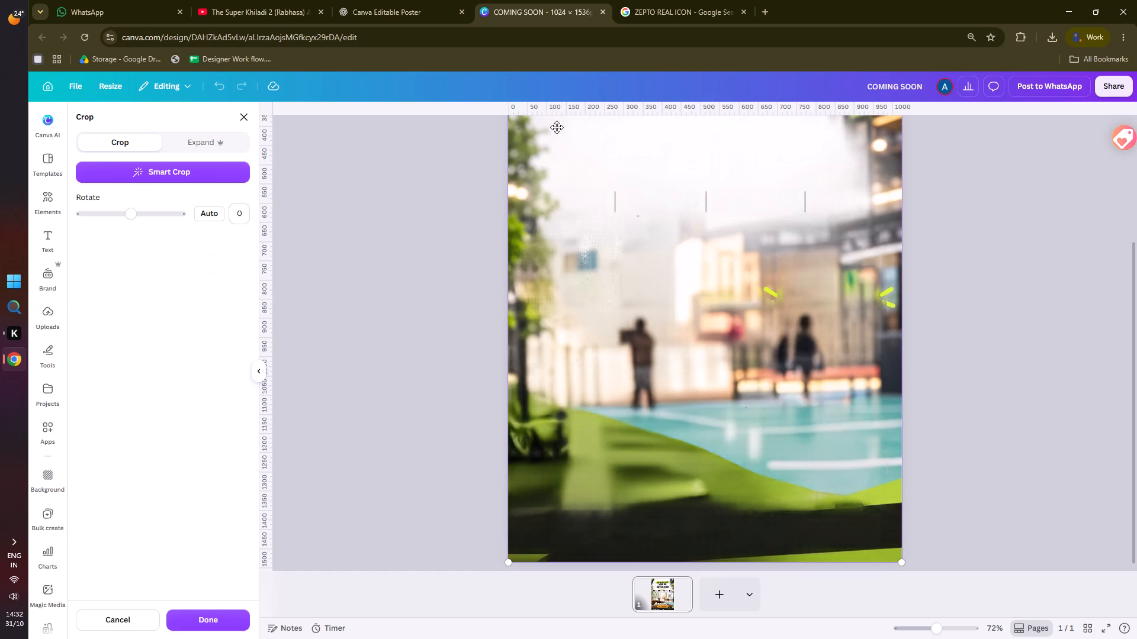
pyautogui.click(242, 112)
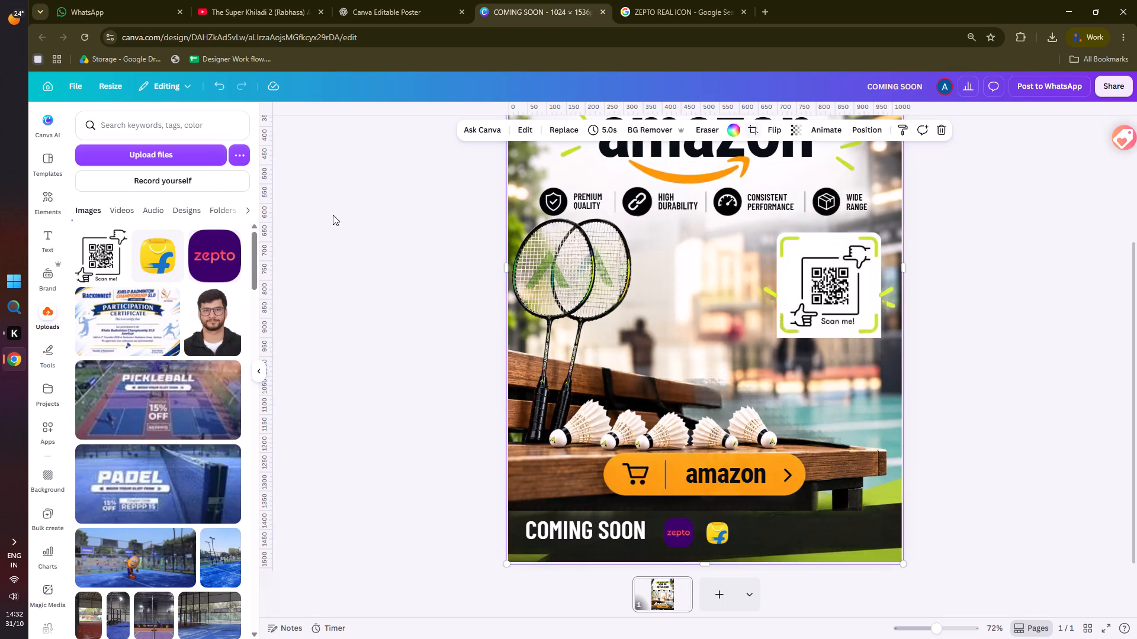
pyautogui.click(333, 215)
# Use Magic Eraser on the background photo to remove the feature divider lines and the green dashes beside the QR card.
pyautogui.click(736, 290)
pyautogui.scroll(3, 714, 254)
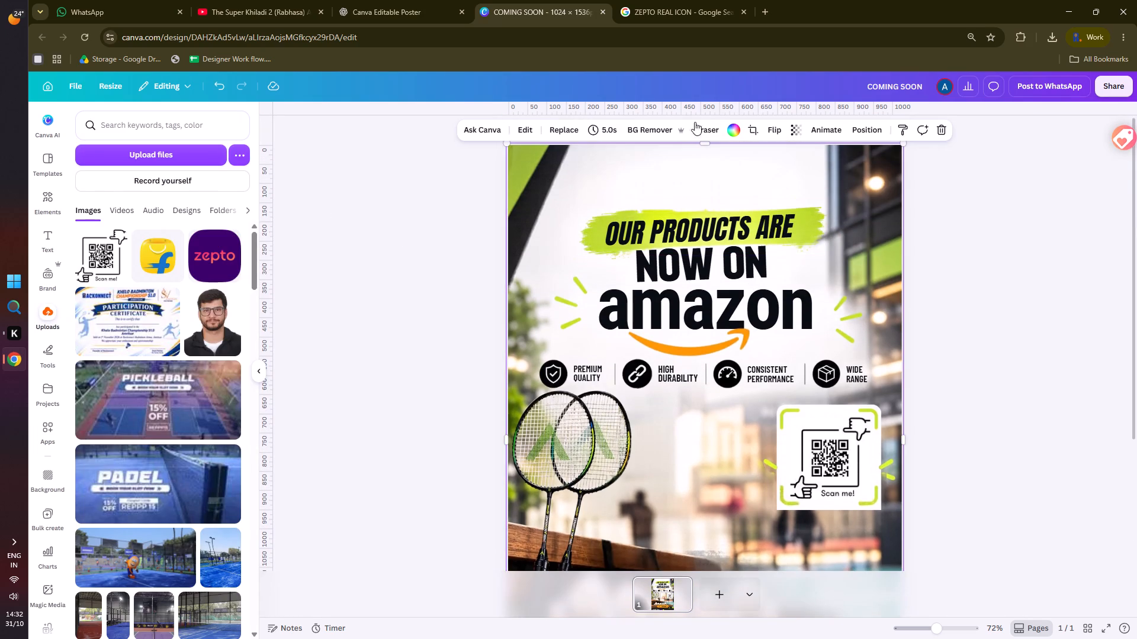
pyautogui.click(712, 131)
pyautogui.click(705, 156)
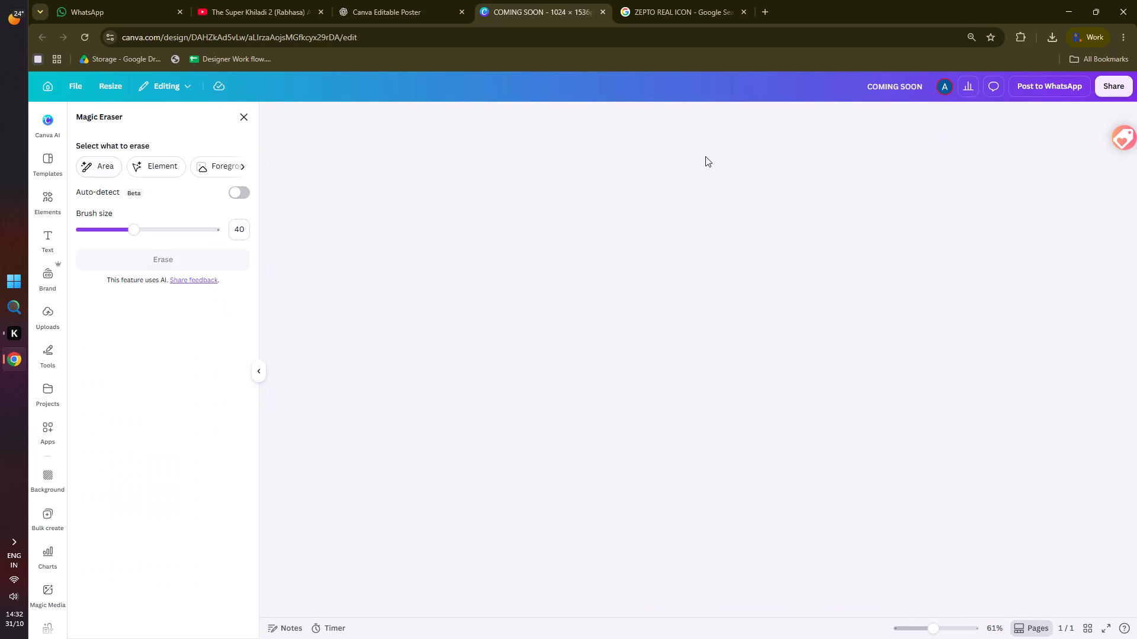
pyautogui.moveTo(651, 303); pyautogui.dragTo(705, 286)
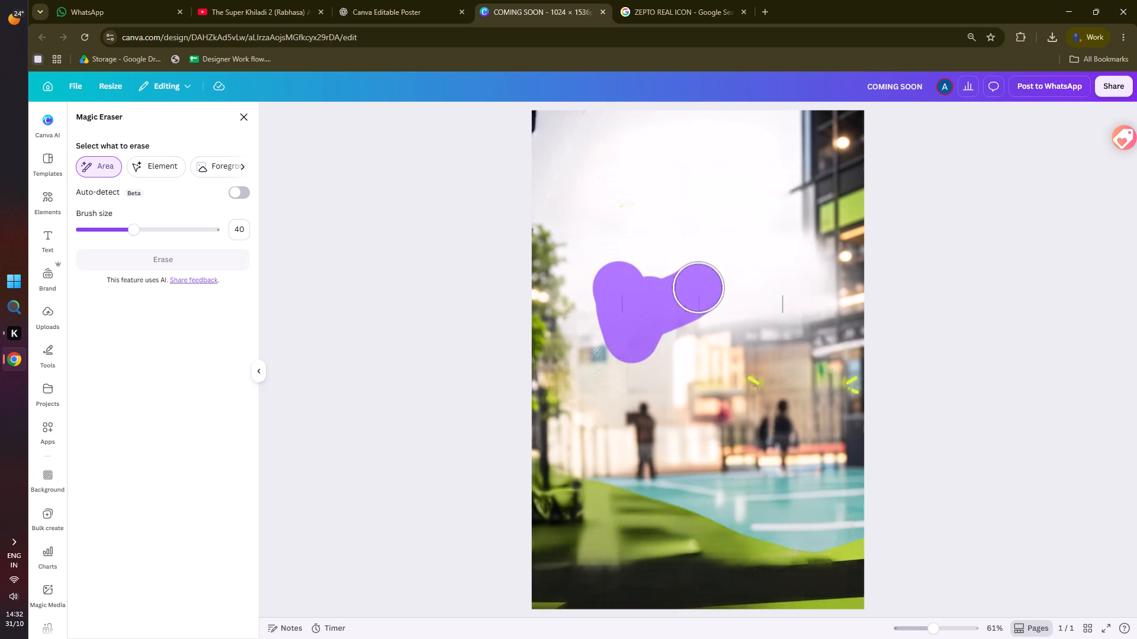
pyautogui.moveTo(705, 286); pyautogui.dragTo(841, 380)
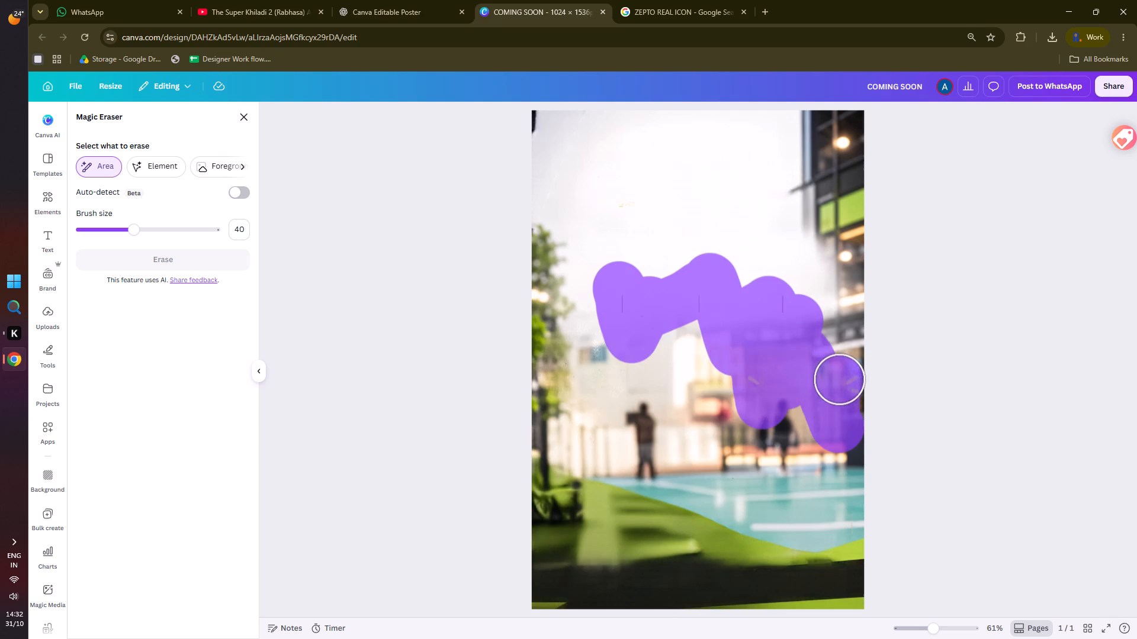
pyautogui.moveTo(841, 380); pyautogui.dragTo(620, 327)
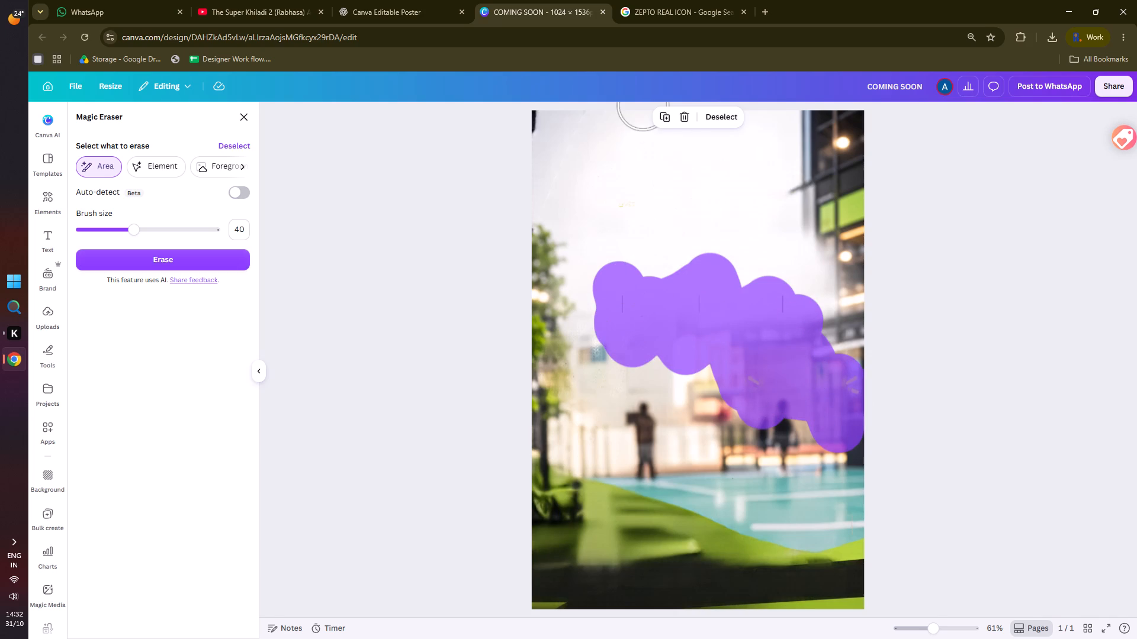
pyautogui.click(204, 262)
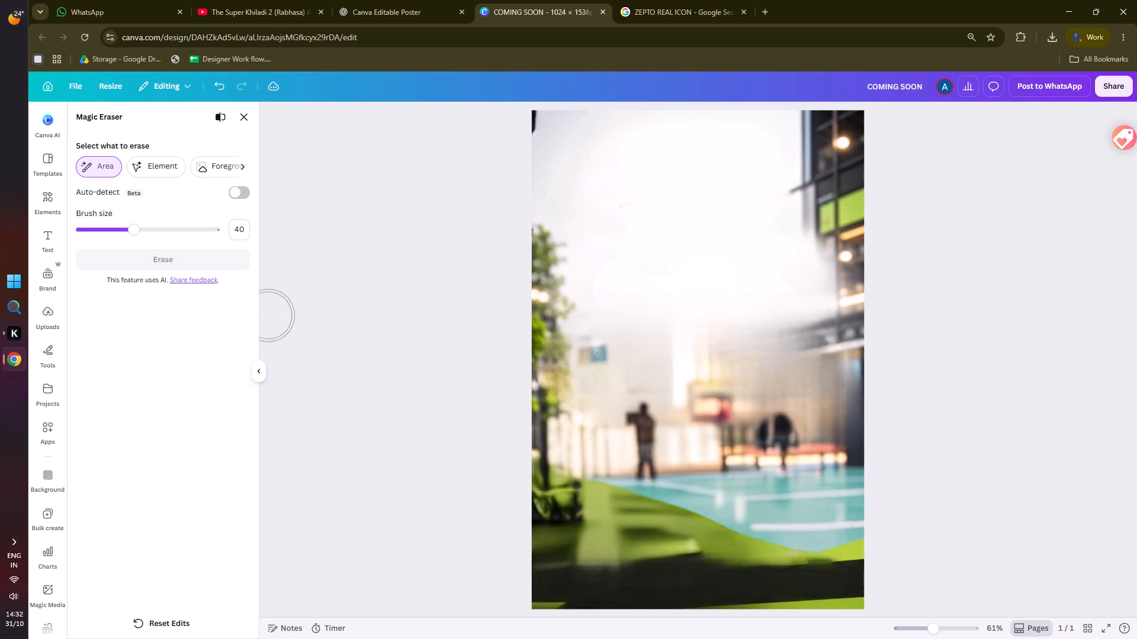
pyautogui.click(256, 363)
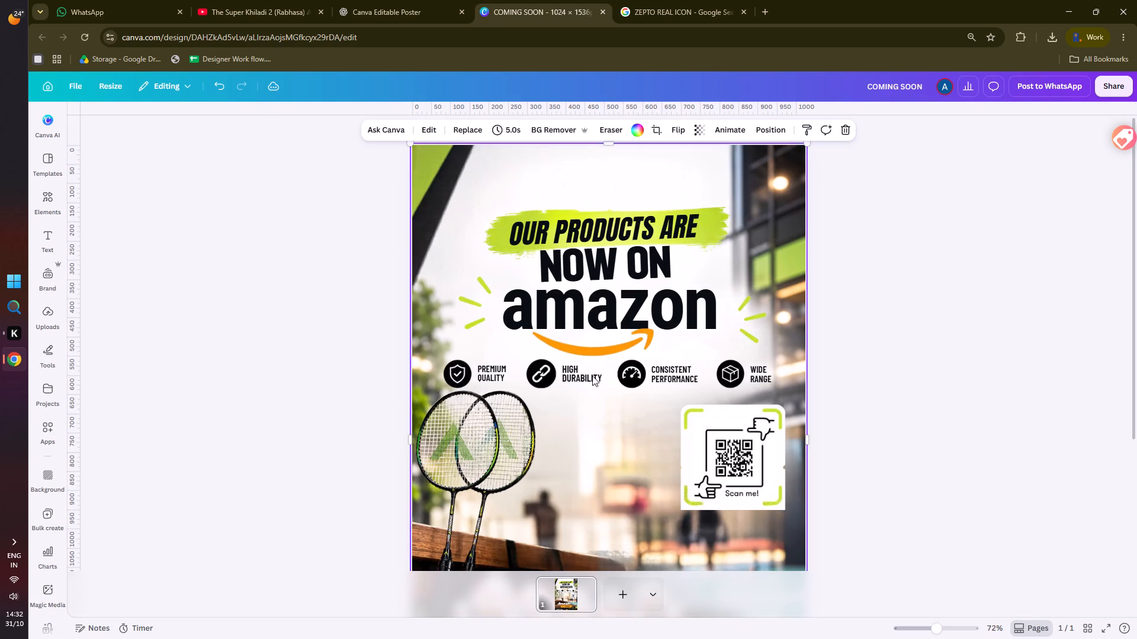
pyautogui.click(192, 205)
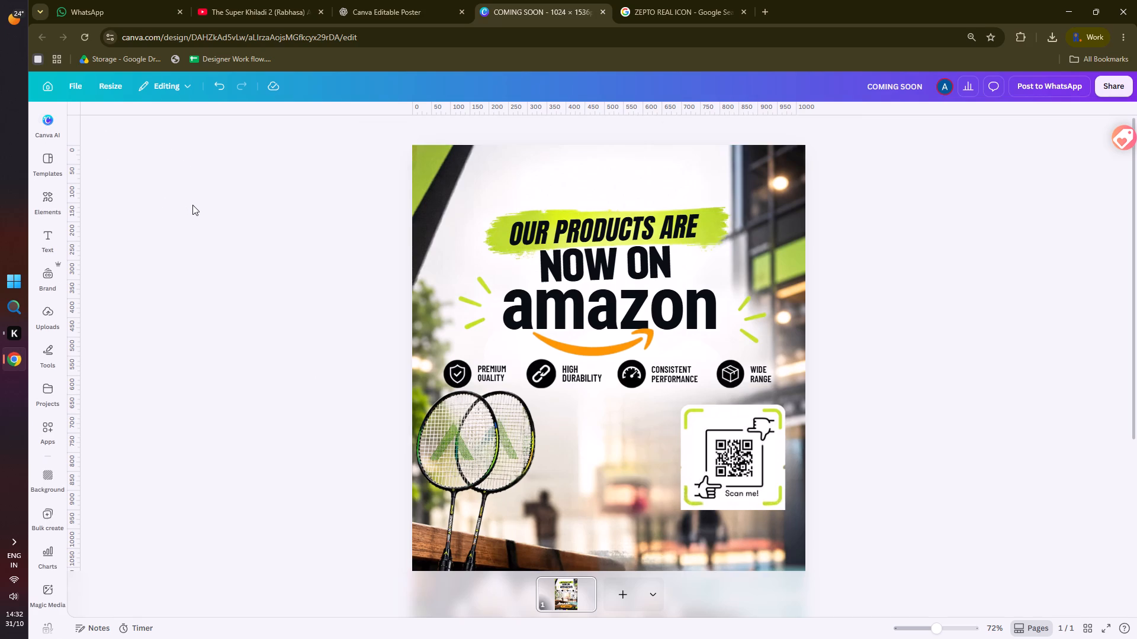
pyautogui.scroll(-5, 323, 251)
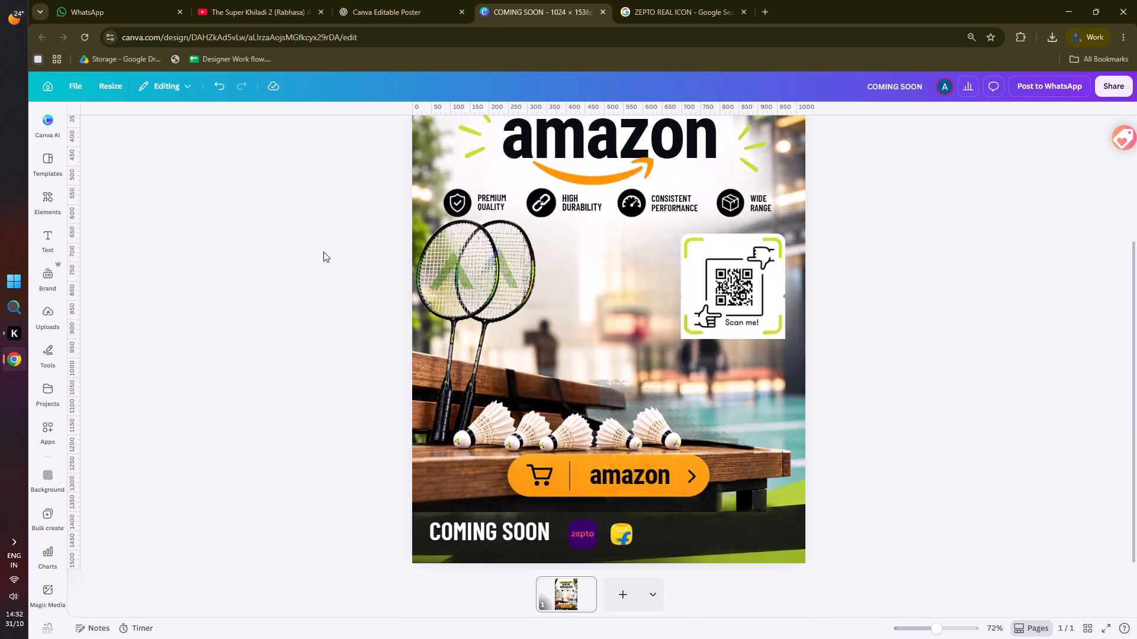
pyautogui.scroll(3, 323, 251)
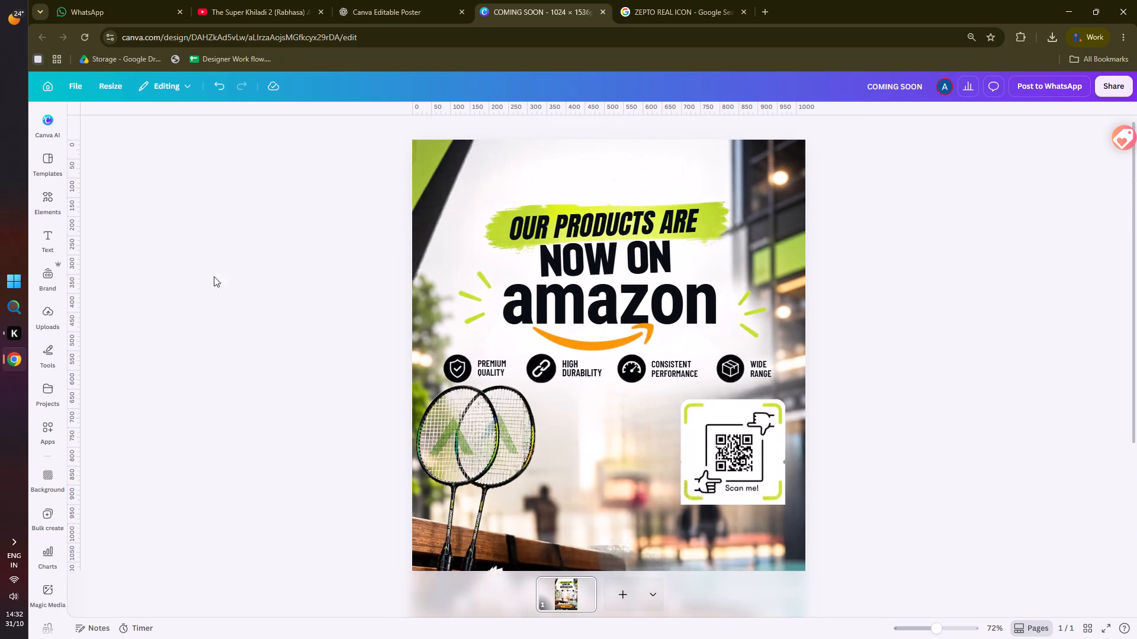
# Find the white RACKONNECT logo with the orange dot among the uploaded images and add it to the poster.
pyautogui.click(55, 311)
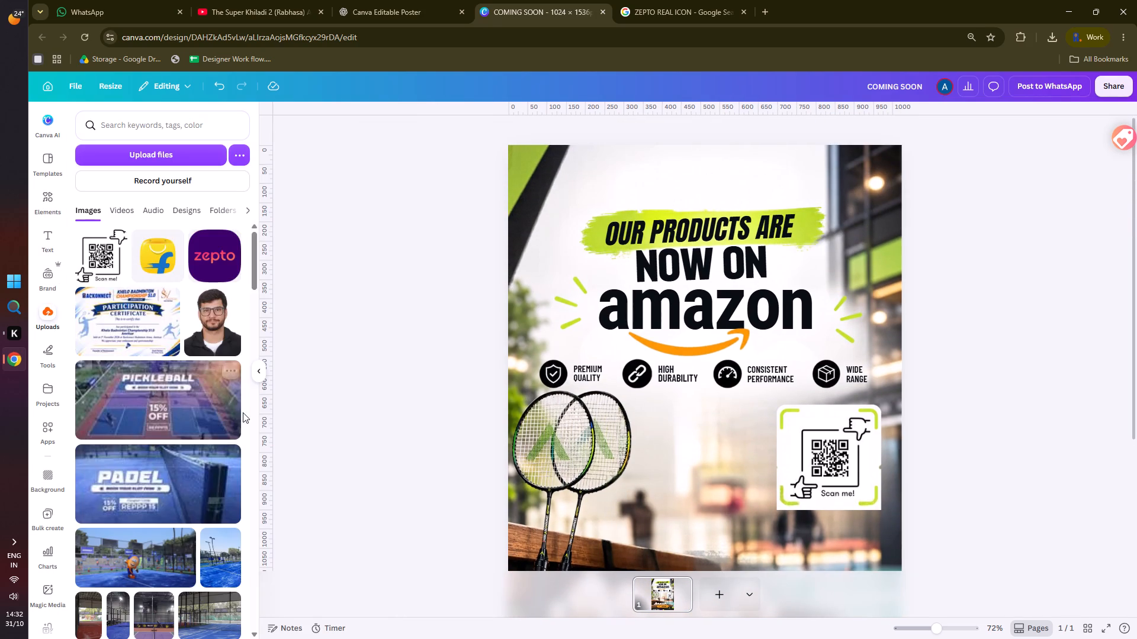
pyautogui.scroll(-10, 243, 414)
pyautogui.scroll(-20, 209, 412)
pyautogui.scroll(-5, 209, 412)
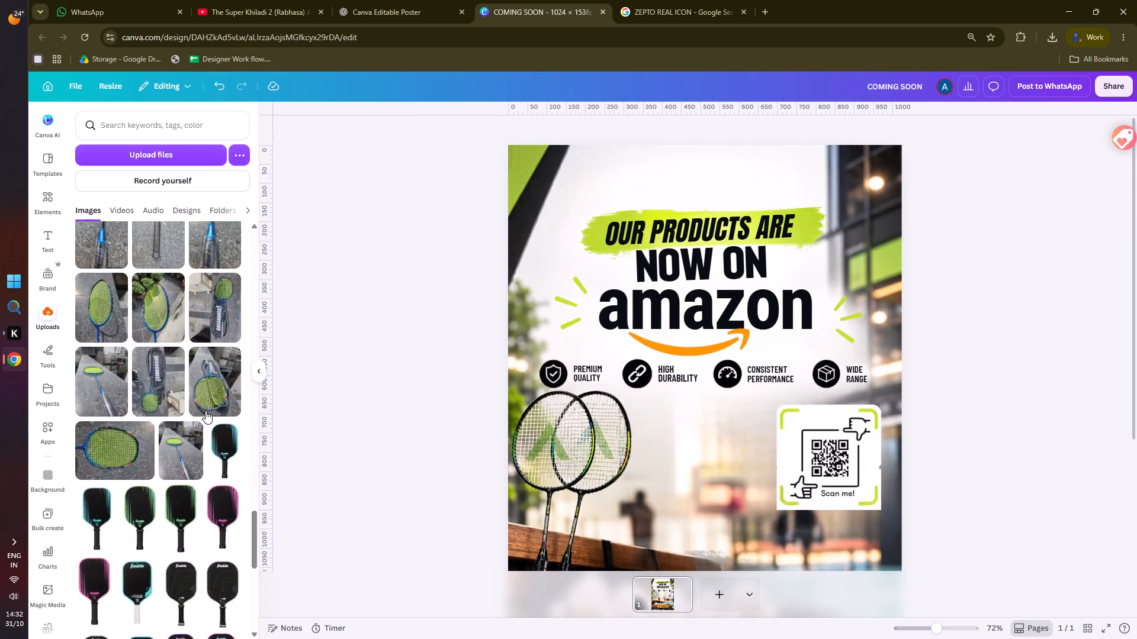
pyautogui.scroll(-20, 205, 411)
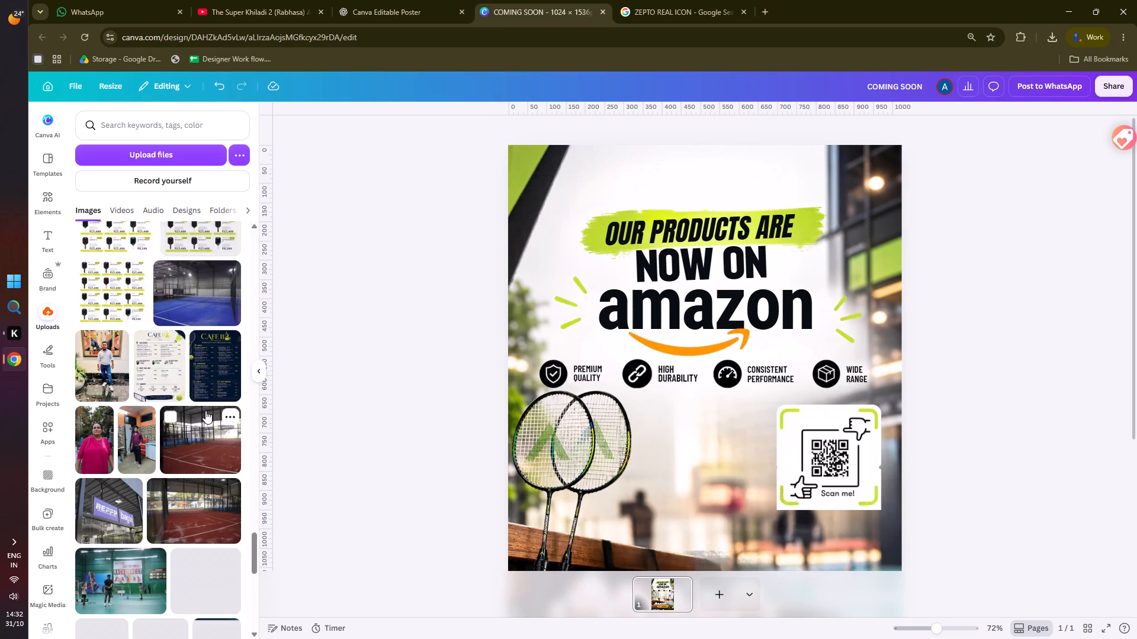
pyautogui.scroll(-19, 205, 411)
pyautogui.scroll(-15, 205, 411)
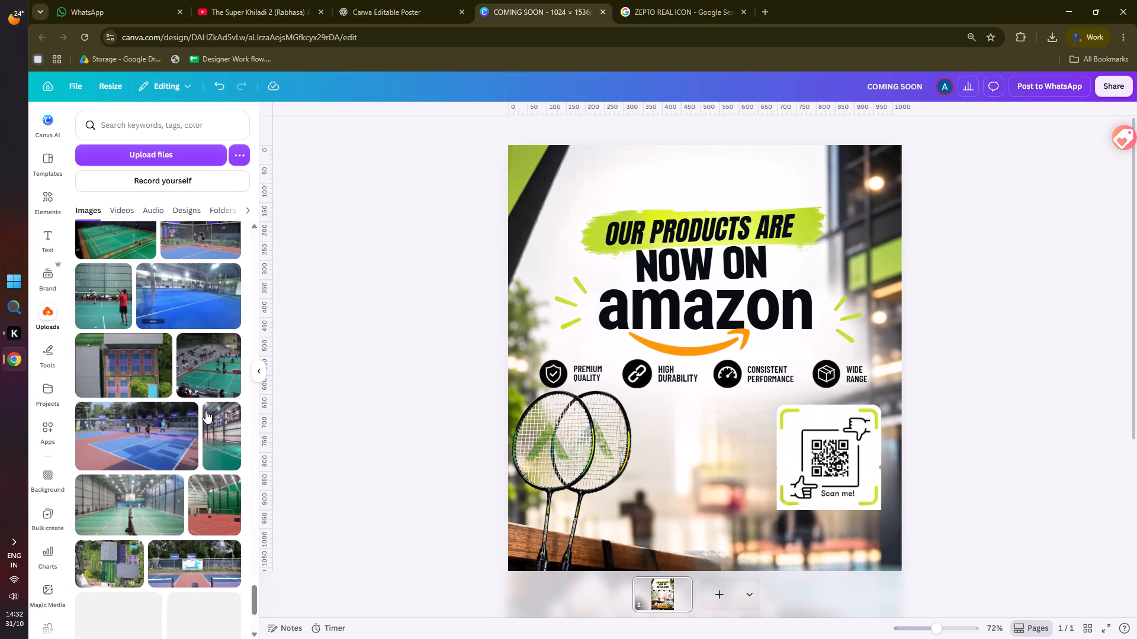
pyautogui.scroll(-14, 205, 411)
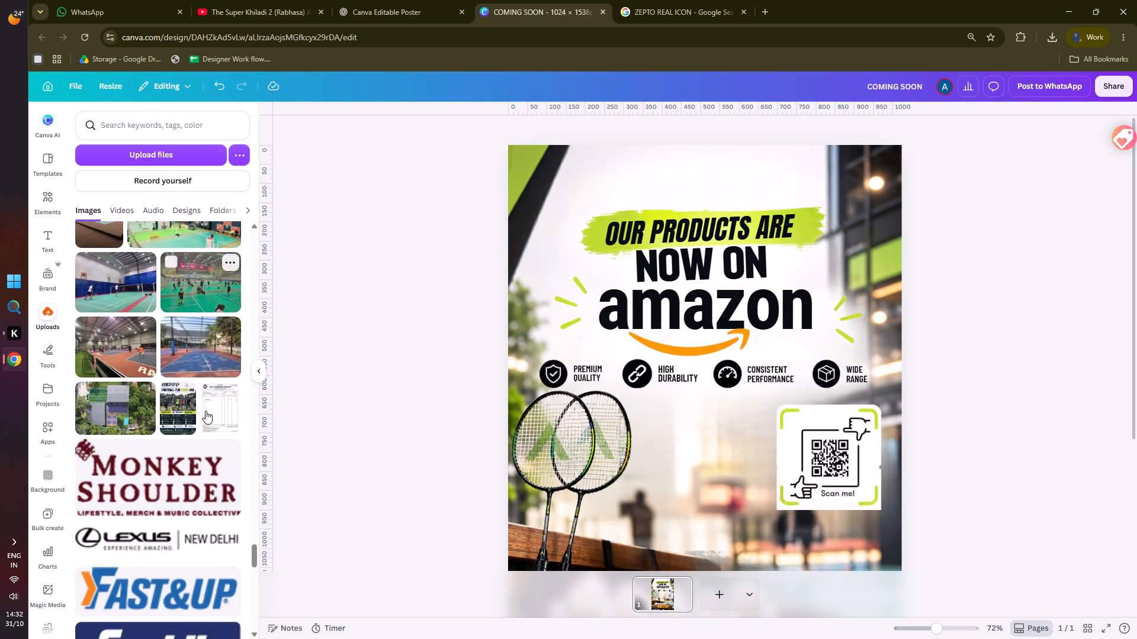
pyautogui.scroll(-16, 205, 411)
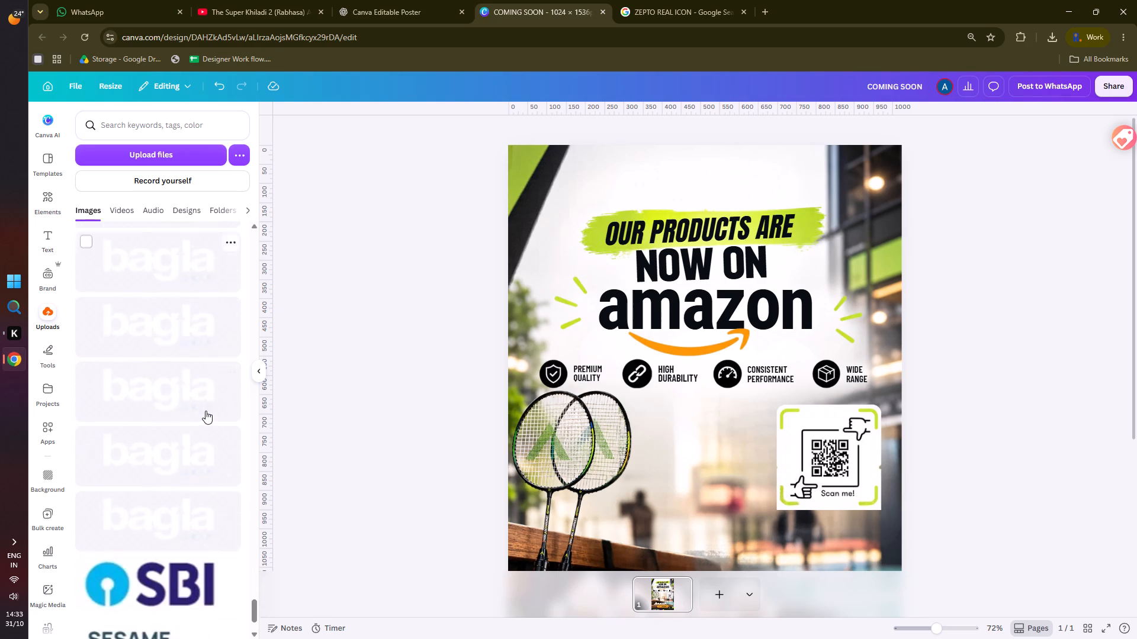
pyautogui.scroll(-18, 205, 411)
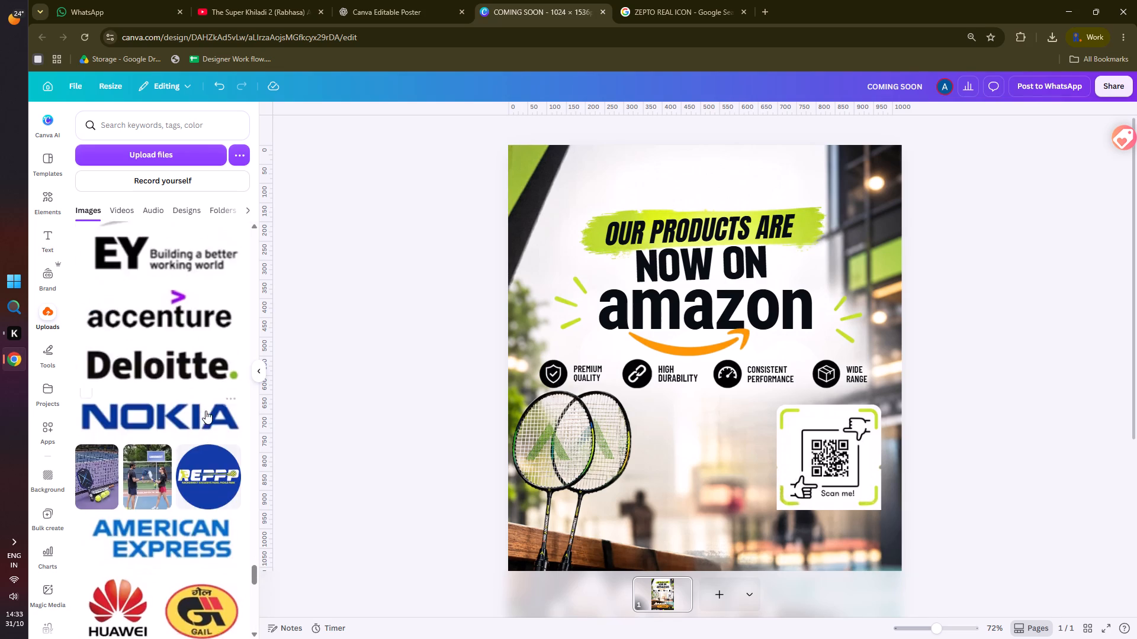
pyautogui.scroll(-14, 205, 411)
pyautogui.scroll(-7, 205, 411)
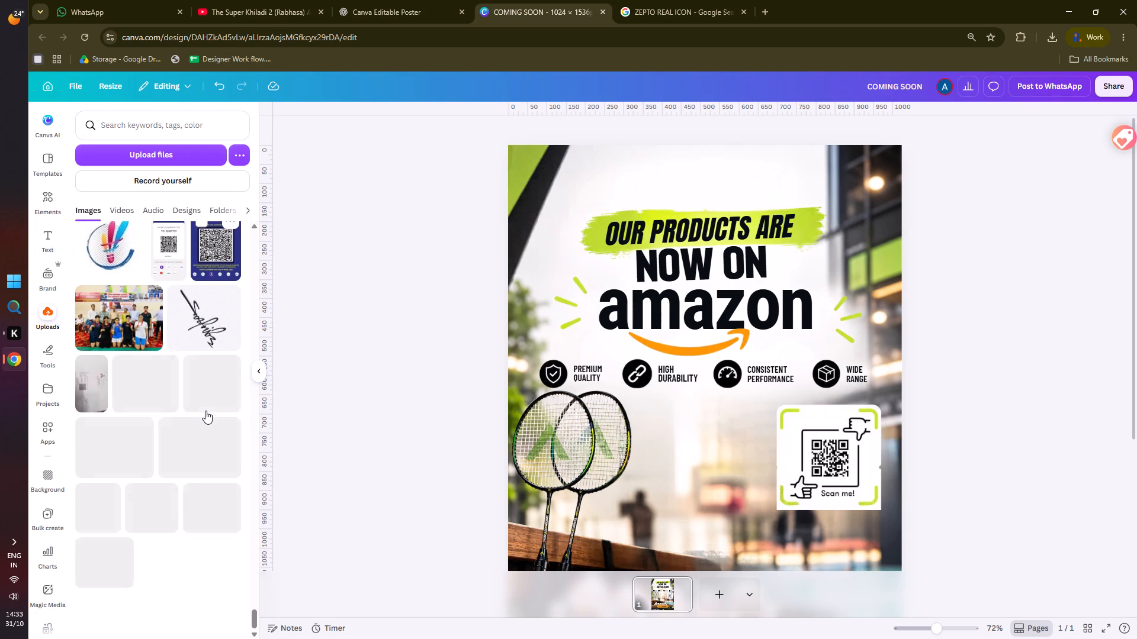
pyautogui.scroll(-18, 205, 411)
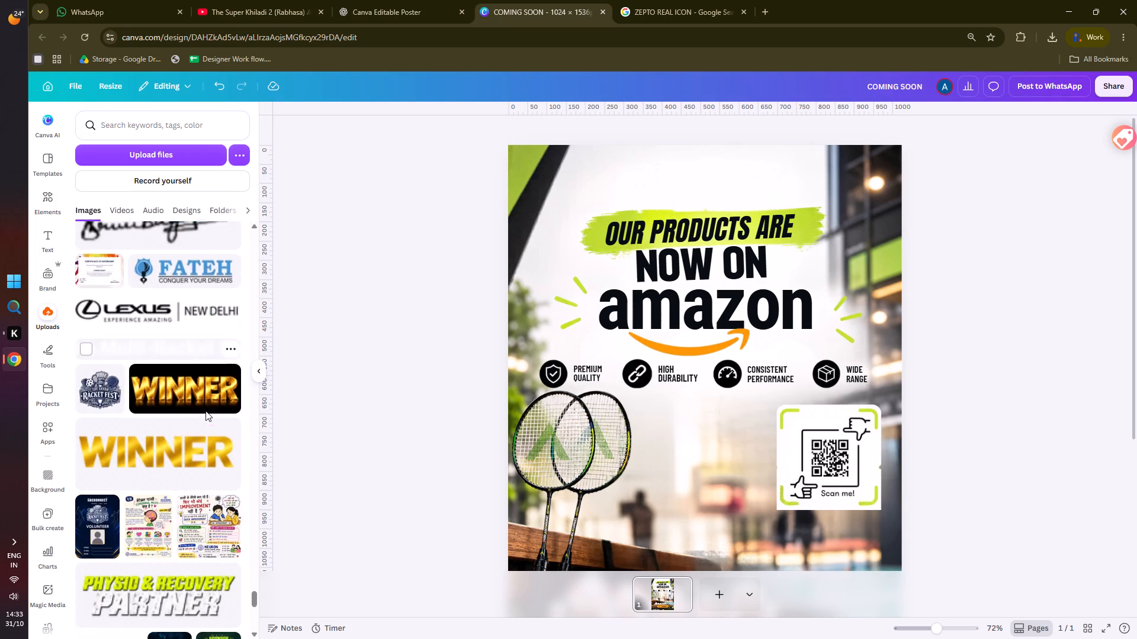
pyautogui.scroll(-14, 205, 411)
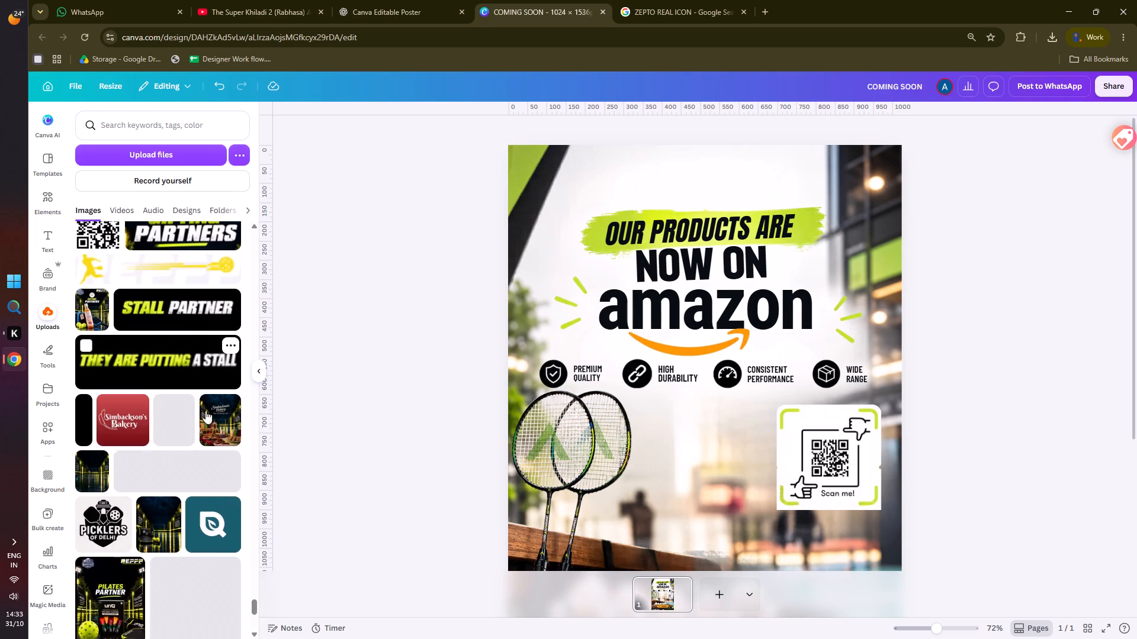
pyautogui.scroll(-6, 205, 411)
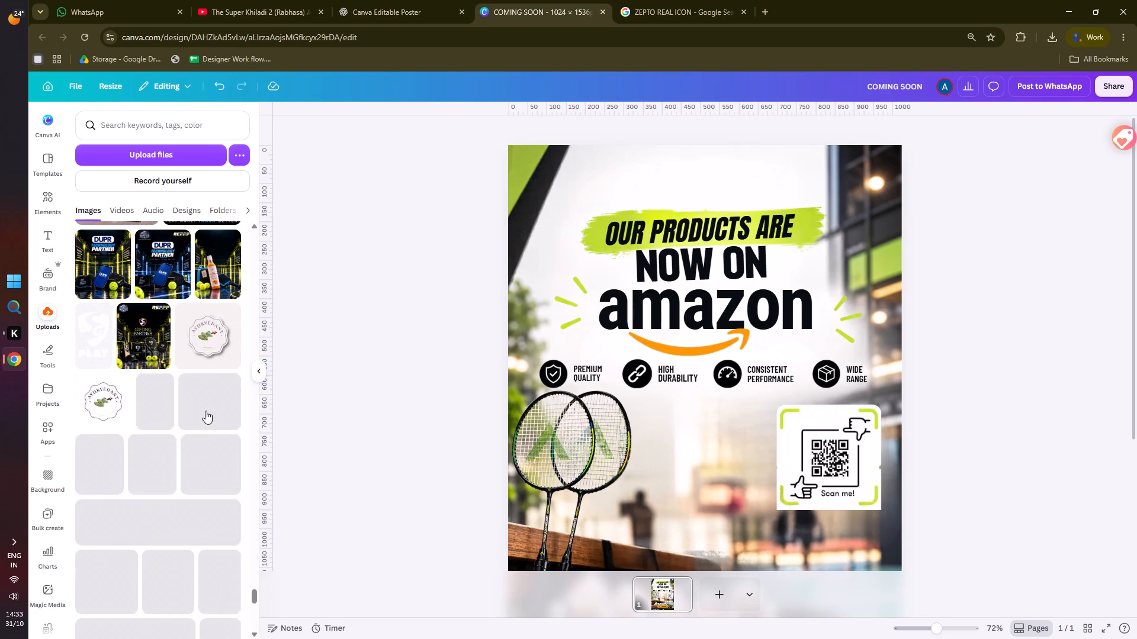
pyautogui.scroll(-5, 205, 411)
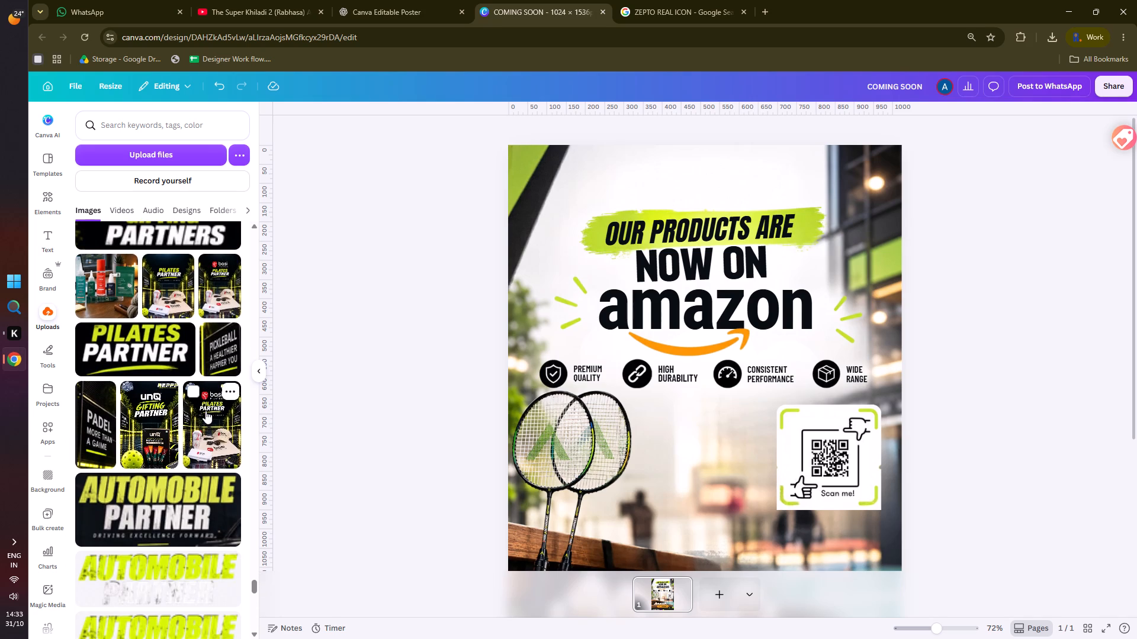
pyautogui.scroll(-20, 205, 411)
pyautogui.scroll(-3, 205, 411)
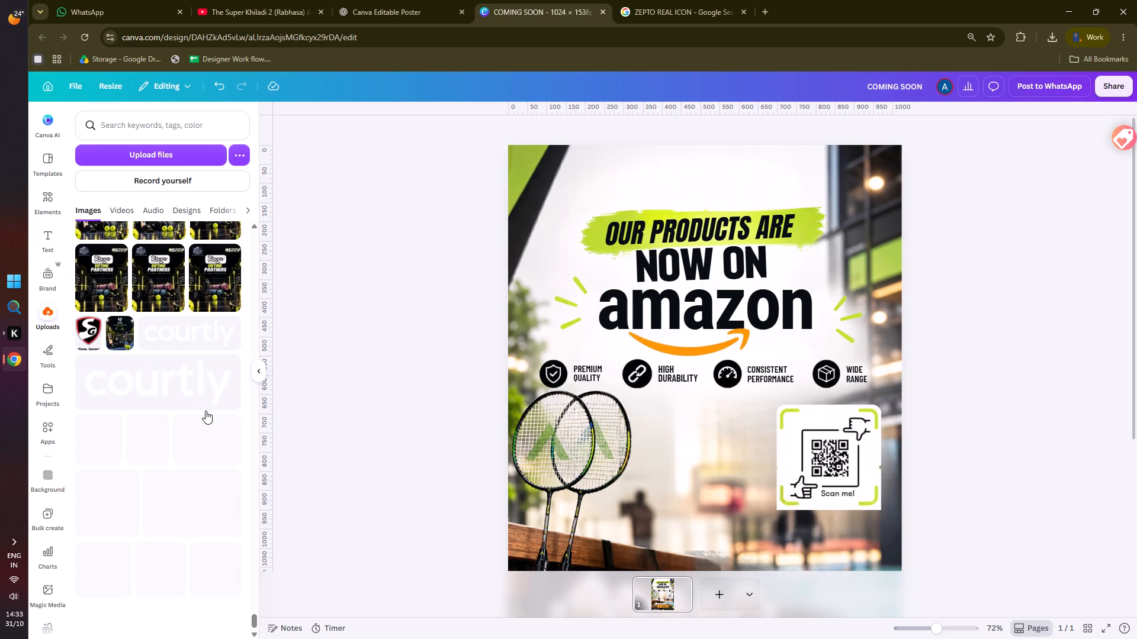
pyautogui.scroll(-7, 205, 411)
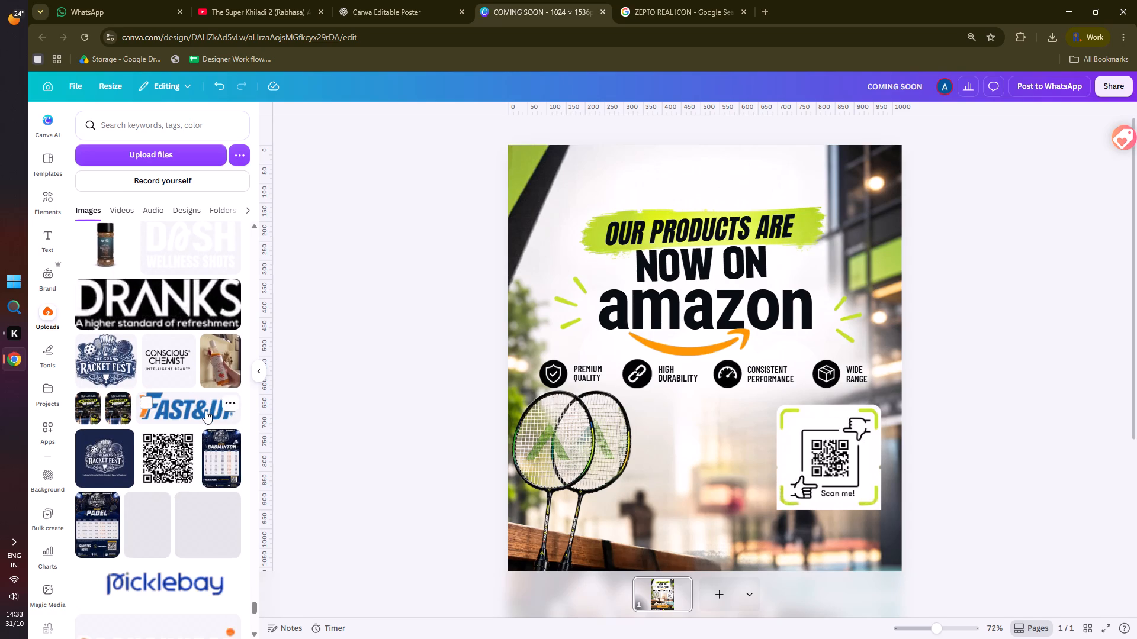
pyautogui.scroll(-6, 205, 411)
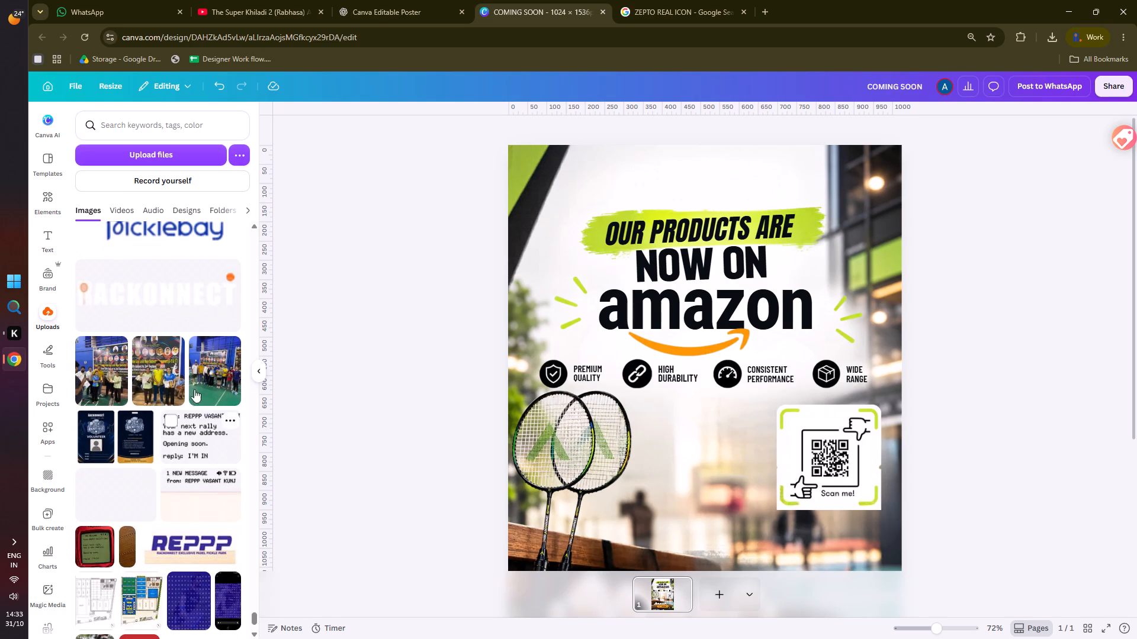
pyautogui.click(173, 295)
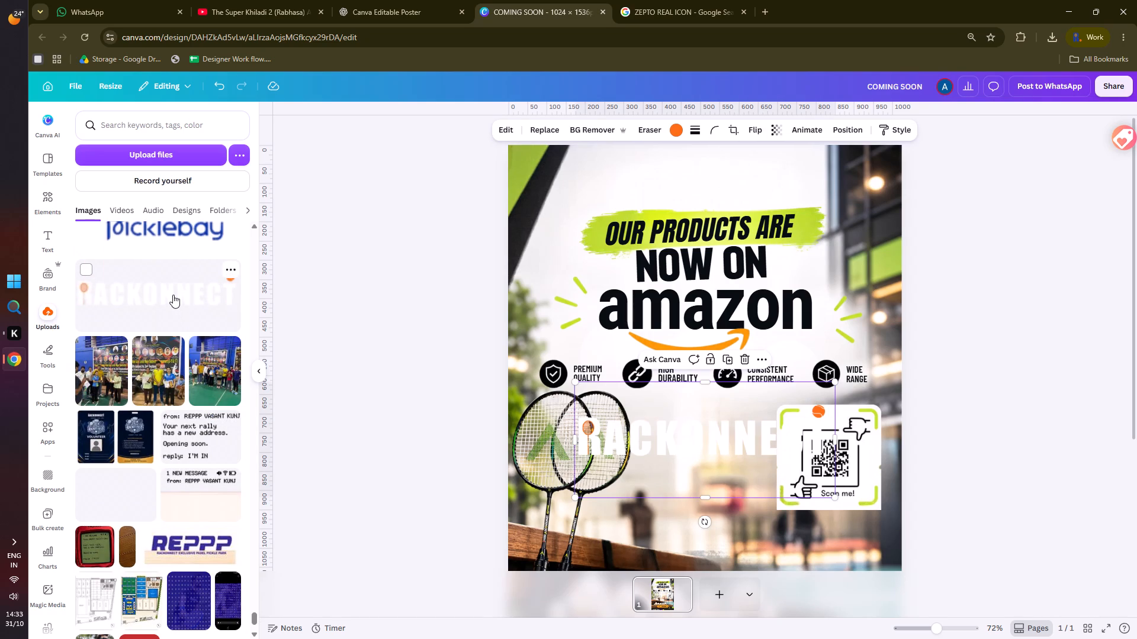
# Find the RD Pro-A shuttlecock tube image among the uploads and add it to the poster.
pyautogui.scroll(-6, 173, 295)
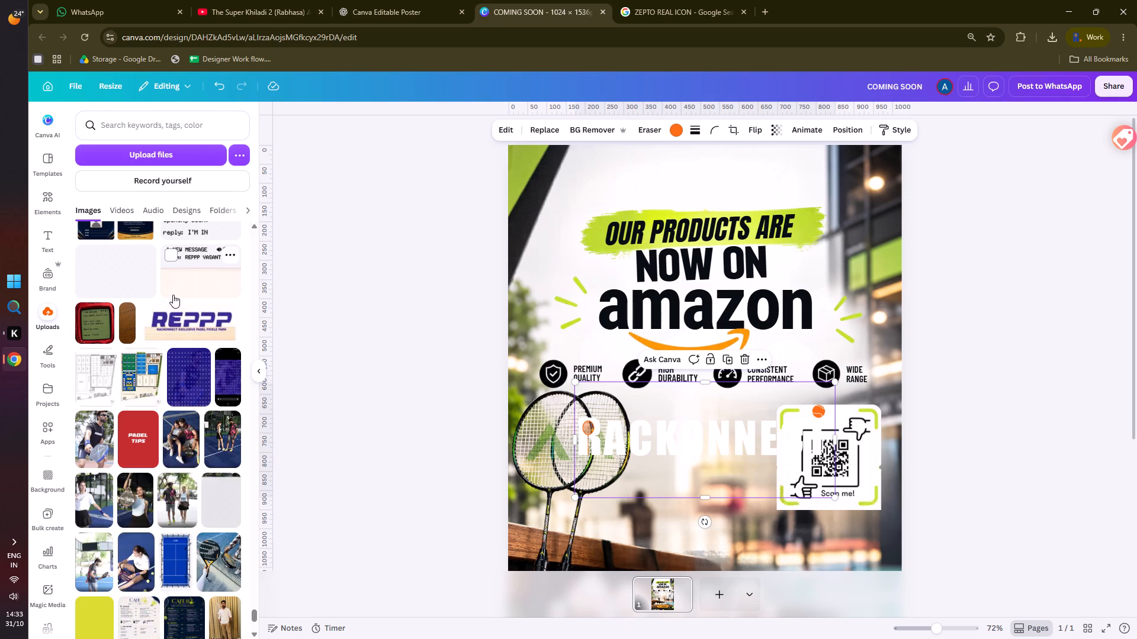
pyautogui.scroll(-16, 173, 295)
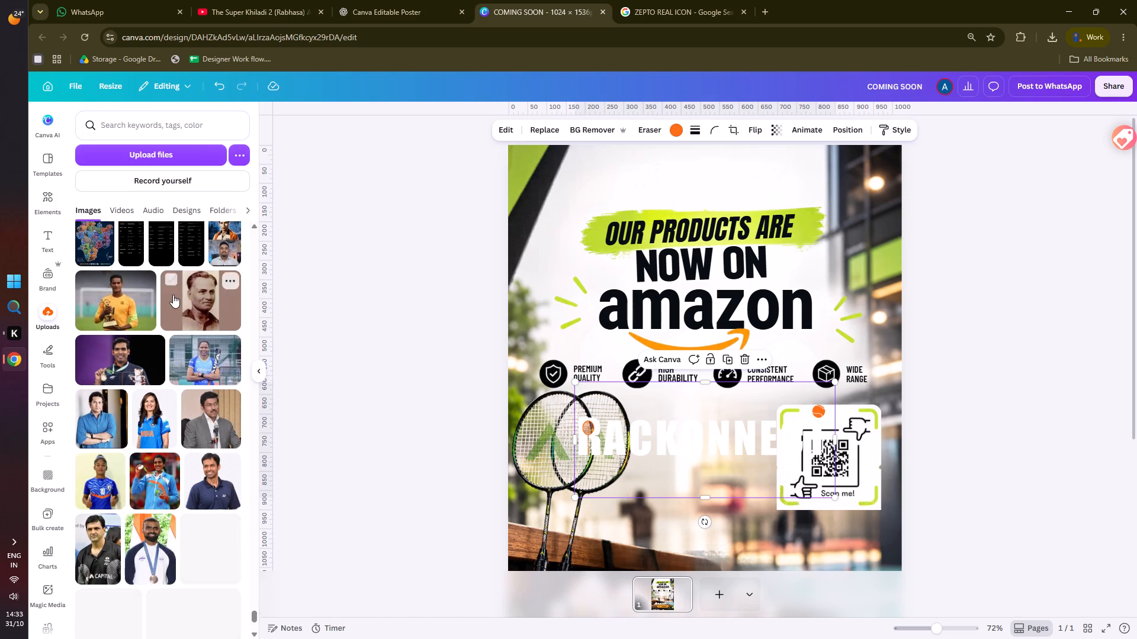
pyautogui.scroll(-13, 173, 295)
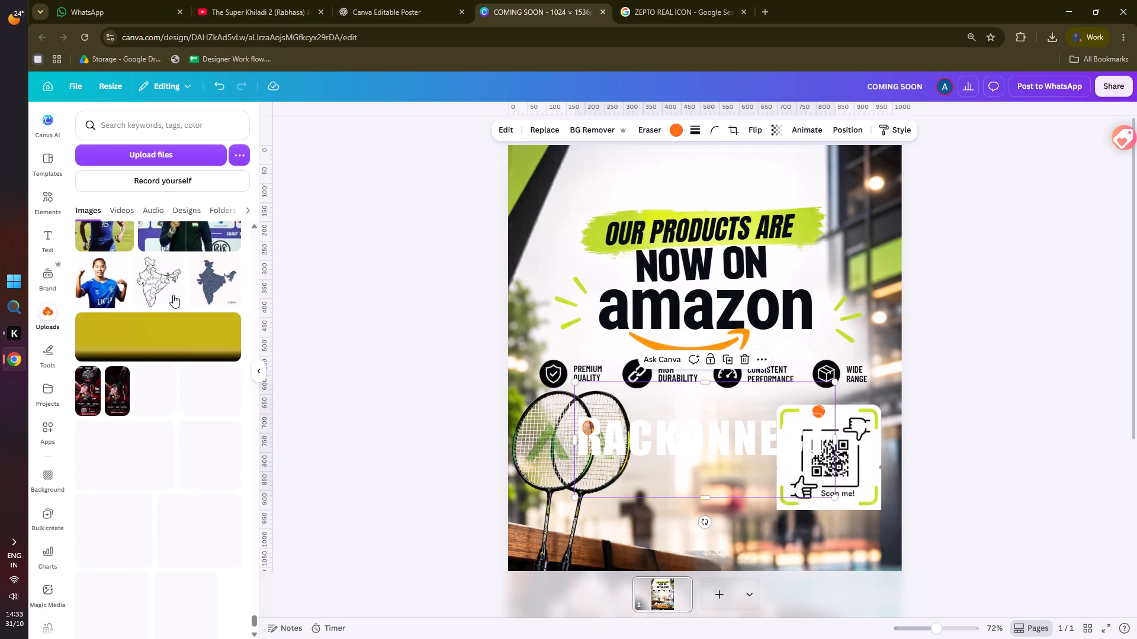
pyautogui.scroll(-14, 173, 295)
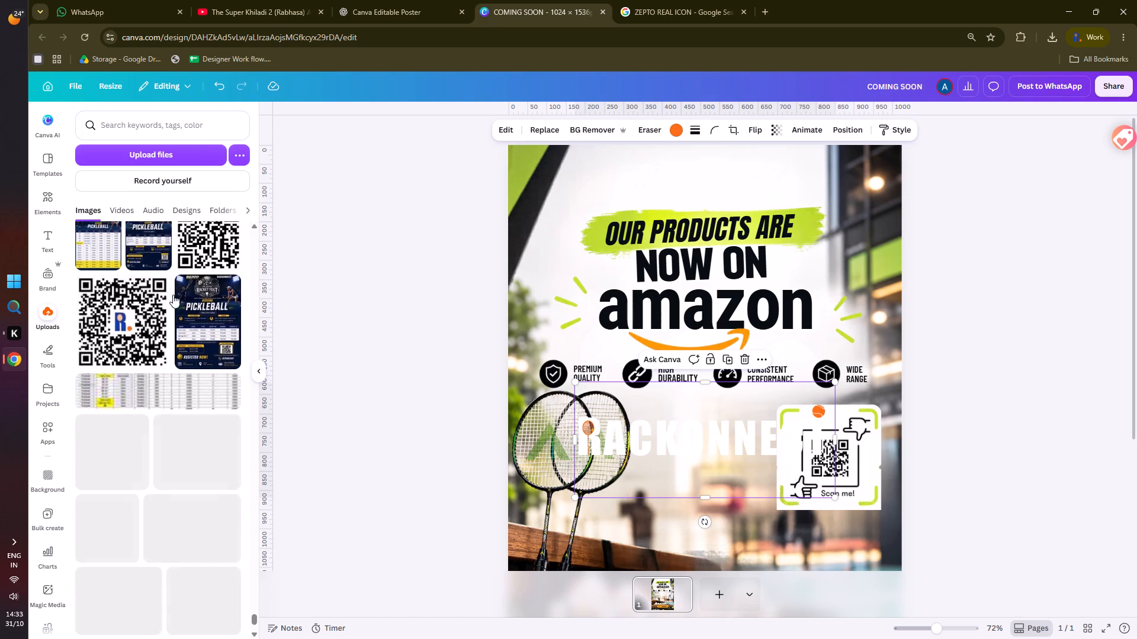
pyautogui.scroll(-4, 173, 295)
pyautogui.scroll(2, 173, 295)
pyautogui.scroll(-3, 173, 295)
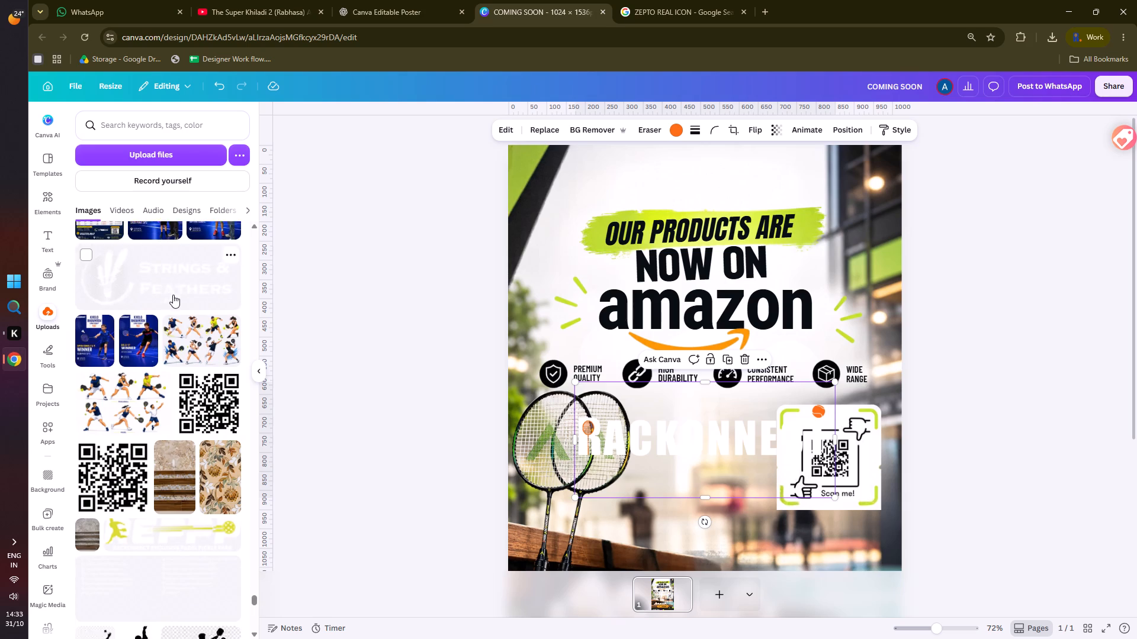
pyautogui.scroll(-10, 173, 295)
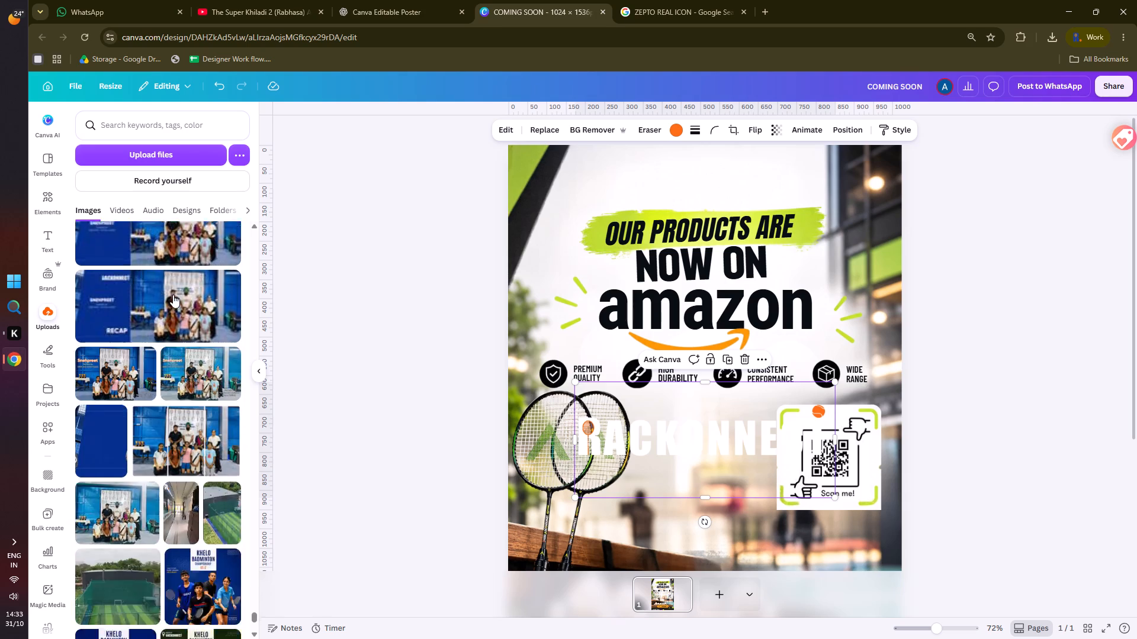
pyautogui.scroll(-11, 173, 295)
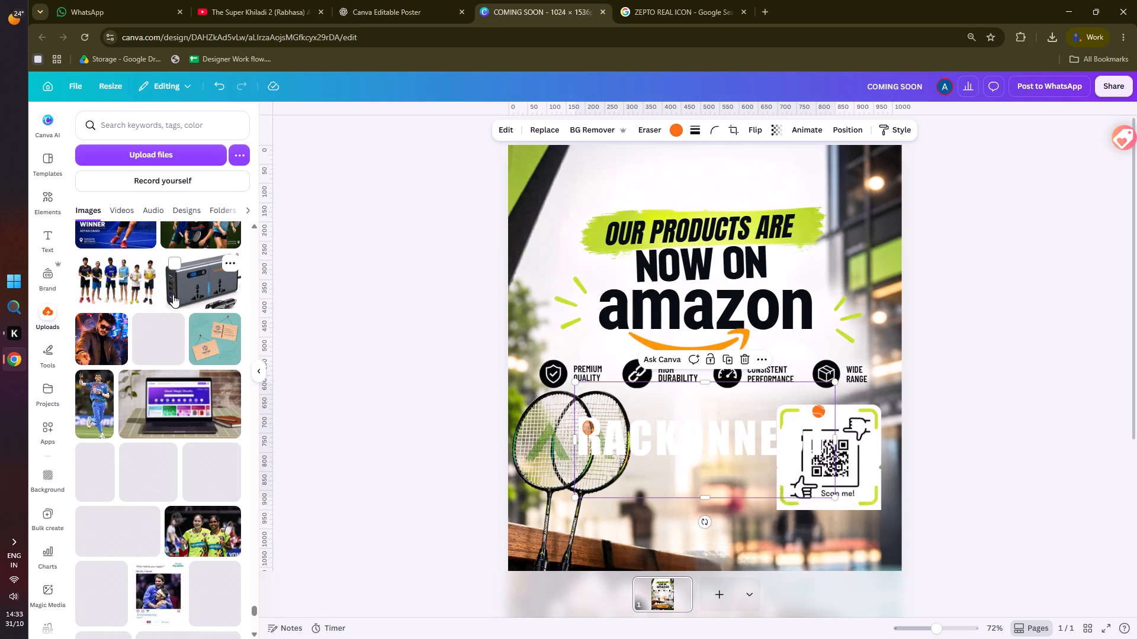
pyautogui.scroll(-18, 173, 295)
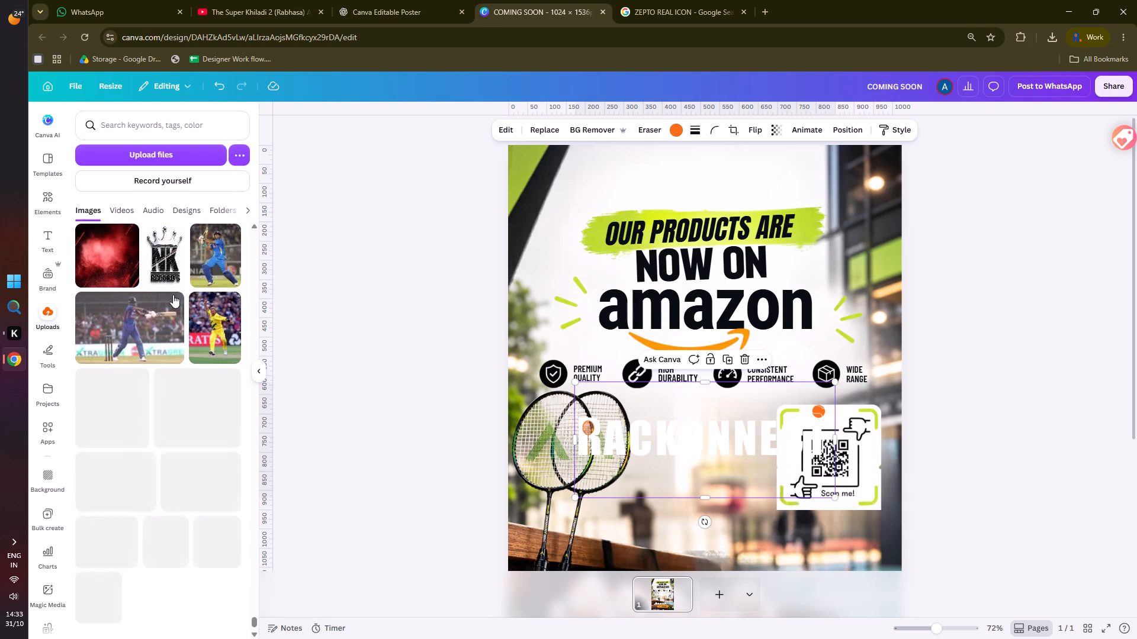
pyautogui.scroll(-6, 173, 295)
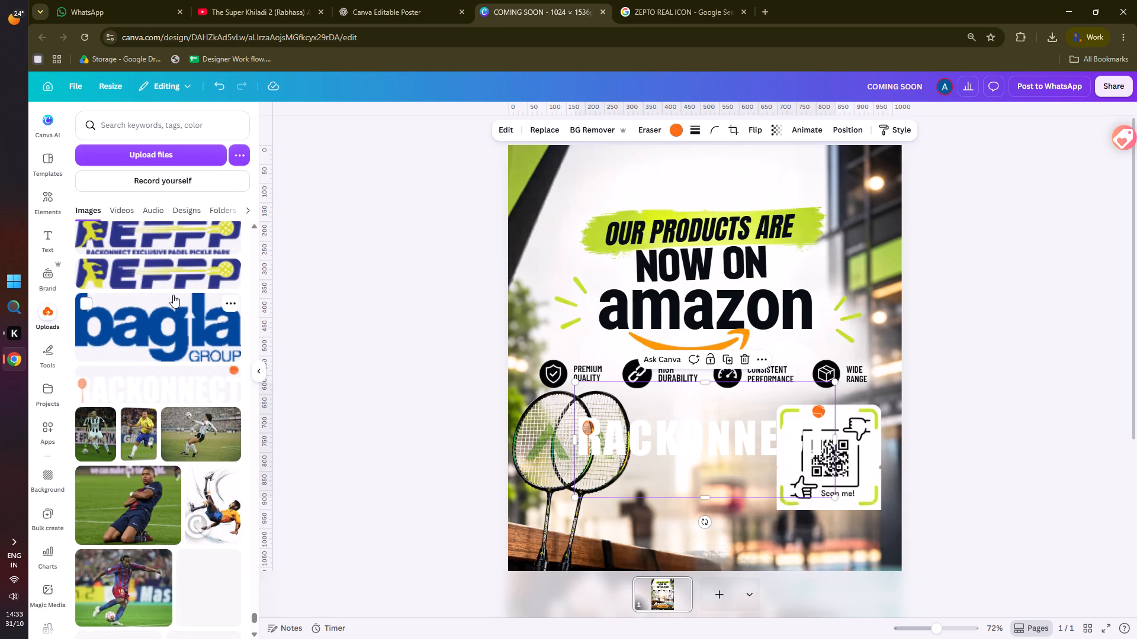
pyautogui.scroll(-17, 173, 295)
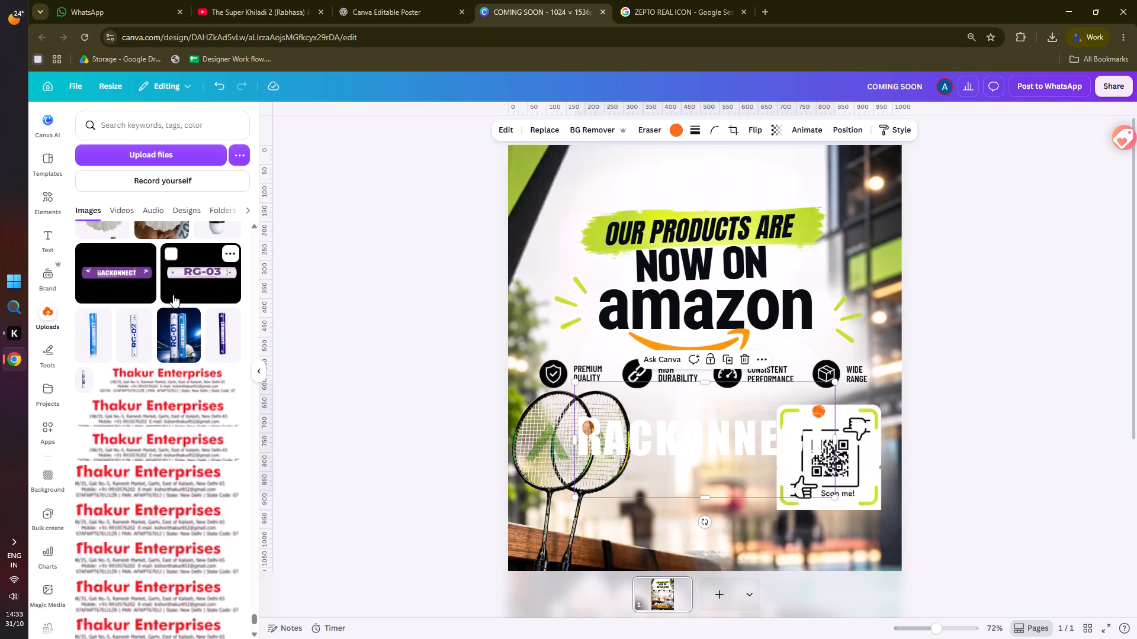
pyautogui.scroll(1, 173, 295)
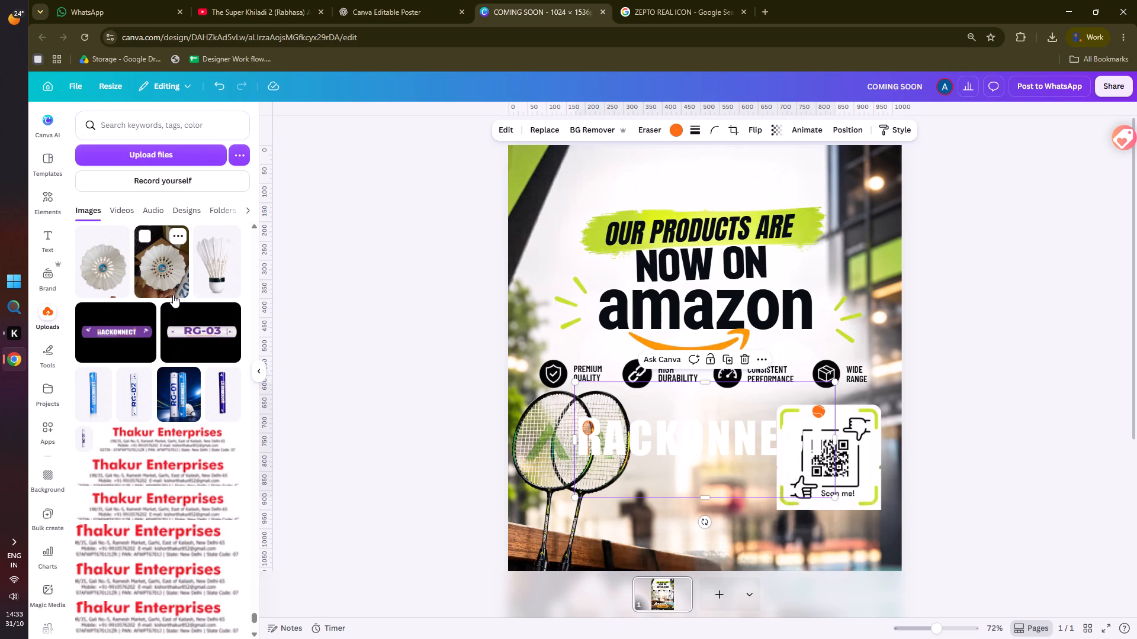
pyautogui.scroll(5, 173, 295)
pyautogui.scroll(-6, 173, 295)
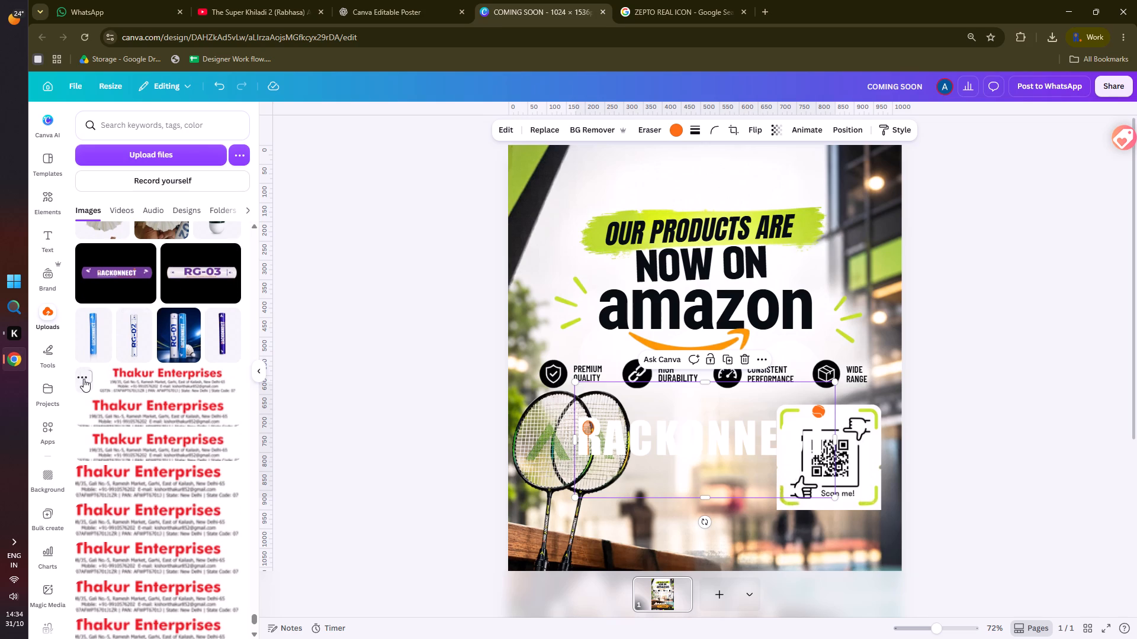
pyautogui.scroll(-7, 83, 379)
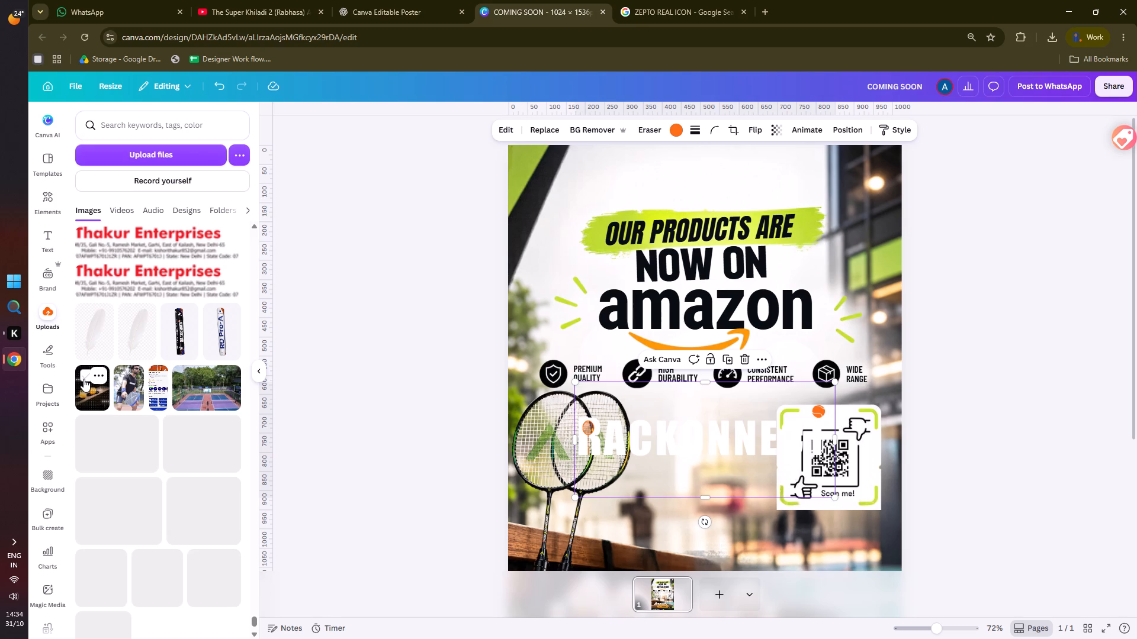
pyautogui.click(227, 331)
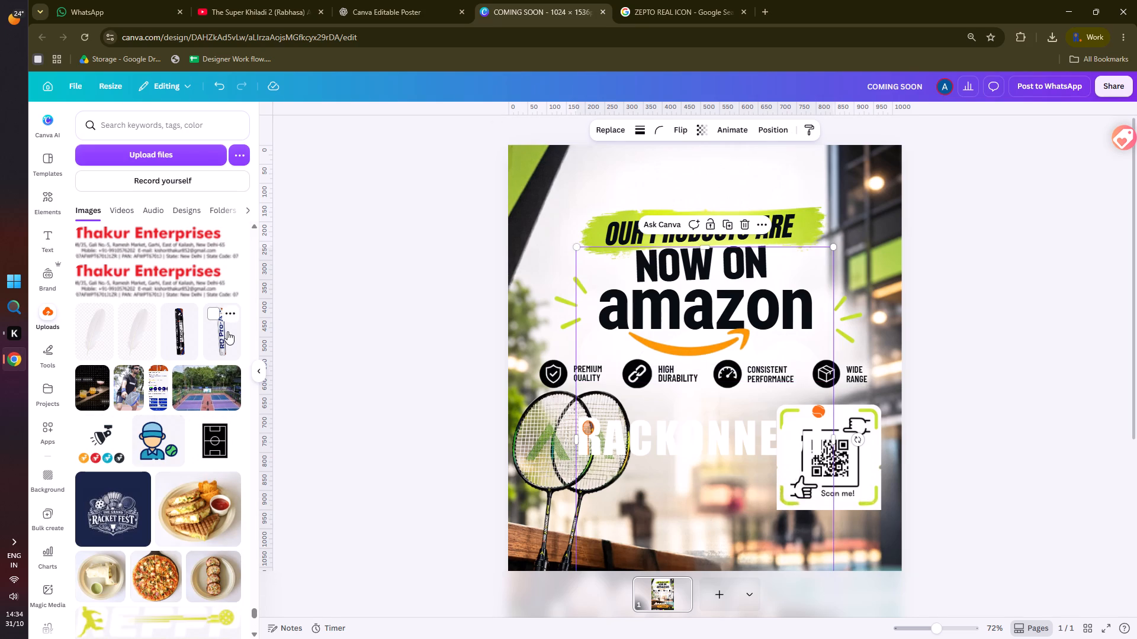
# Add the uploaded white RG-02 shuttlecock tube image to the poster.
pyautogui.scroll(3, 194, 319)
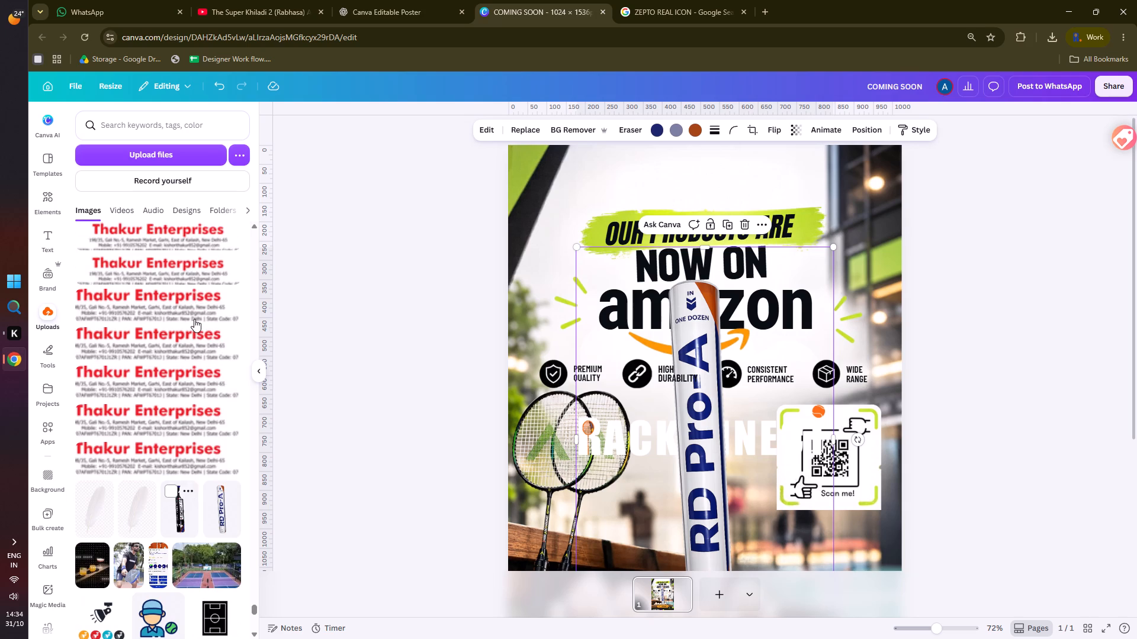
pyautogui.scroll(4, 194, 319)
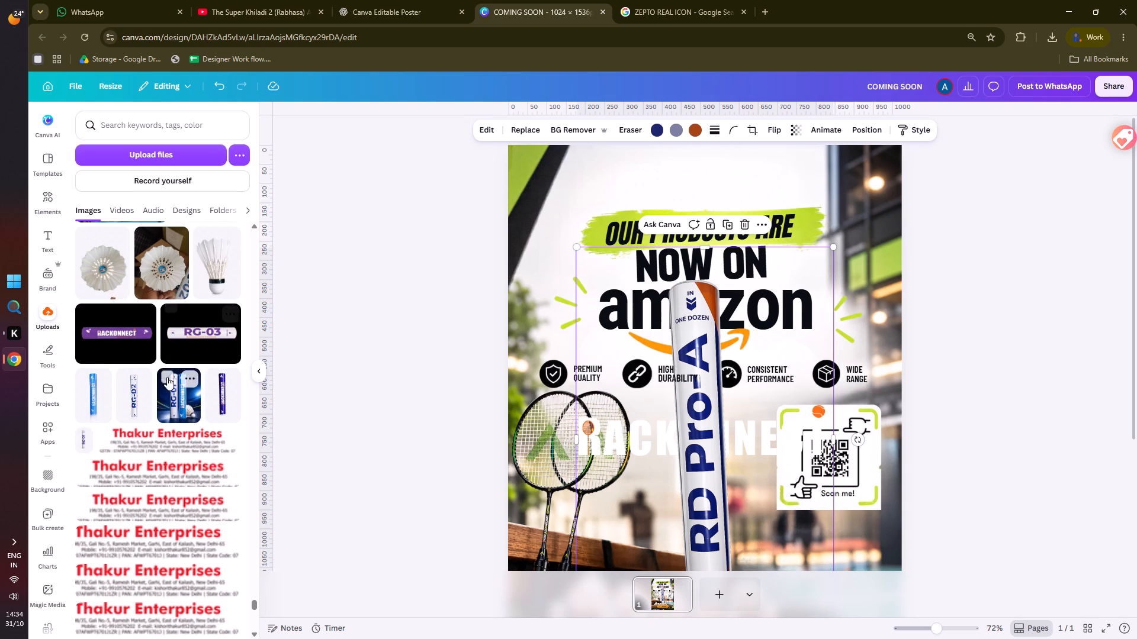
pyautogui.click(127, 382)
pyautogui.click(133, 397)
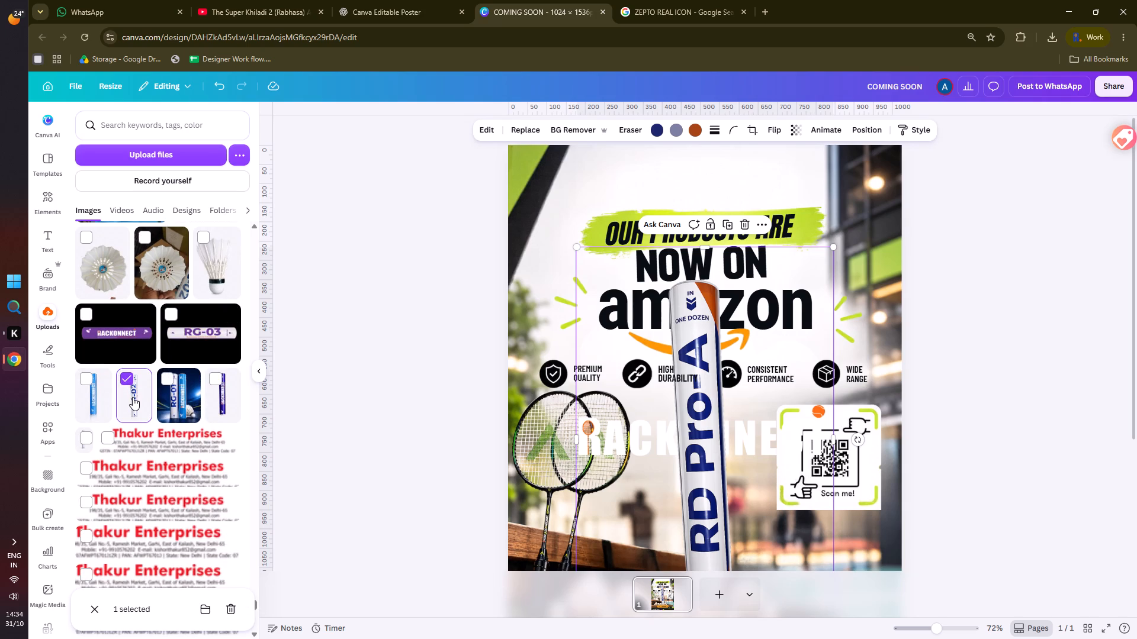
pyautogui.click(133, 397)
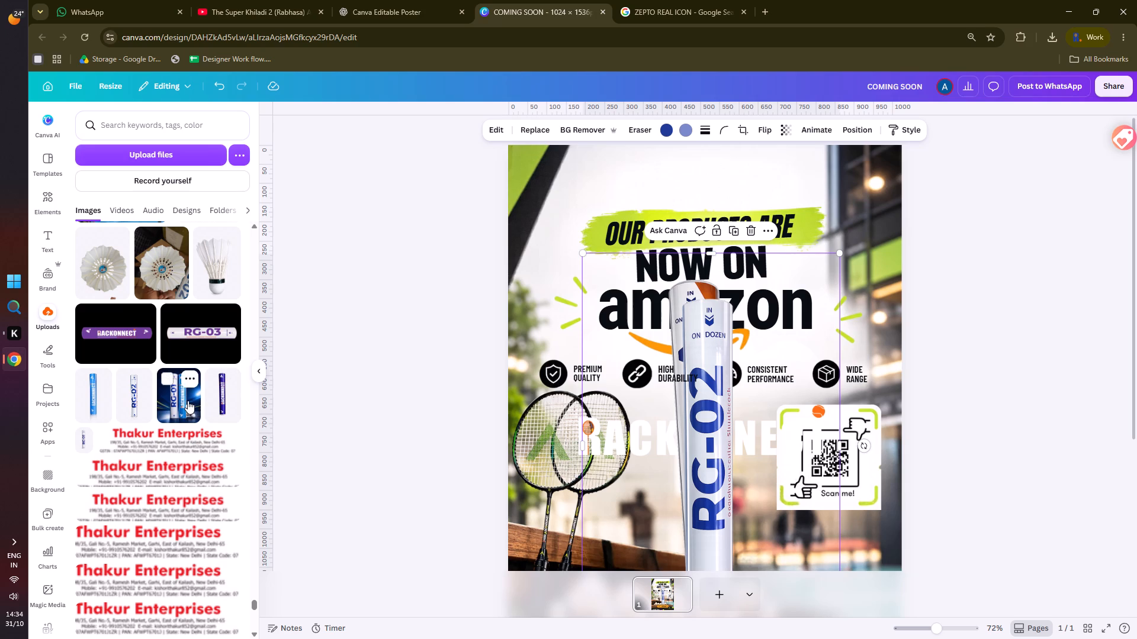
# Add the uploaded white RG-03 shuttlecock tube image with the black background to the poster.
pyautogui.click(227, 330)
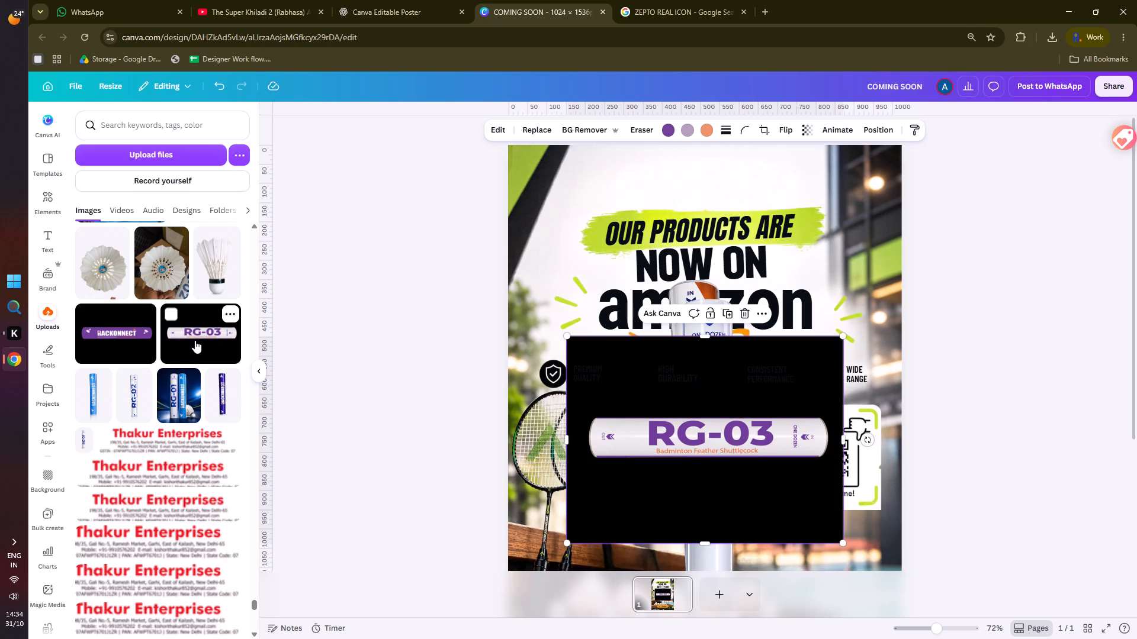
# Find the blue RACKONNECT logo with the orange ball among the uploaded images and add it to the poster.
pyautogui.scroll(-8, 195, 340)
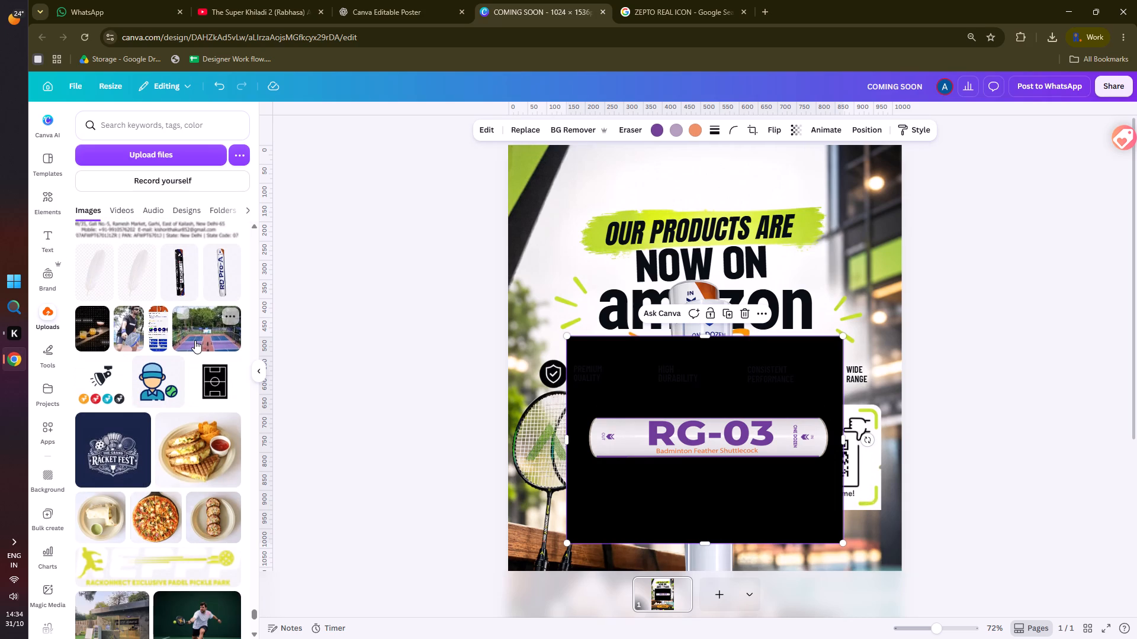
pyautogui.scroll(-6, 195, 340)
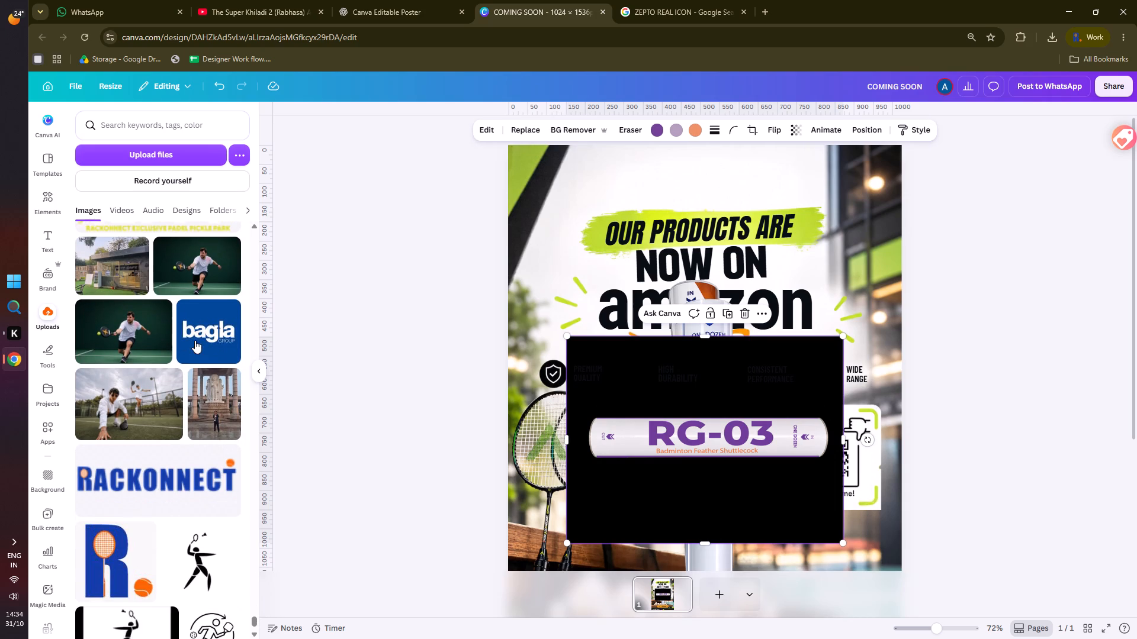
pyautogui.scroll(-1, 195, 340)
pyautogui.click(180, 416)
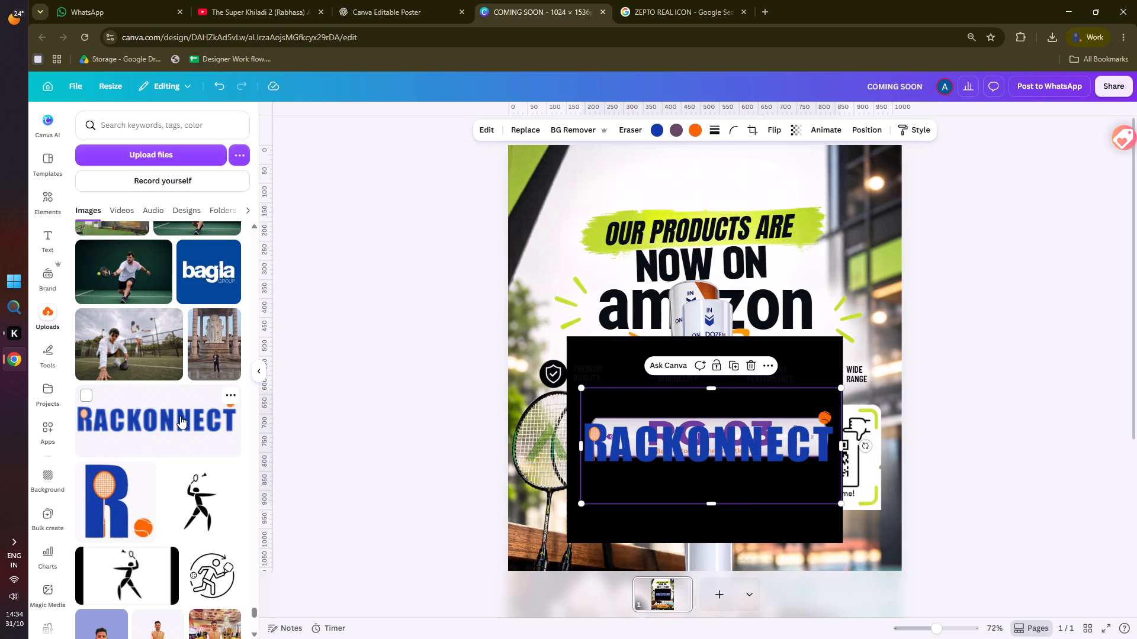
# Look through the older uploaded images for further product pictures suitable for the poster.
pyautogui.scroll(-8, 180, 416)
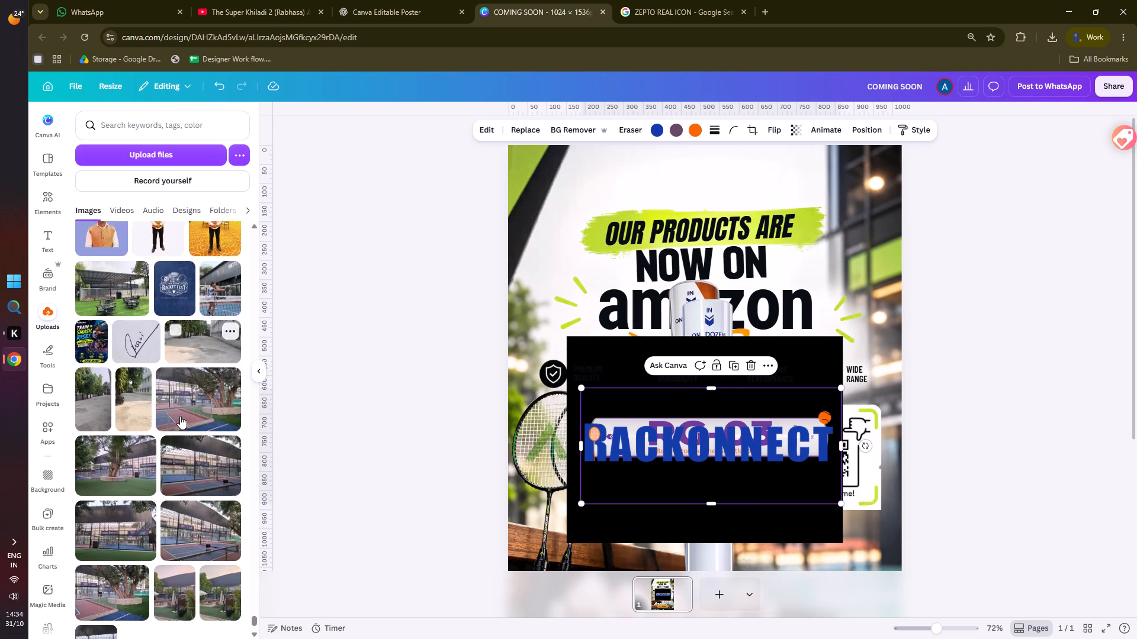
pyautogui.scroll(-5, 180, 416)
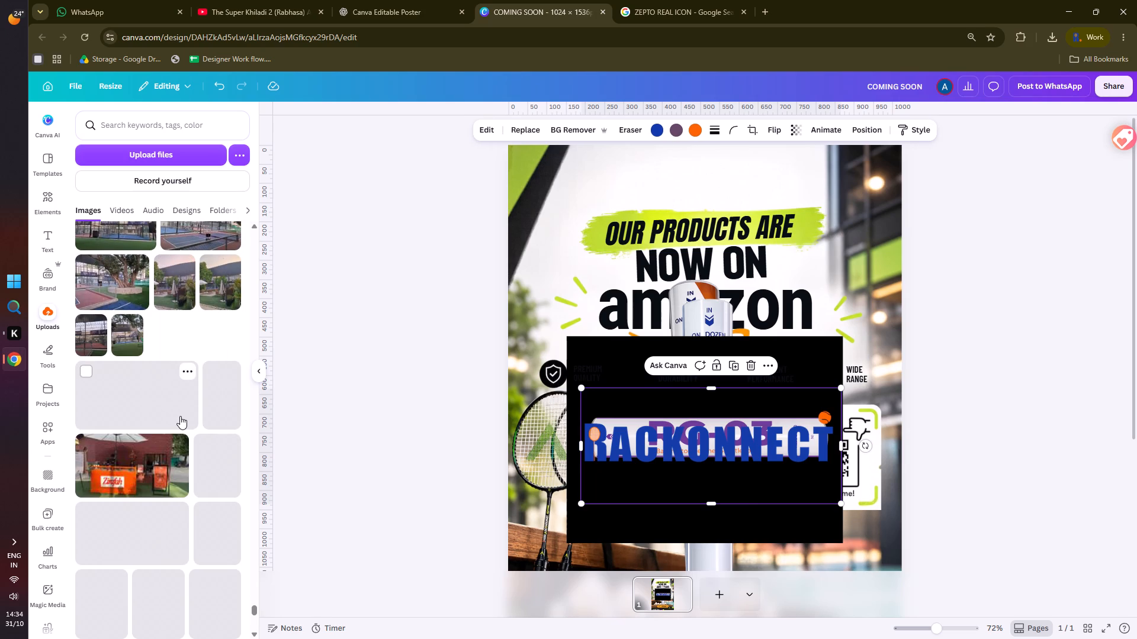
pyautogui.scroll(-11, 180, 416)
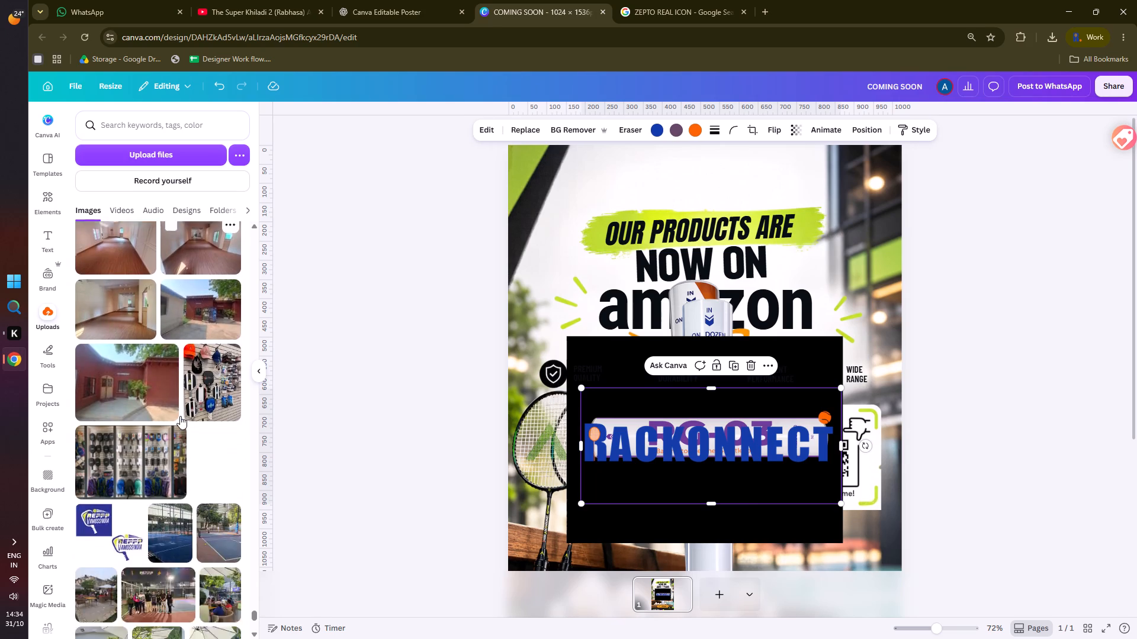
pyautogui.scroll(-10, 180, 416)
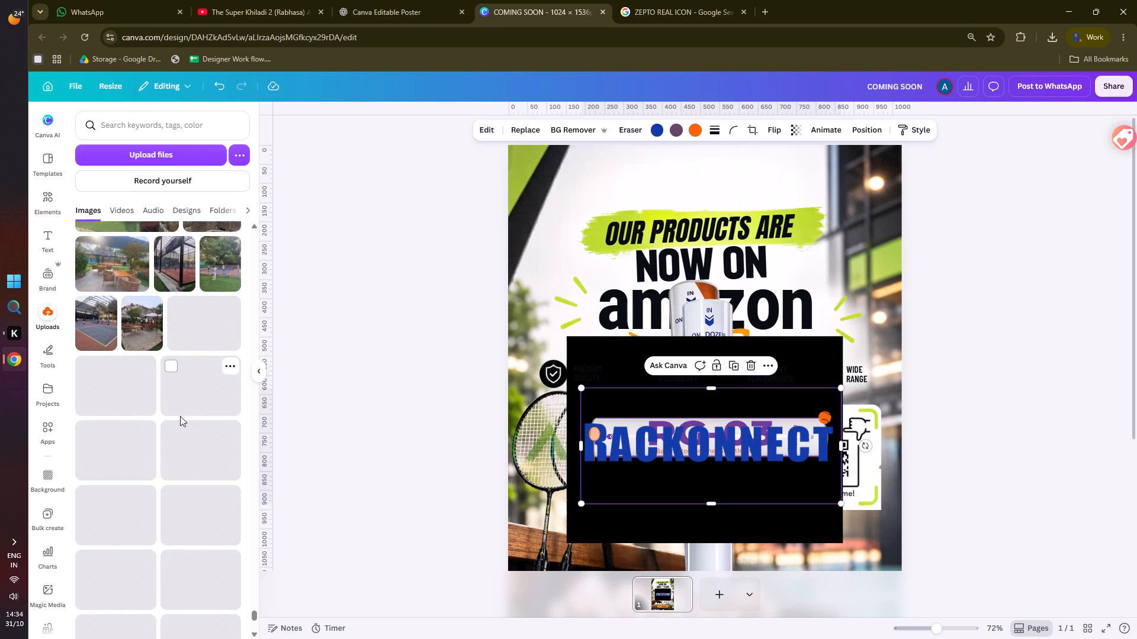
pyautogui.scroll(-18, 180, 416)
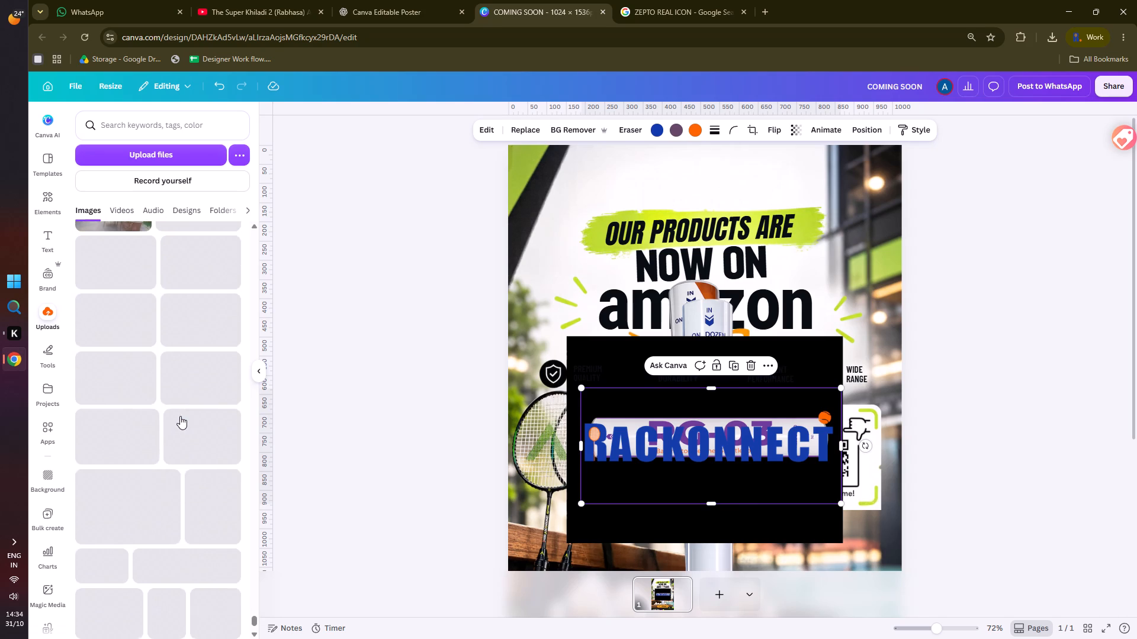
pyautogui.scroll(-9, 180, 416)
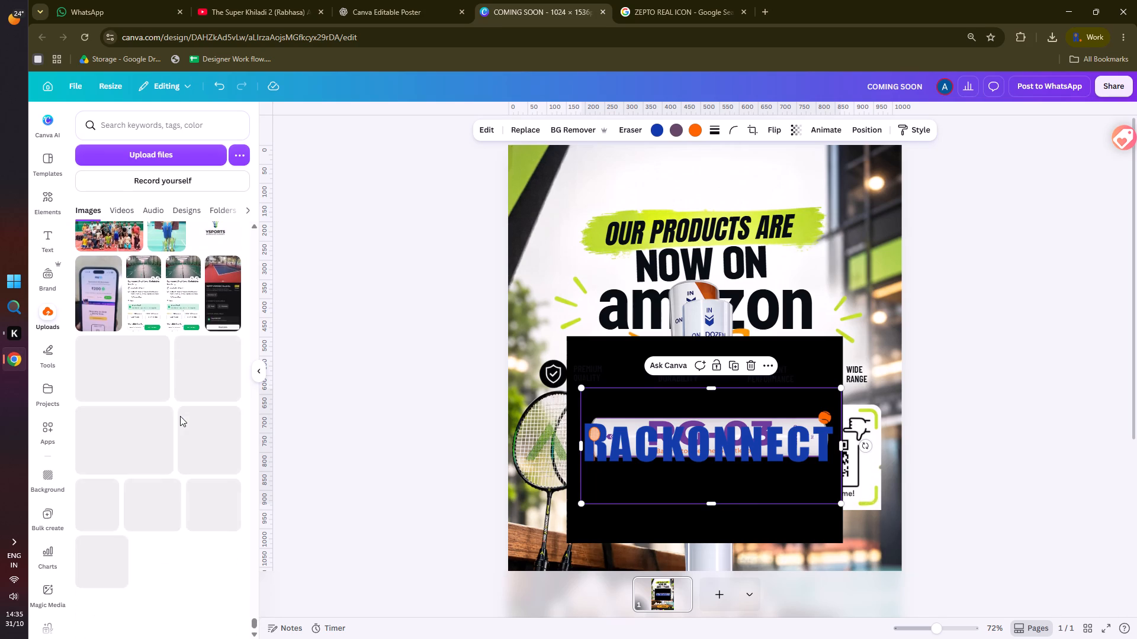
pyautogui.scroll(-7, 180, 416)
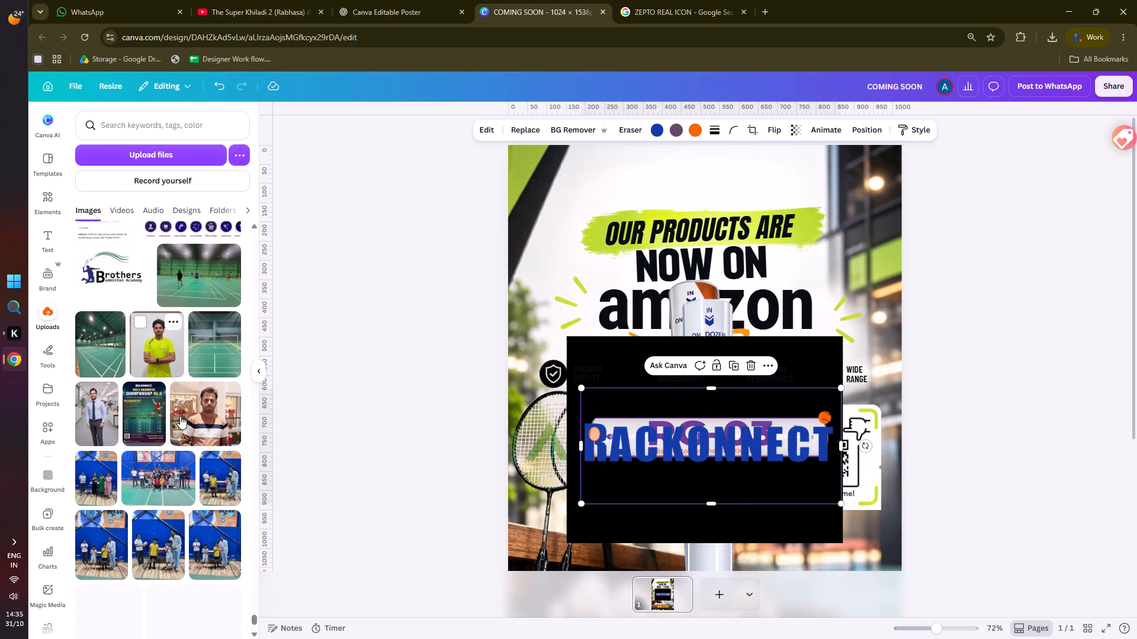
pyautogui.scroll(-3, 180, 416)
pyautogui.scroll(6, 180, 416)
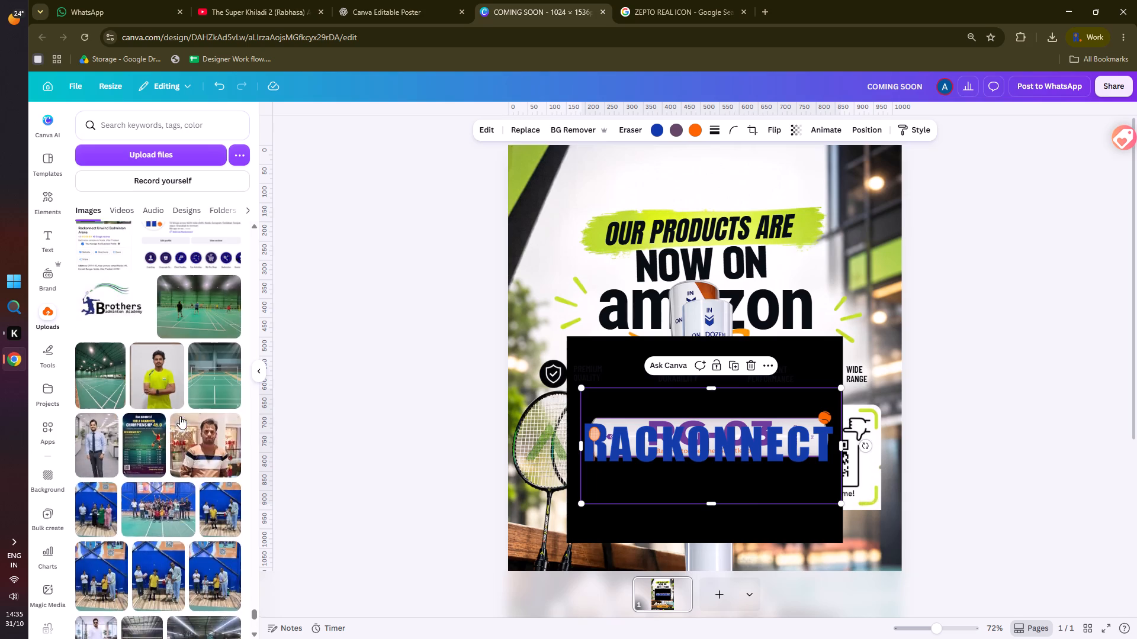
pyautogui.scroll(2, 180, 416)
pyautogui.scroll(-16, 180, 416)
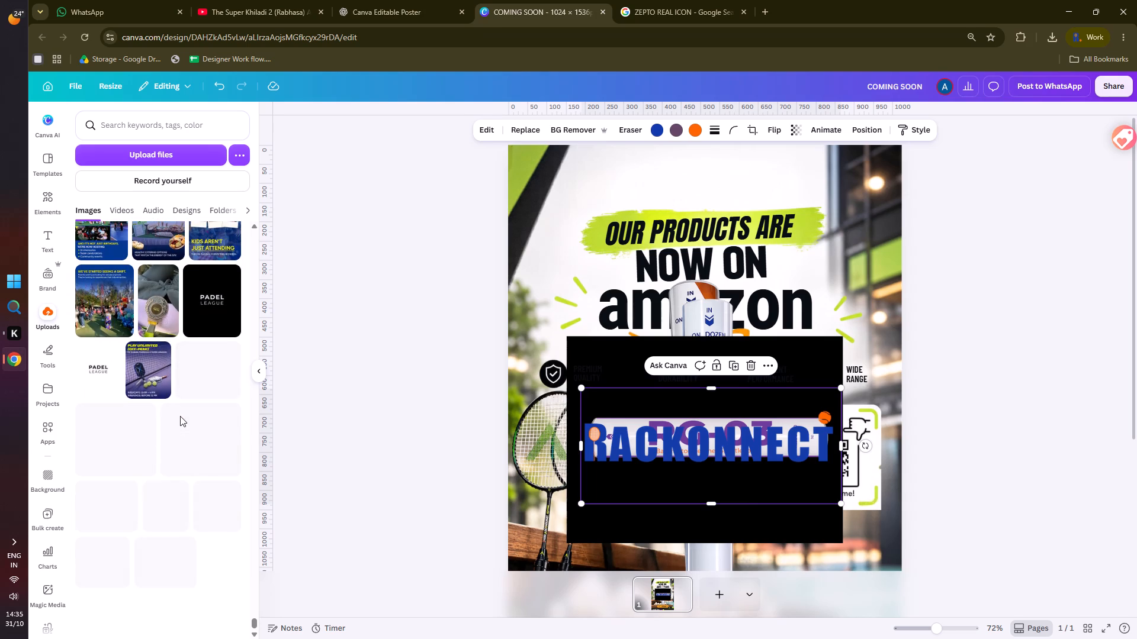
pyautogui.scroll(-3, 180, 416)
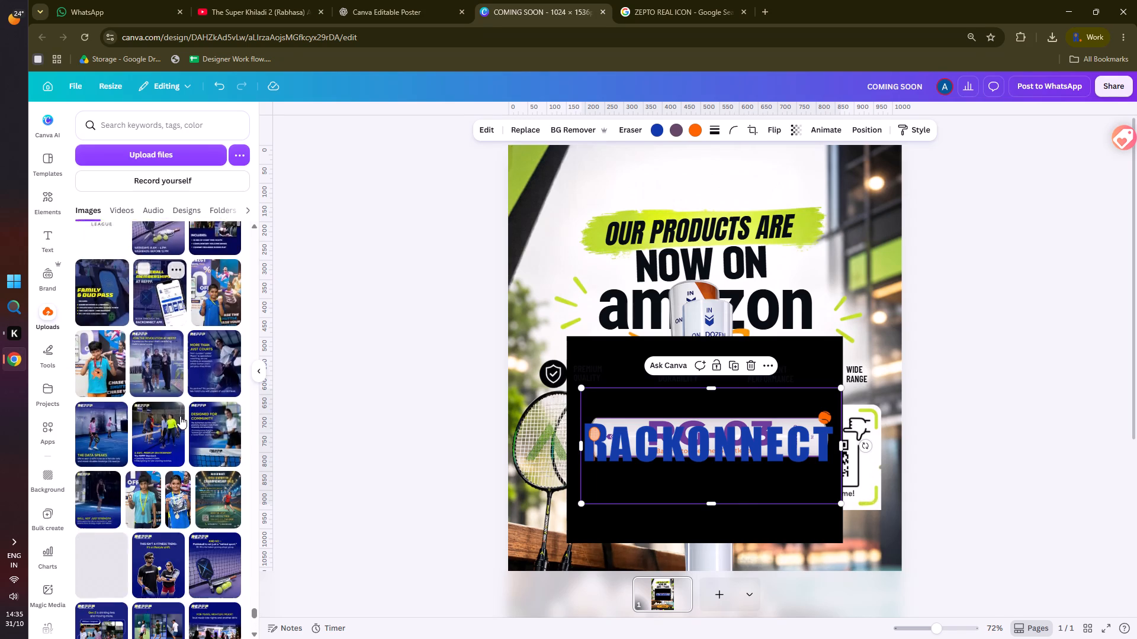
pyautogui.scroll(-14, 180, 416)
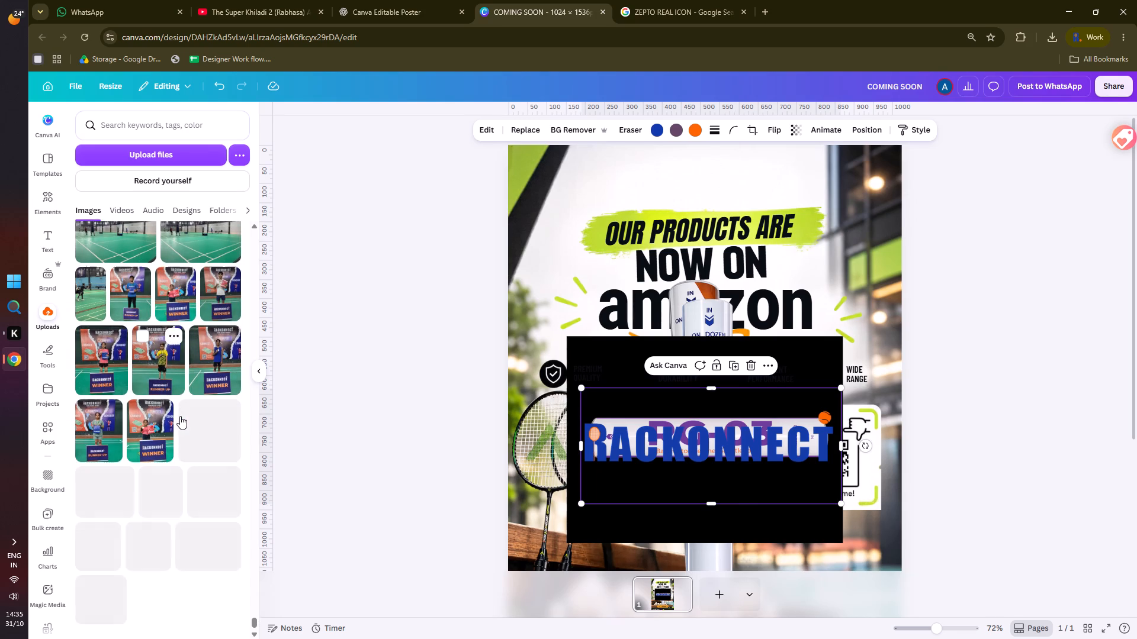
pyautogui.scroll(-4, 180, 416)
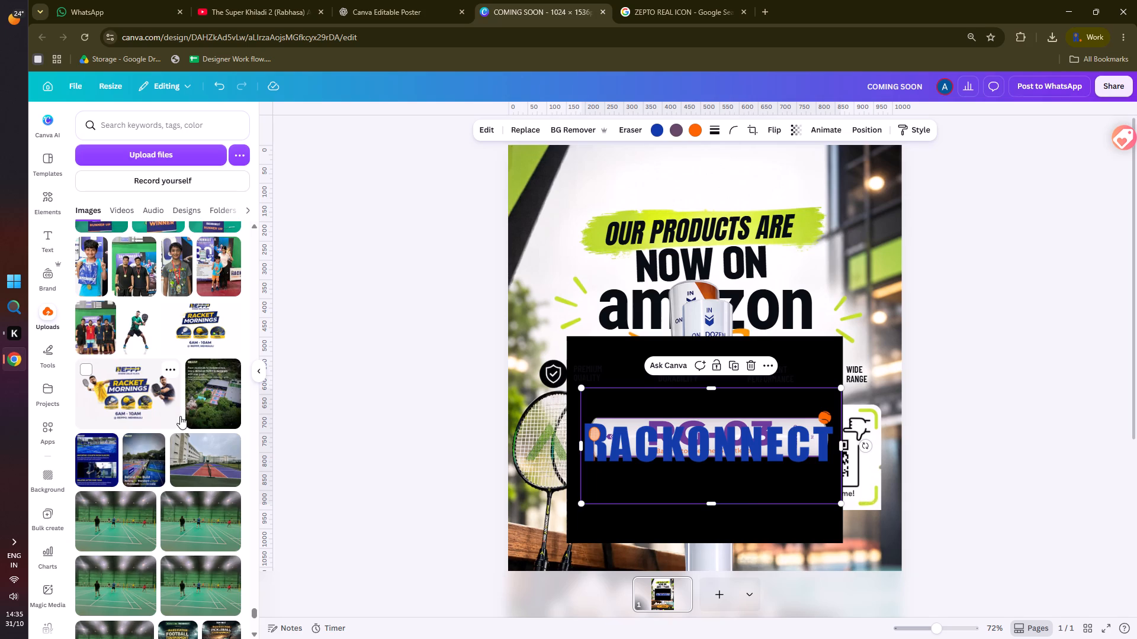
pyautogui.scroll(-17, 180, 416)
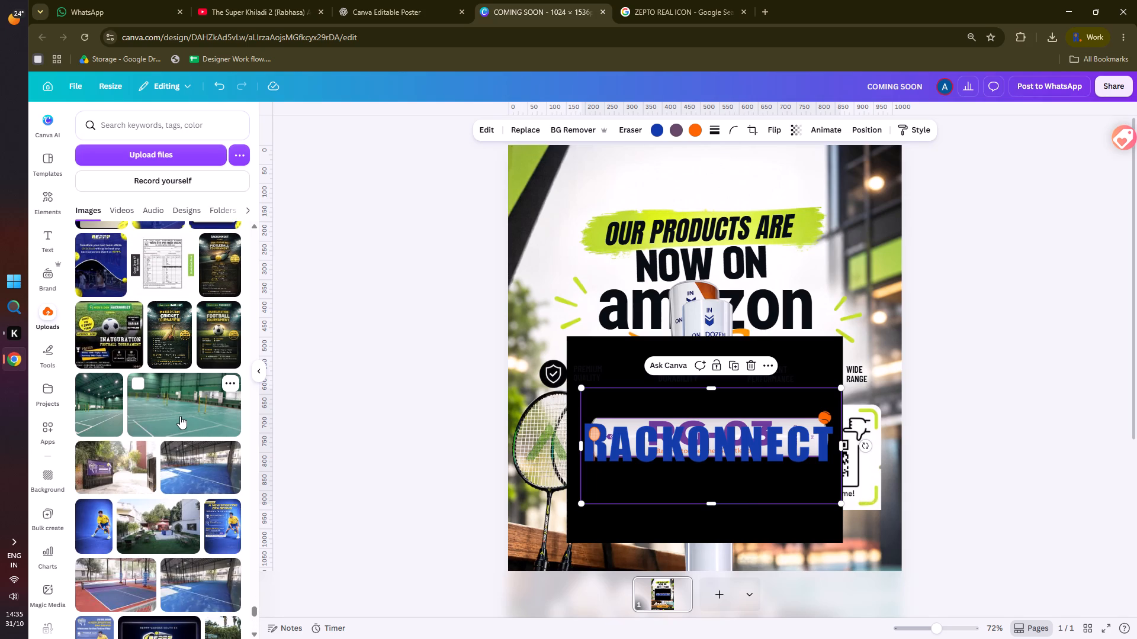
pyautogui.scroll(6, 180, 416)
# Find the blue badminton racket photo with the beige wall among the recent uploads, add it and remove its background.
pyautogui.moveTo(256, 602); pyautogui.dragTo(262, 227)
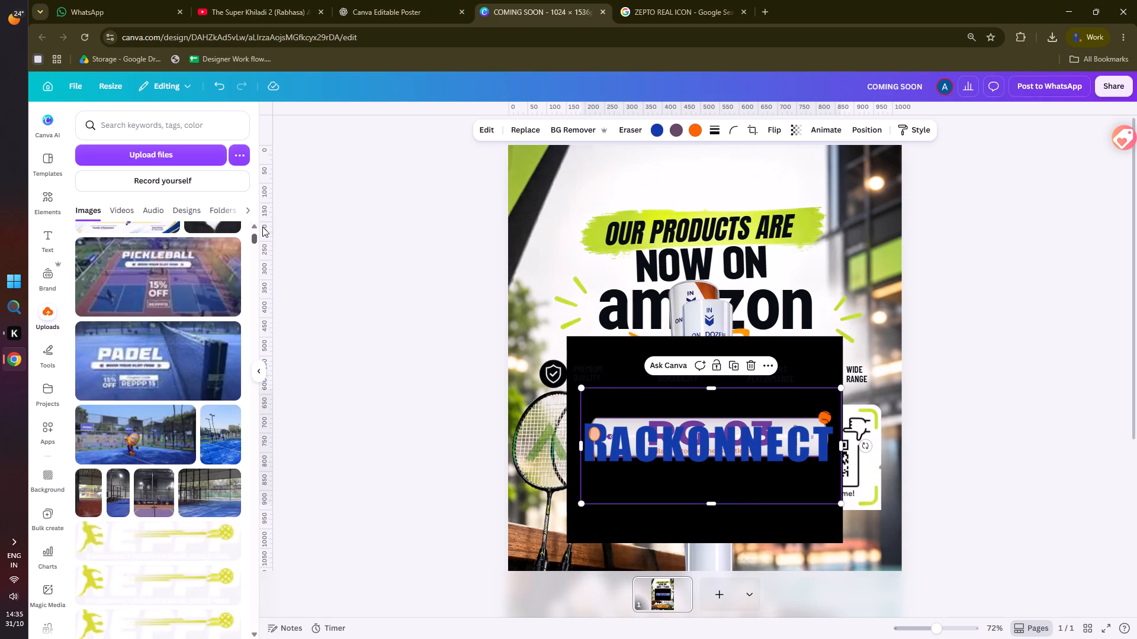
pyautogui.moveTo(262, 227); pyautogui.dragTo(262, 223)
pyautogui.scroll(-15, 135, 352)
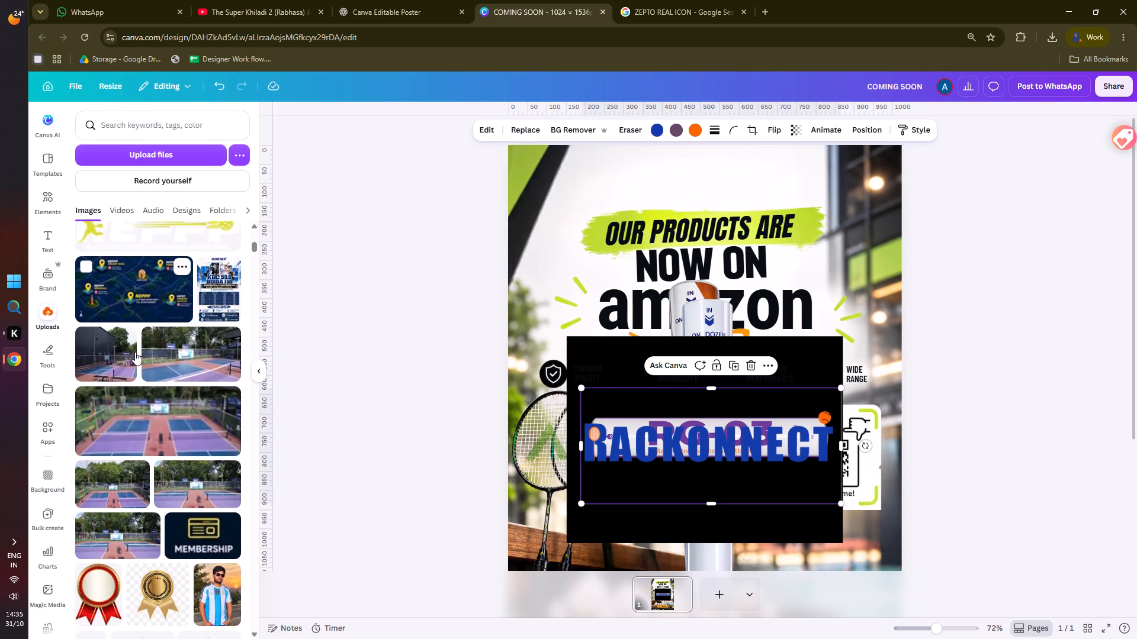
pyautogui.scroll(-7, 135, 352)
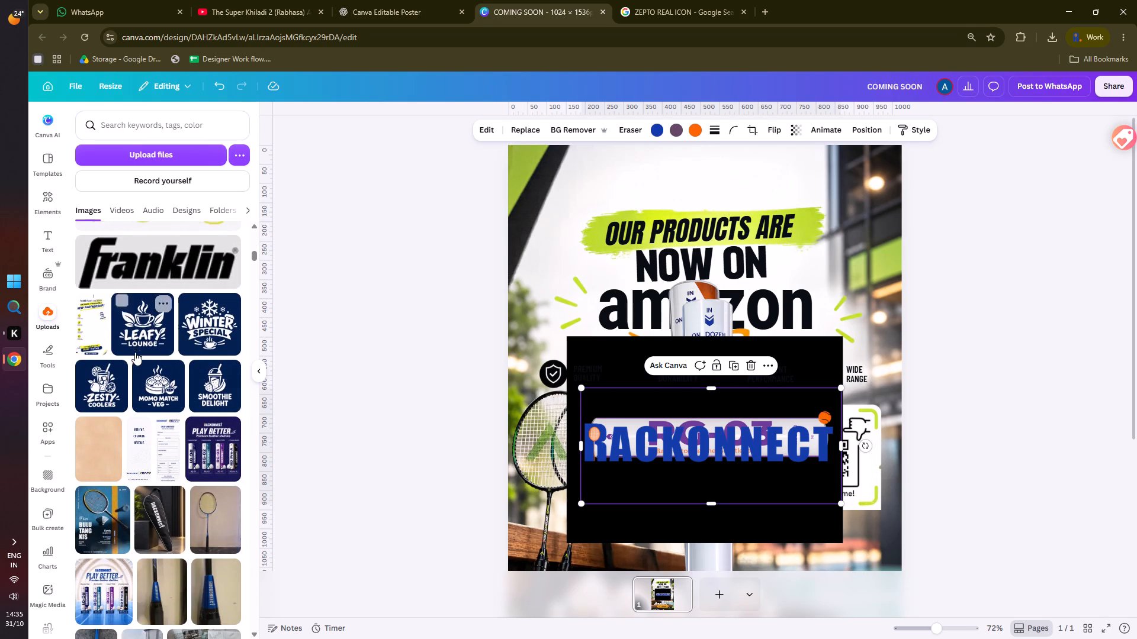
pyautogui.scroll(-2, 135, 352)
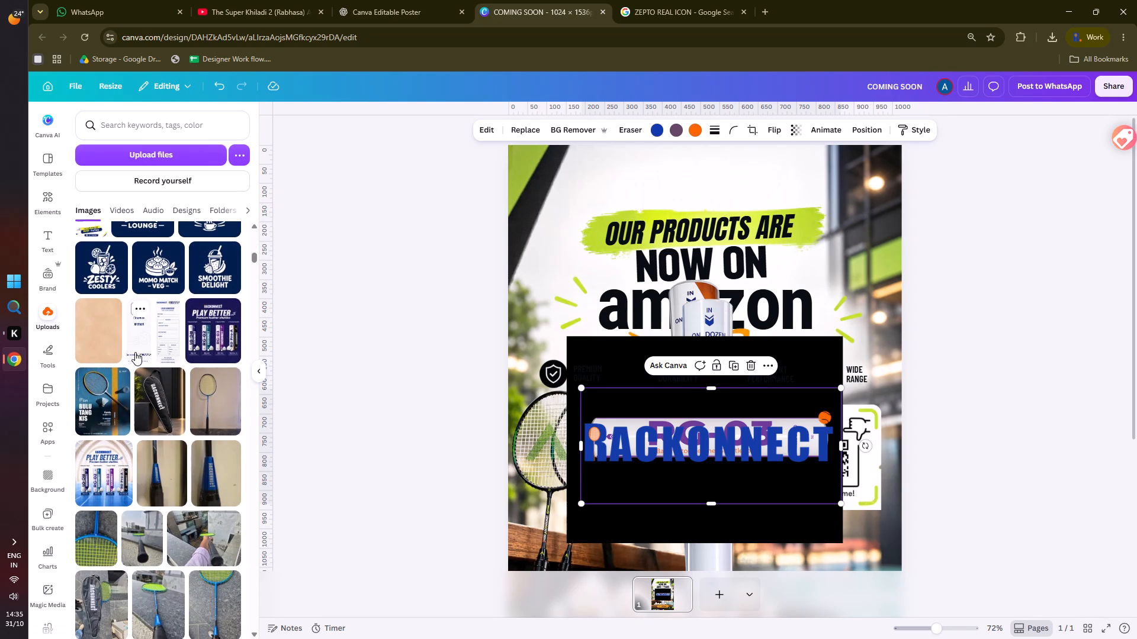
pyautogui.scroll(-2, 135, 352)
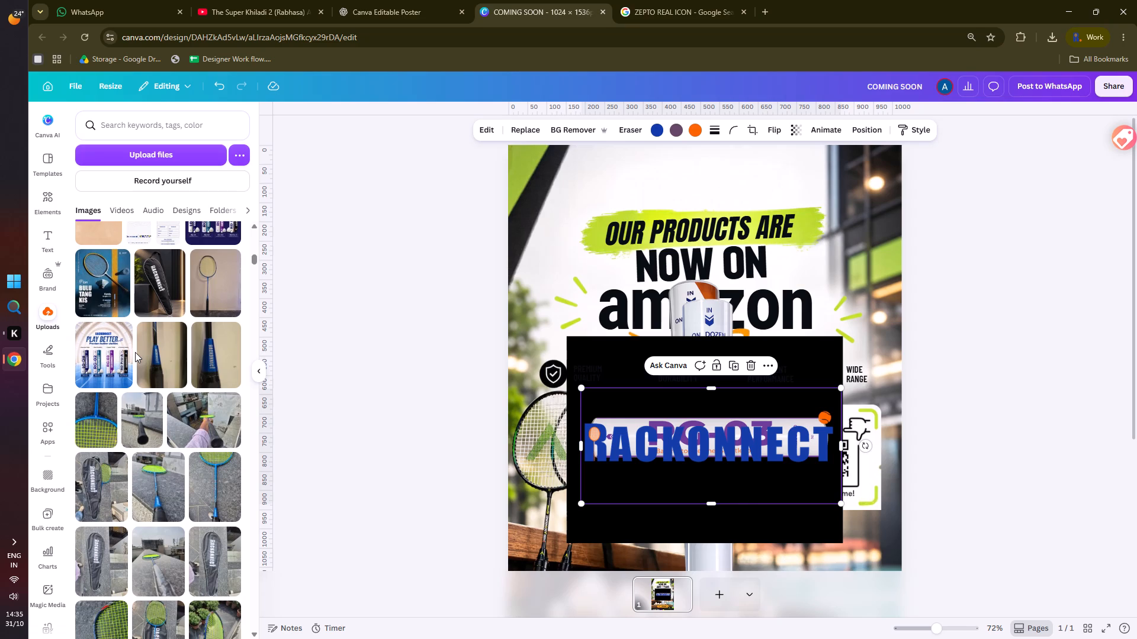
pyautogui.click(227, 279)
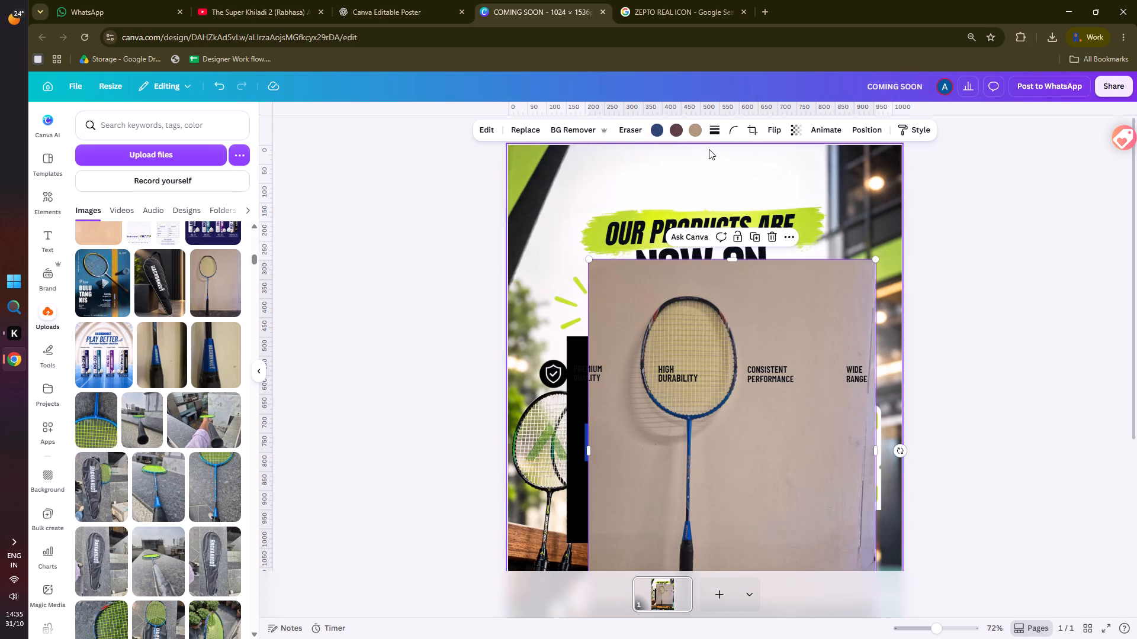
pyautogui.click(558, 130)
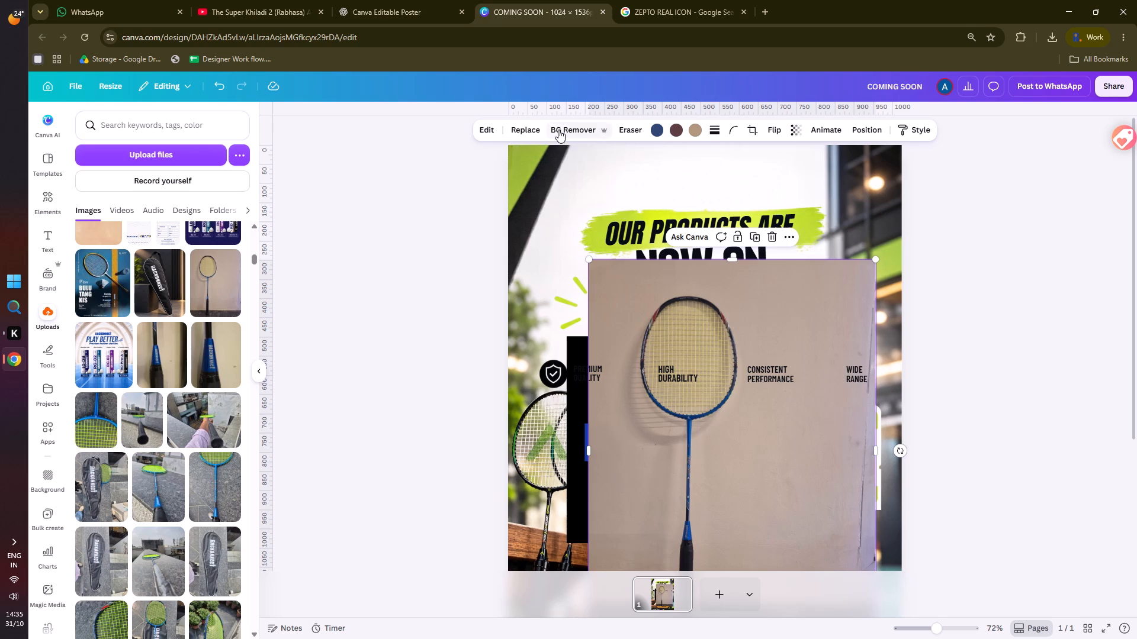
# Move the blue racket cutout to the poster's right edge, partly beyond the page.
pyautogui.scroll(-4, 204, 421)
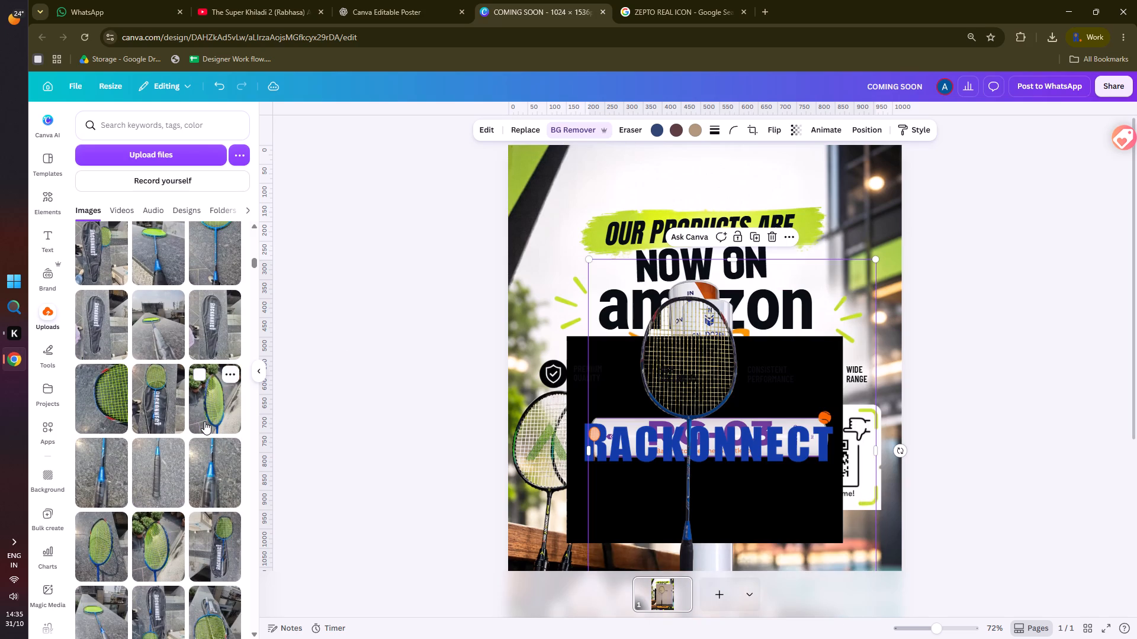
pyautogui.scroll(-4, 204, 421)
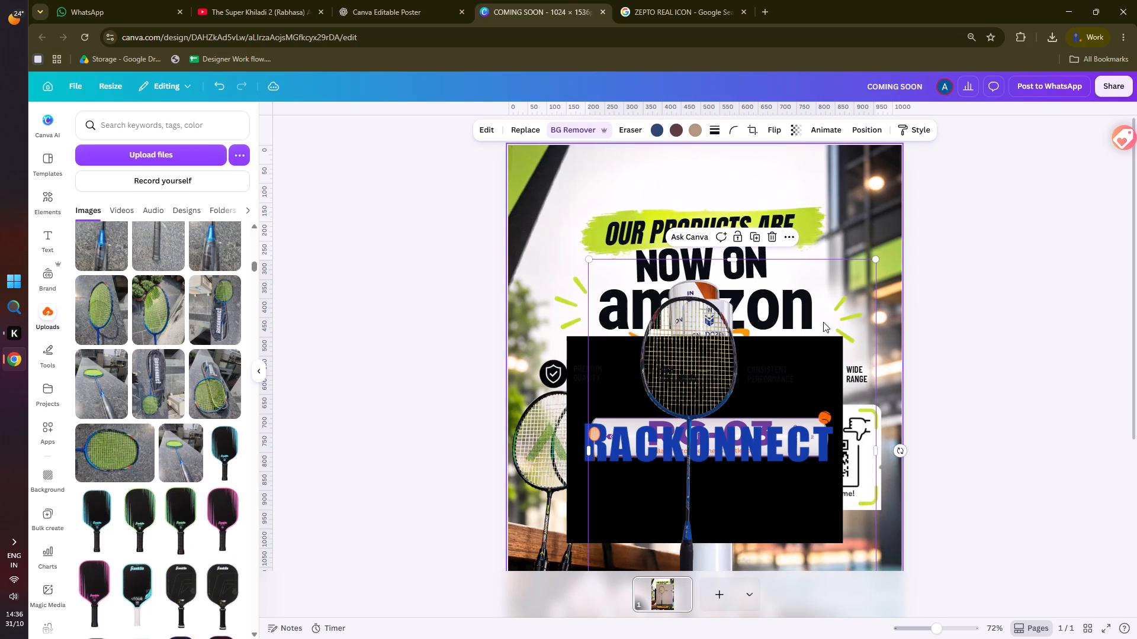
pyautogui.click(987, 245)
pyautogui.keyDown('ctrl'); pyautogui.scroll(-3, 924, 279); pyautogui.keyUp('ctrl')
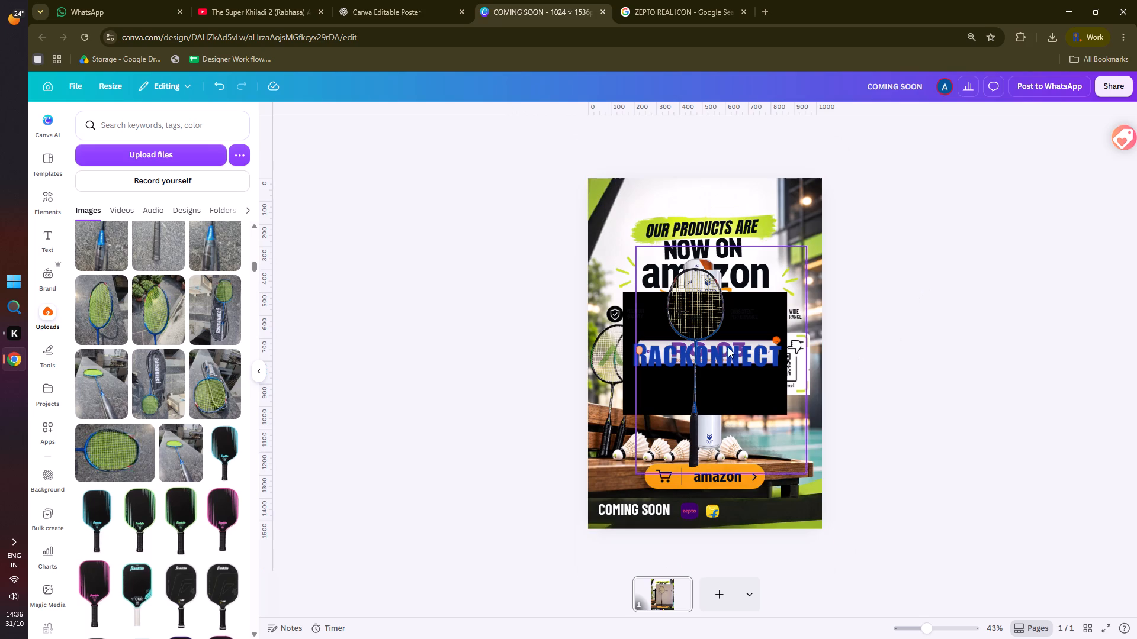
pyautogui.click(737, 355)
pyautogui.moveTo(746, 350); pyautogui.dragTo(804, 360)
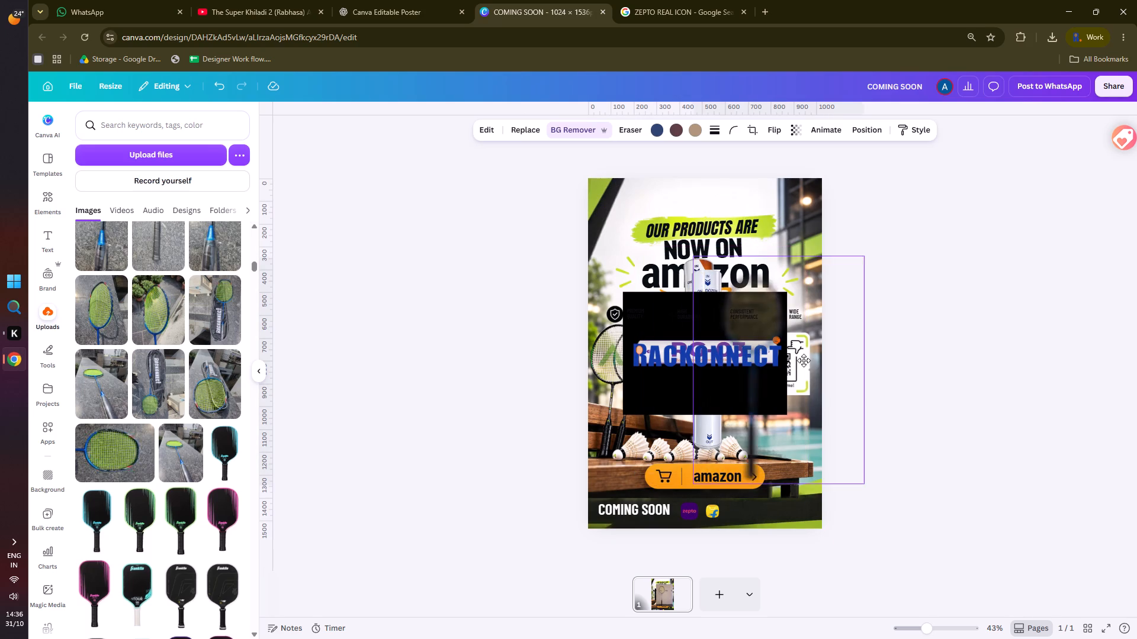
pyautogui.moveTo(804, 360); pyautogui.dragTo(875, 358)
# Move the blue RACKONNECT logo to the top of the poster, above the "OUR PRODUCTS ARE" headline.
pyautogui.click(696, 358)
pyautogui.moveTo(696, 358); pyautogui.dragTo(689, 201)
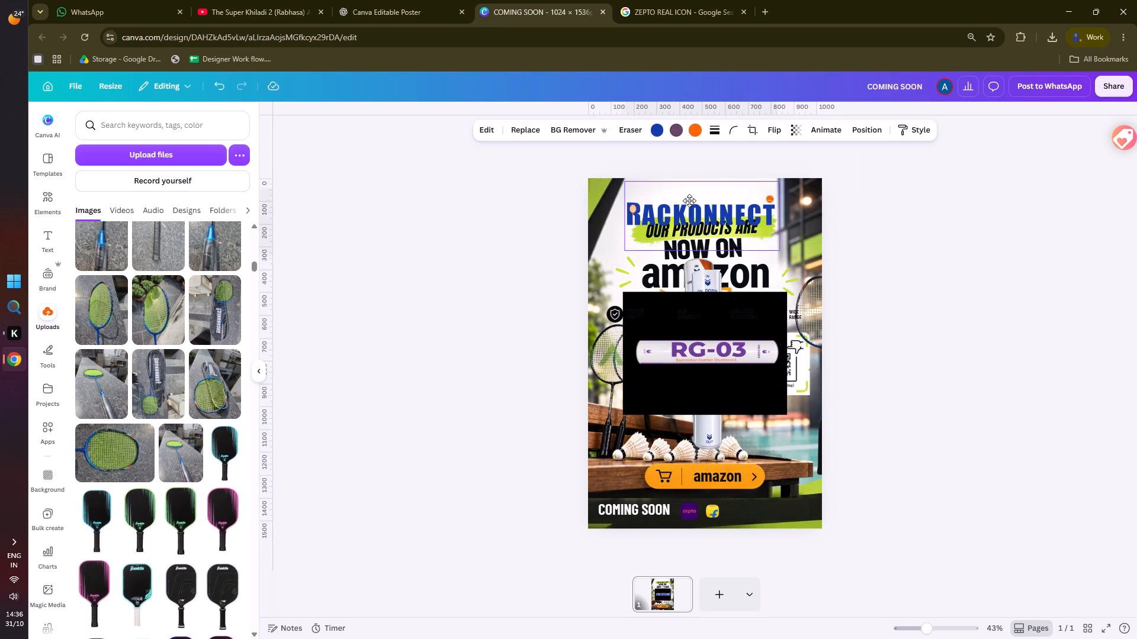
pyautogui.moveTo(689, 201); pyautogui.dragTo(693, 203)
pyautogui.click(500, 282)
# Remove the black background from the RG-03 shuttlecock tube image.
pyautogui.click(676, 328)
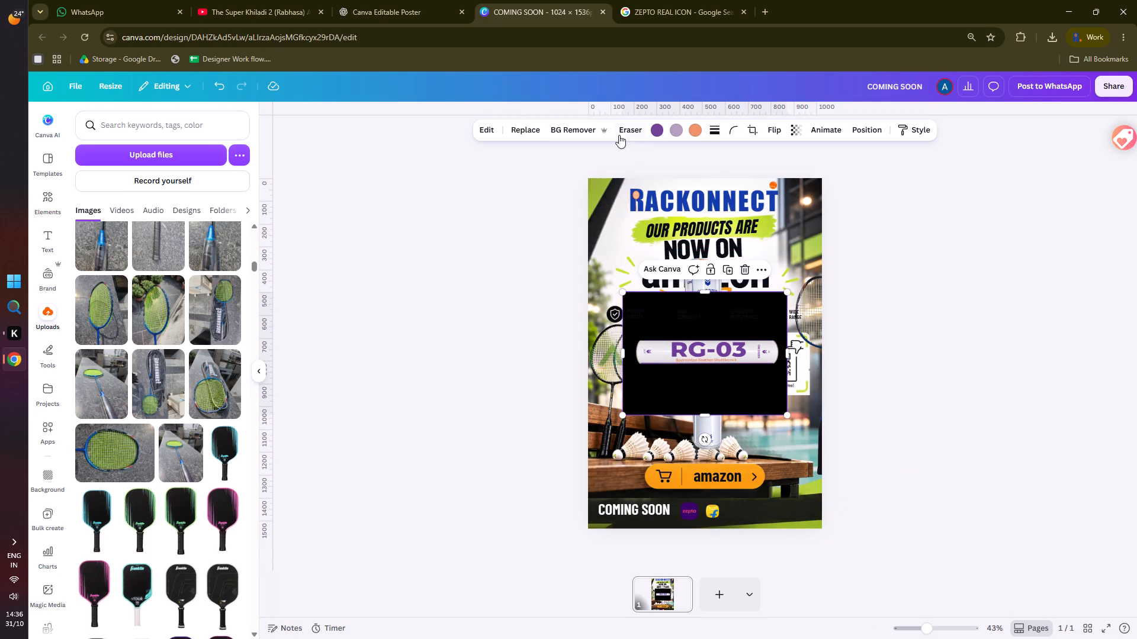
pyautogui.click(584, 129)
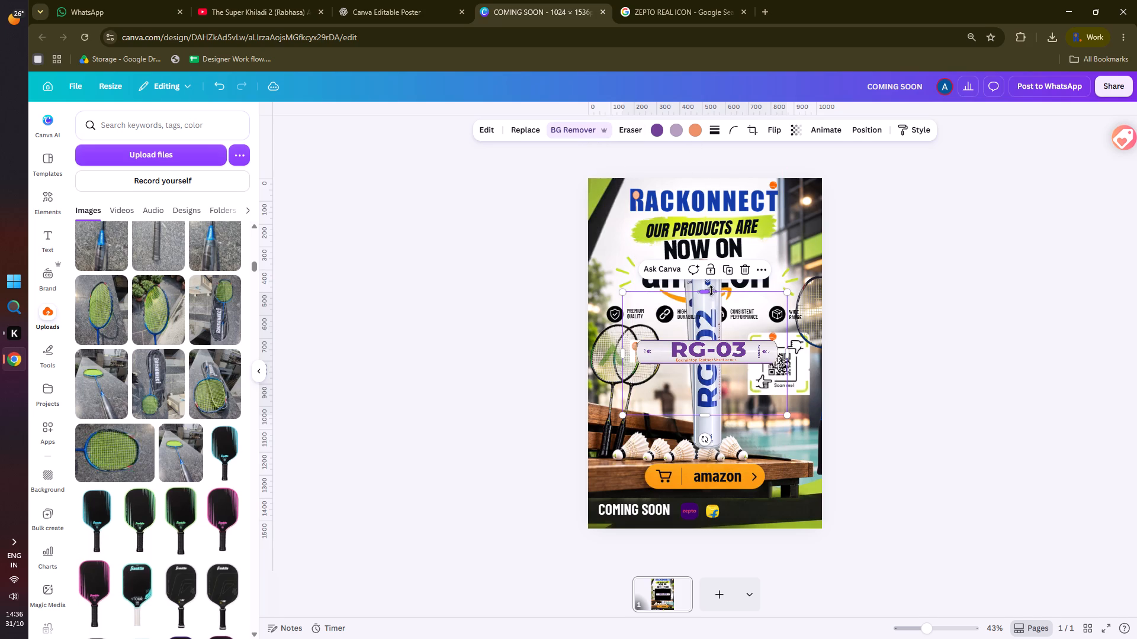
# Crop the RG-03 shuttlecock tube image close to the tube, trimming the empty margins on all four sides.
pyautogui.moveTo(710, 291); pyautogui.dragTo(709, 334)
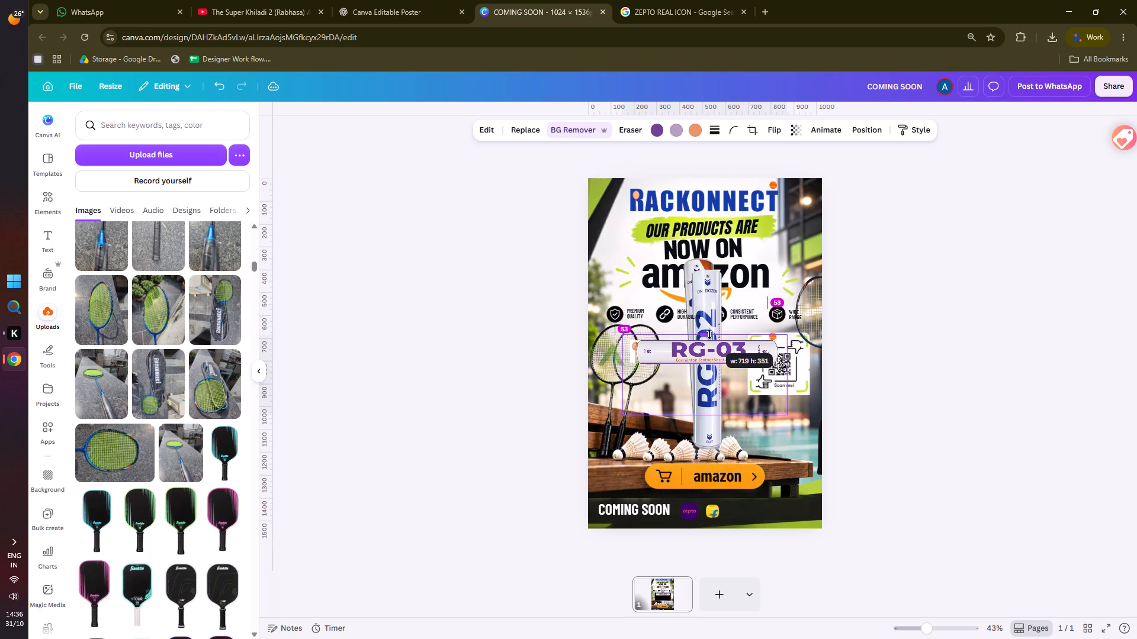
pyautogui.moveTo(709, 334); pyautogui.dragTo(709, 336)
pyautogui.keyDown('ctrl'); pyautogui.scroll(6, 702, 359); pyautogui.keyUp('ctrl')
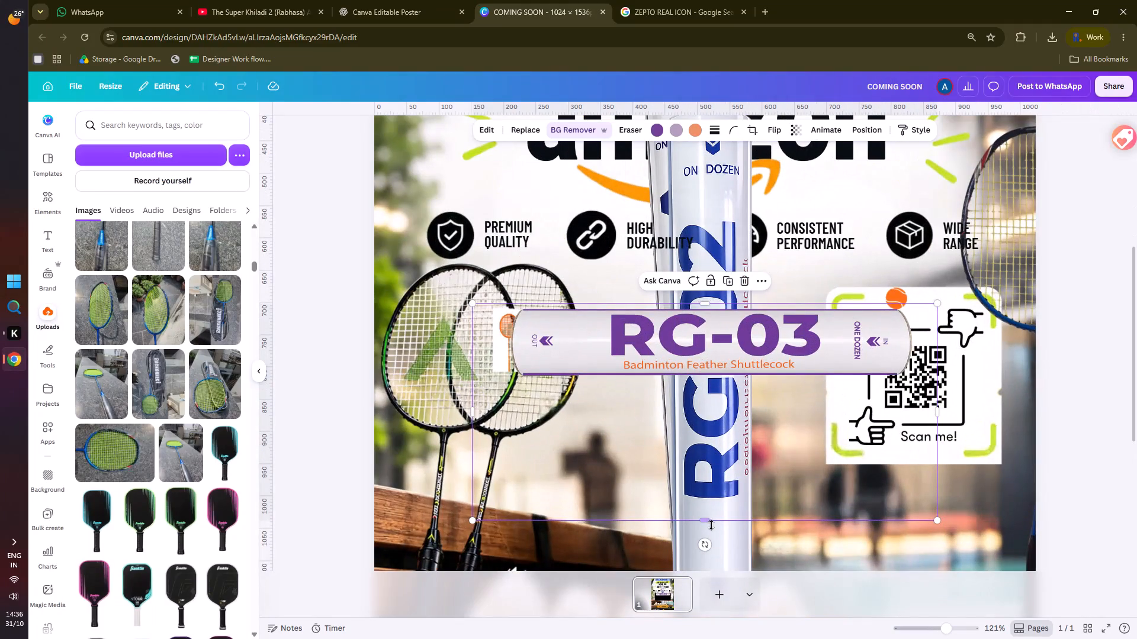
pyautogui.moveTo(705, 518); pyautogui.dragTo(714, 377)
pyautogui.click(709, 304)
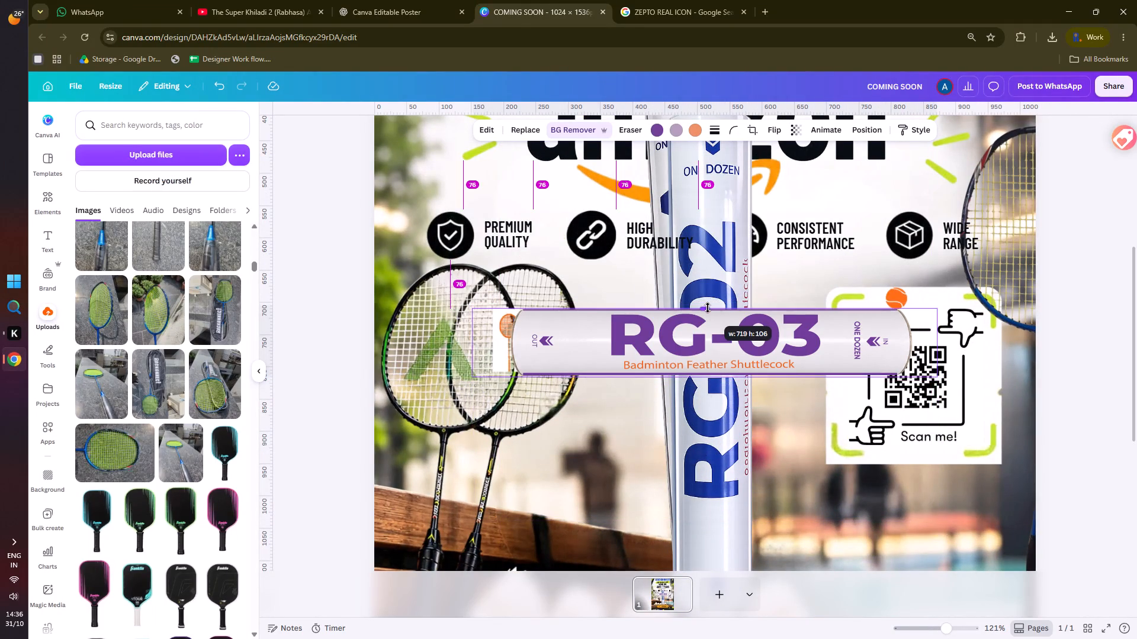
pyautogui.moveTo(473, 340); pyautogui.dragTo(502, 336)
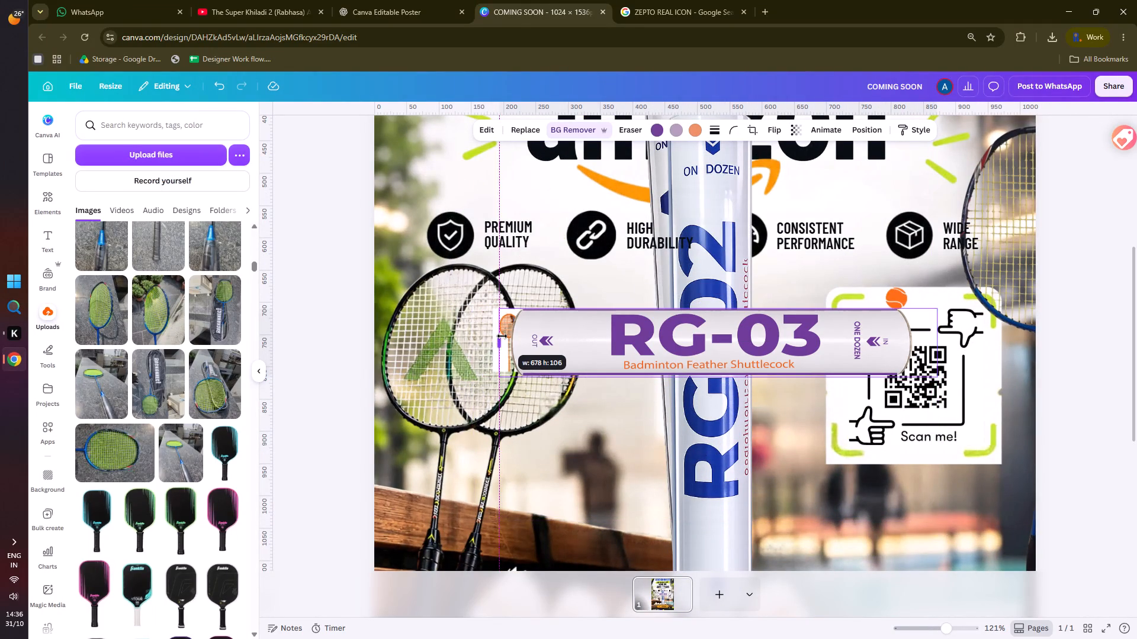
pyautogui.moveTo(502, 336); pyautogui.dragTo(508, 335)
pyautogui.moveTo(939, 341); pyautogui.dragTo(938, 342)
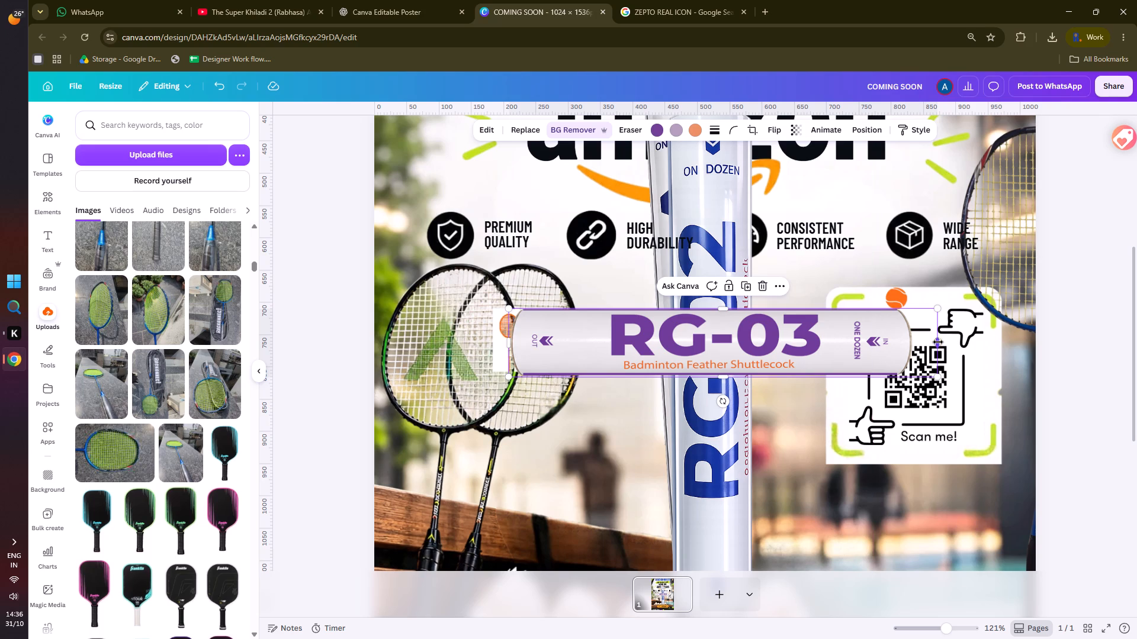
pyautogui.moveTo(938, 342); pyautogui.dragTo(917, 346)
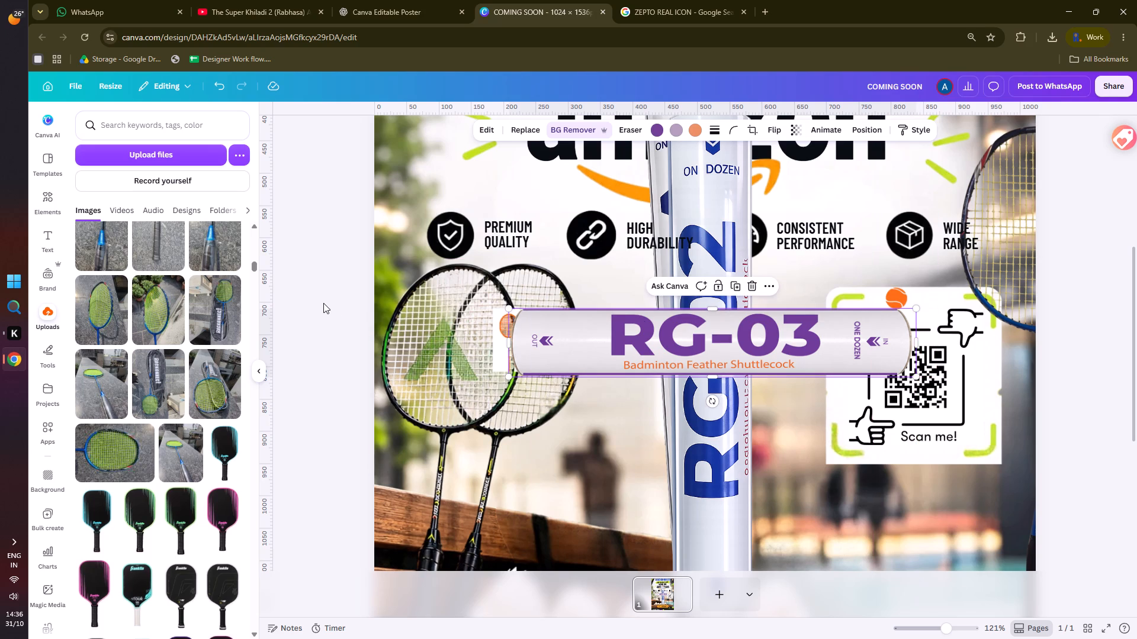
pyautogui.click(323, 303)
# Rotate the RG-03 tube upright and move it beside the RG-02 tube, partly over the QR card.
pyautogui.click(706, 332)
pyautogui.moveTo(712, 402); pyautogui.dragTo(775, 349)
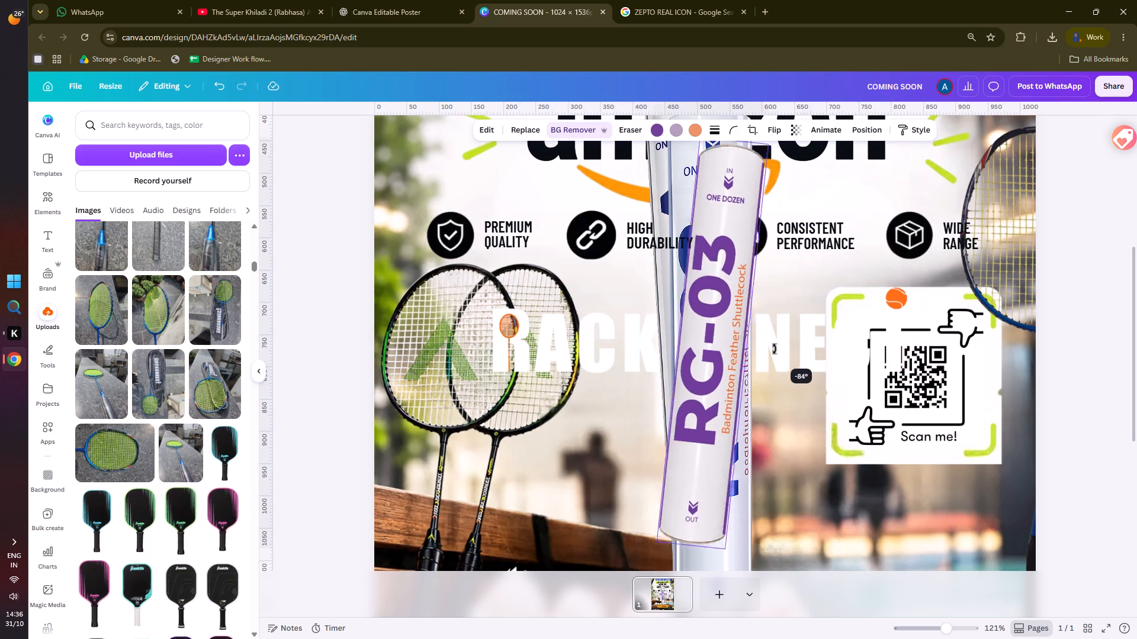
pyautogui.moveTo(775, 349); pyautogui.dragTo(778, 345)
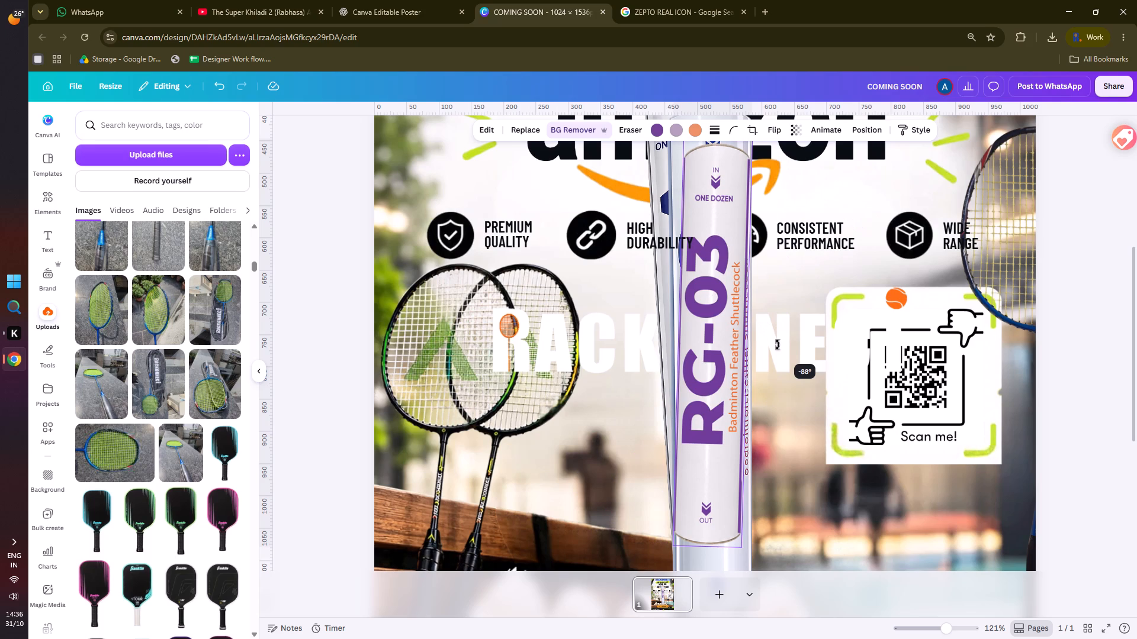
pyautogui.moveTo(778, 345); pyautogui.dragTo(779, 343)
pyautogui.moveTo(711, 324); pyautogui.dragTo(861, 324)
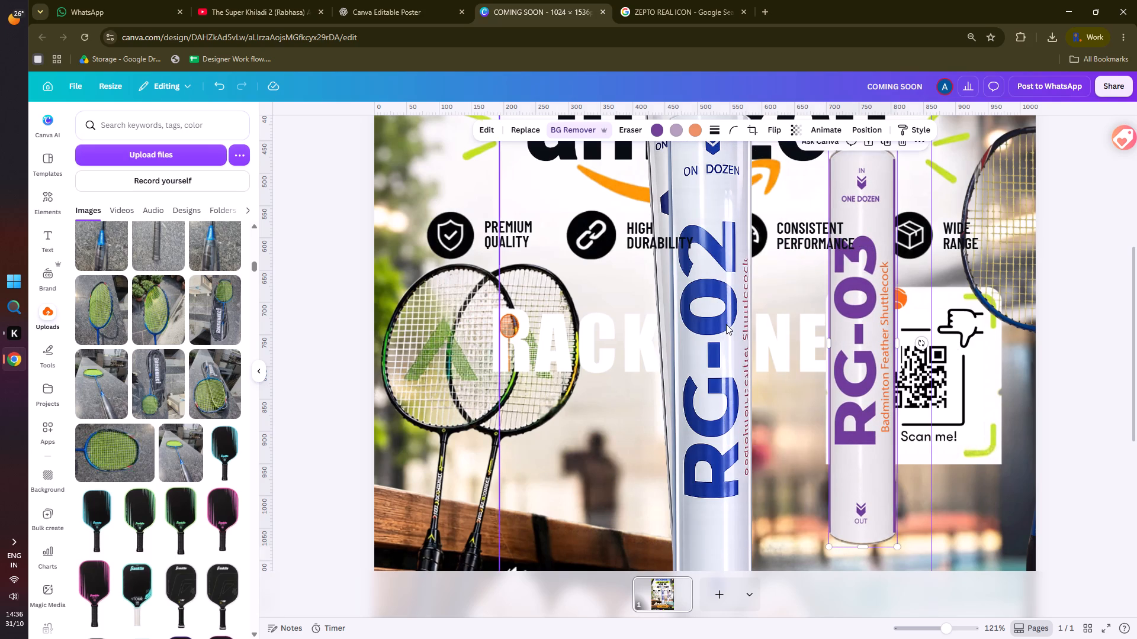
# Crop the RG-02 tube image close to the tube on all four sides, to a width of about 127.
pyautogui.click(726, 324)
pyautogui.moveTo(934, 354); pyautogui.dragTo(840, 360)
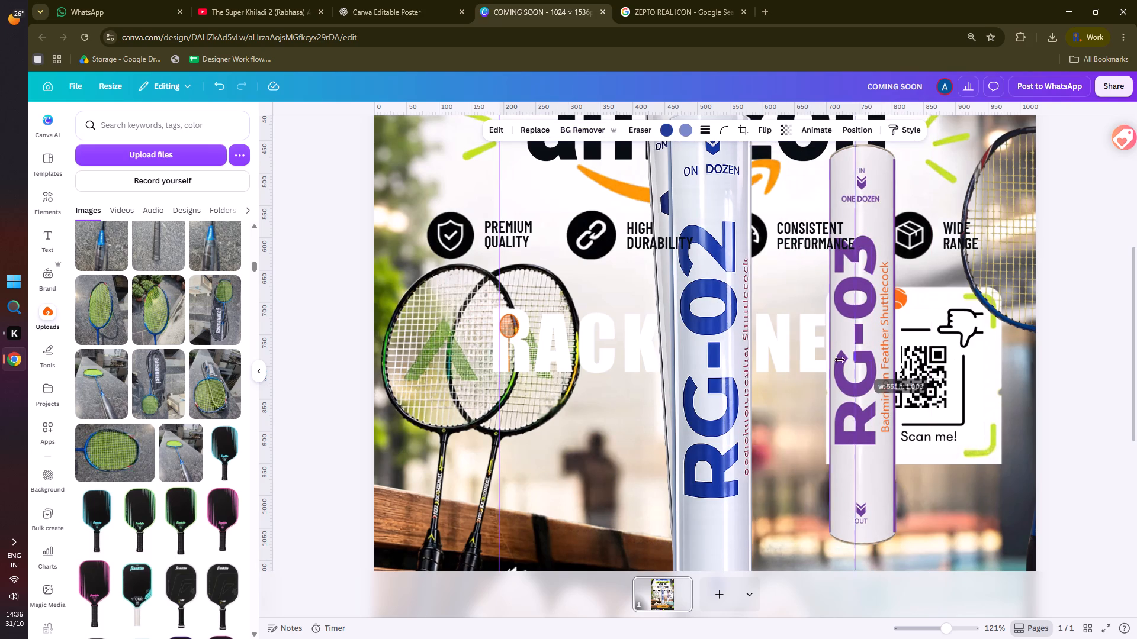
pyautogui.moveTo(840, 360); pyautogui.dragTo(756, 335)
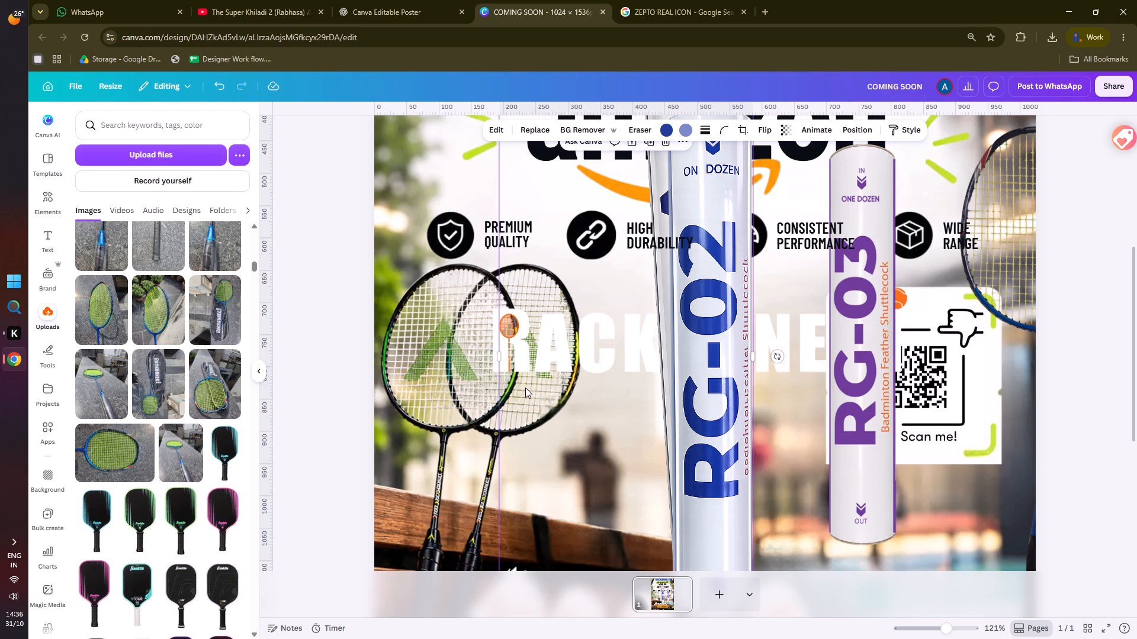
pyautogui.moveTo(499, 354); pyautogui.dragTo(672, 330)
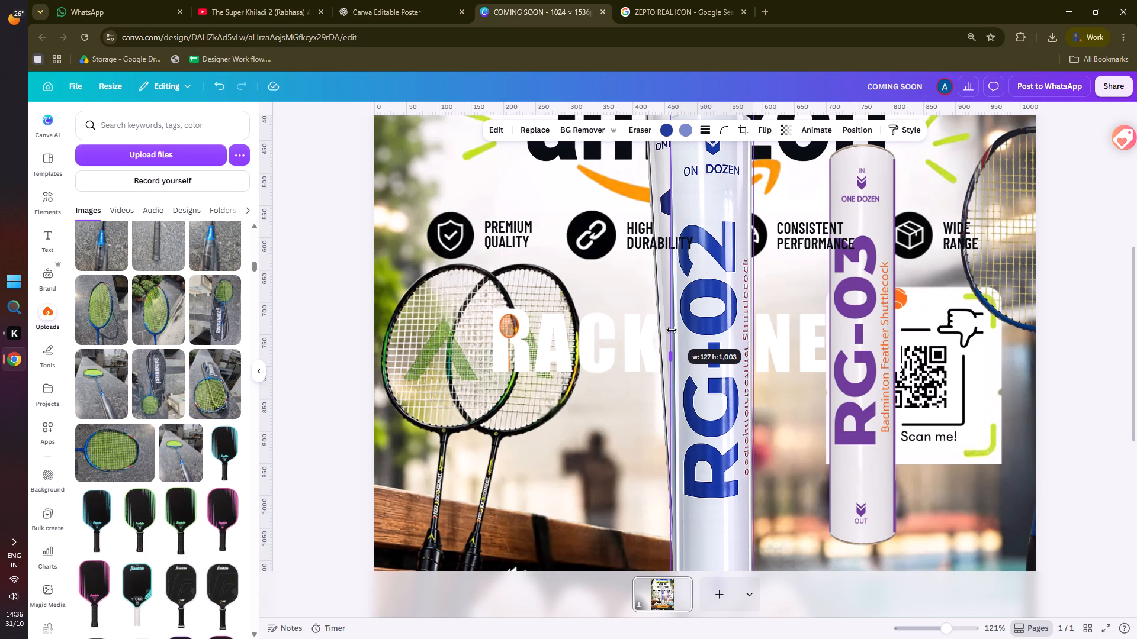
pyautogui.moveTo(672, 330); pyautogui.dragTo(672, 330)
pyautogui.keyDown('ctrl'); pyautogui.scroll(-3, 705, 350); pyautogui.keyUp('ctrl')
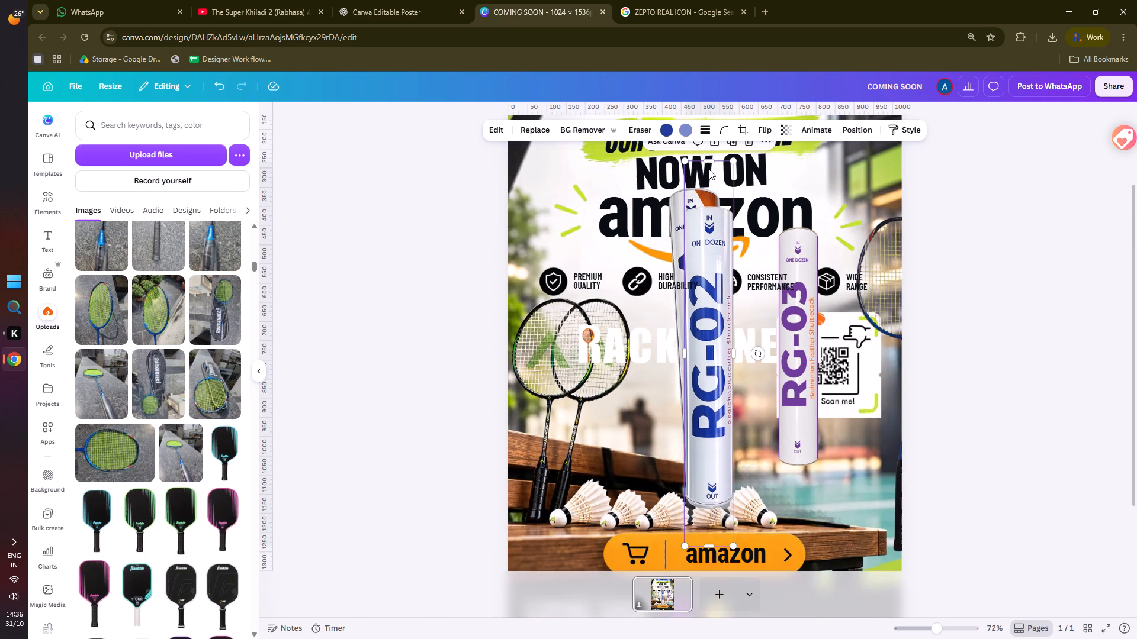
pyautogui.moveTo(709, 162); pyautogui.dragTo(709, 206)
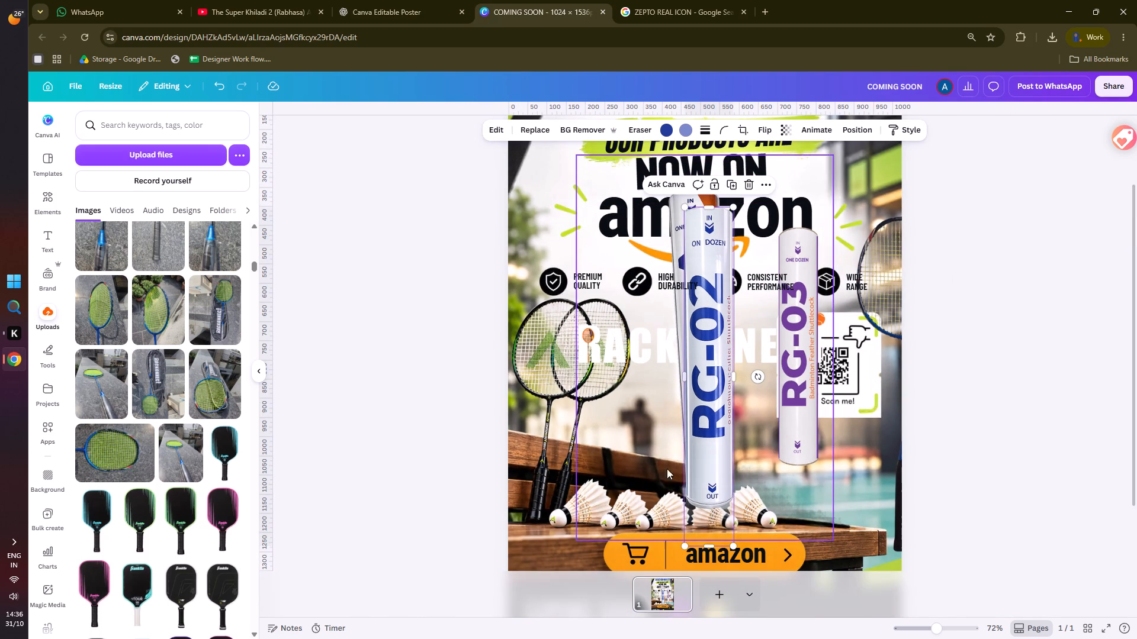
pyautogui.moveTo(710, 548); pyautogui.dragTo(712, 524)
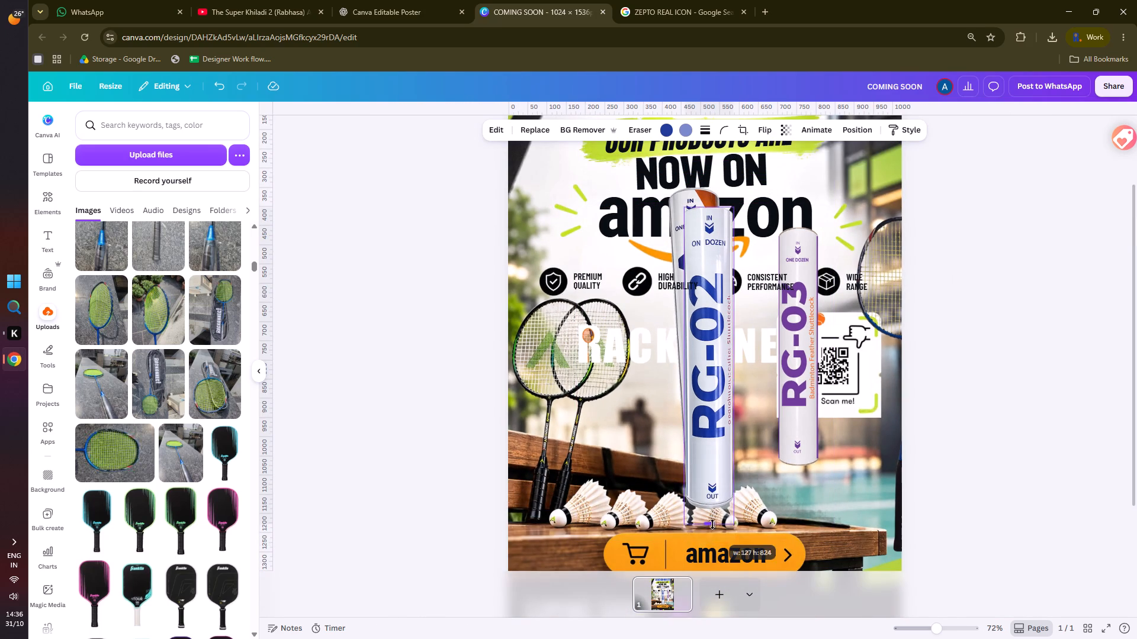
pyautogui.moveTo(712, 524); pyautogui.dragTo(712, 514)
# Shrink the RG-02 tube to about the RG-03 tube's size and place it between the RD Pro-A and RG-03 tubes, tops aligned.
pyautogui.moveTo(737, 511); pyautogui.dragTo(707, 464)
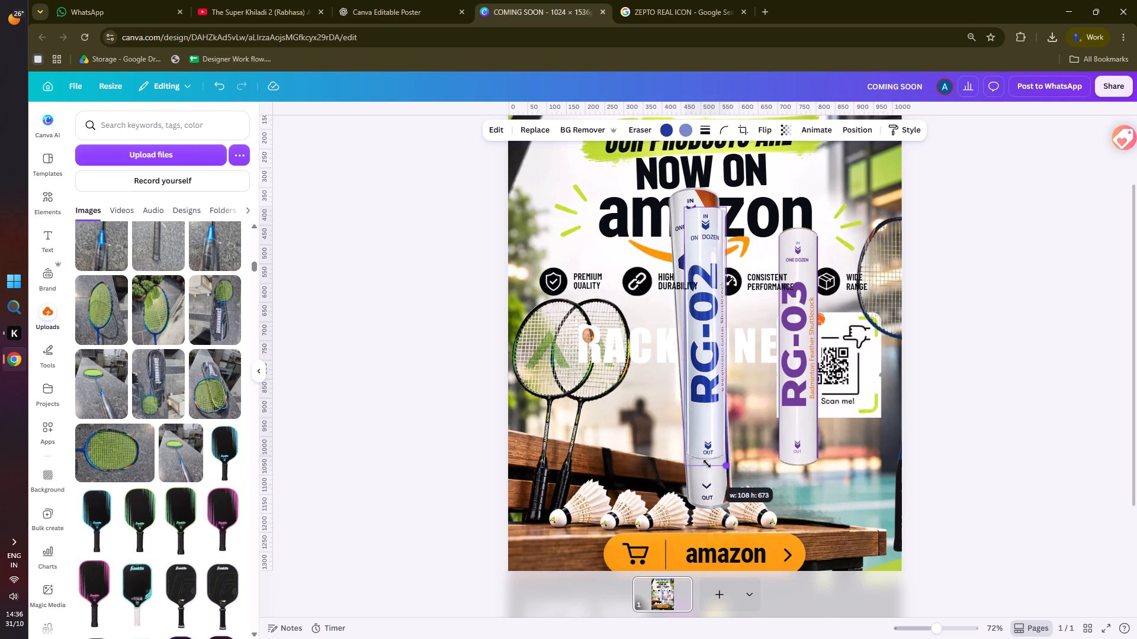
pyautogui.moveTo(707, 464); pyautogui.dragTo(687, 410)
pyautogui.moveTo(699, 321); pyautogui.dragTo(736, 392)
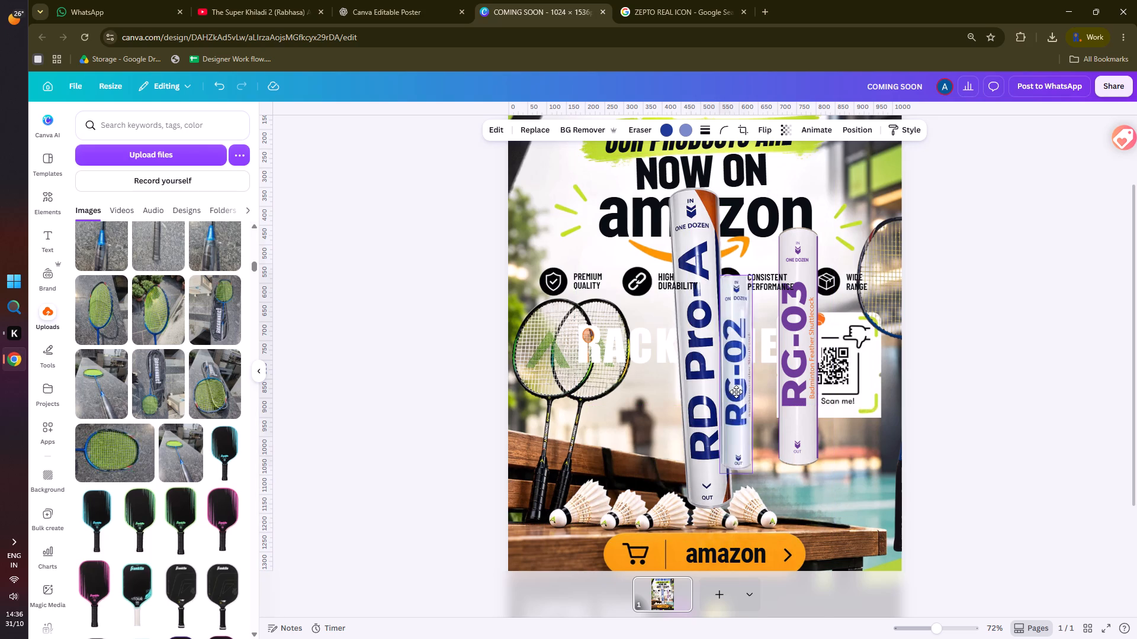
pyautogui.moveTo(736, 392); pyautogui.dragTo(749, 344)
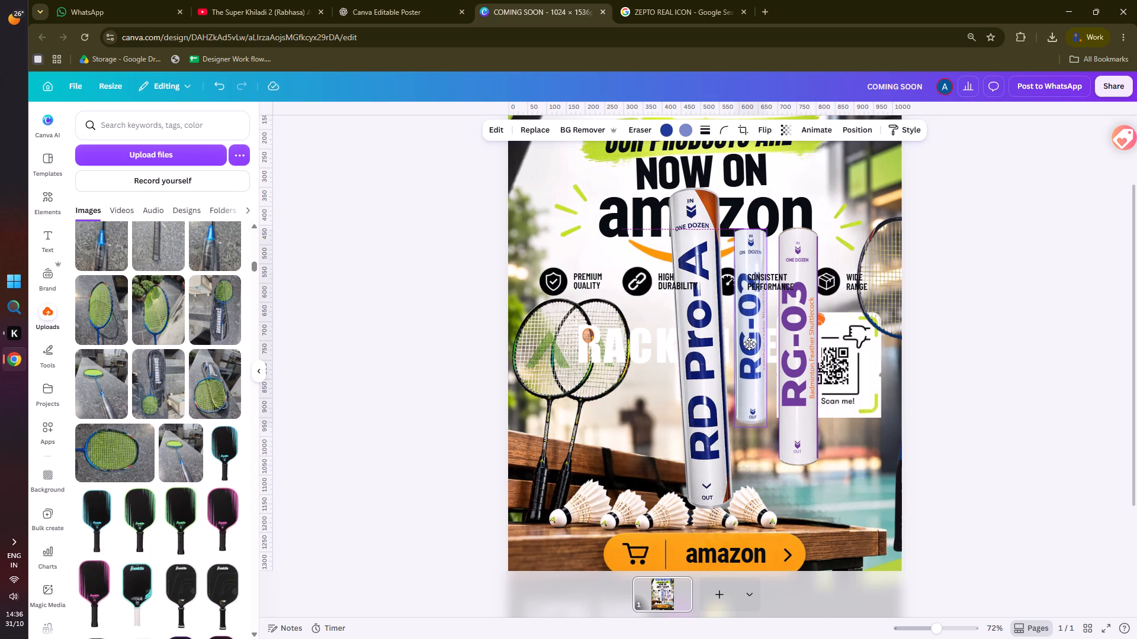
pyautogui.moveTo(749, 344); pyautogui.dragTo(752, 344)
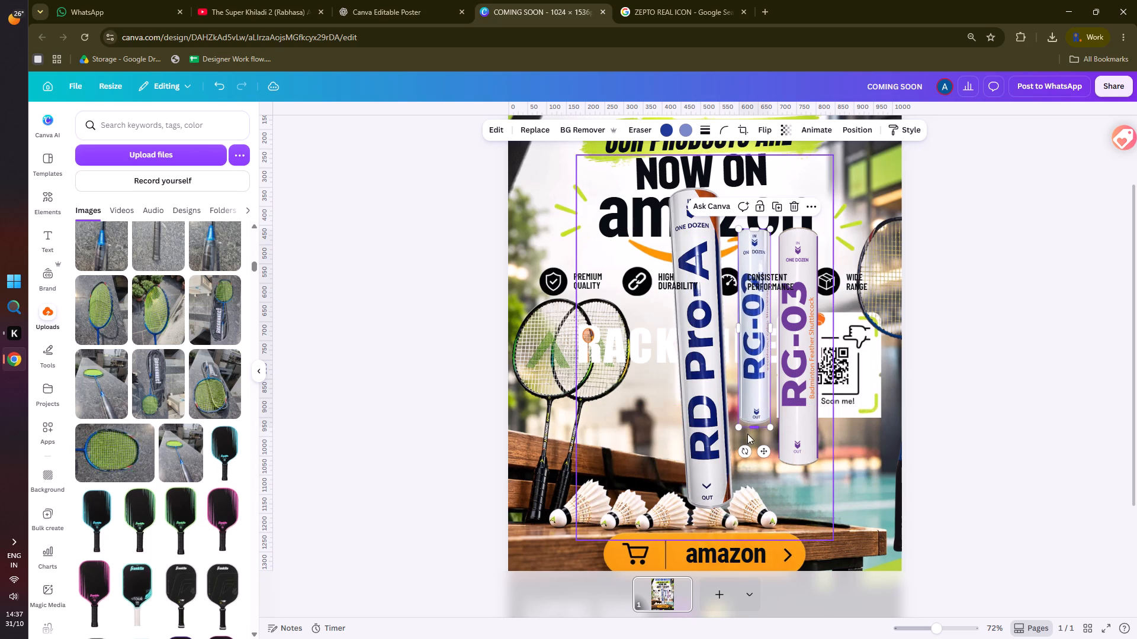
pyautogui.moveTo(738, 427); pyautogui.dragTo(704, 456)
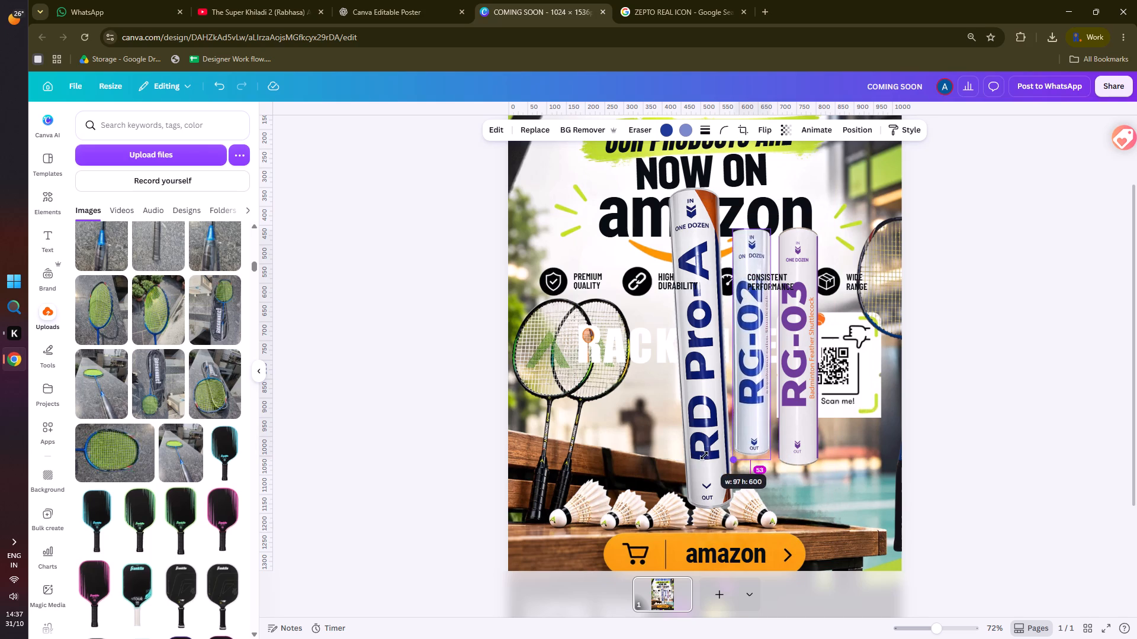
pyautogui.moveTo(704, 456); pyautogui.dragTo(696, 465)
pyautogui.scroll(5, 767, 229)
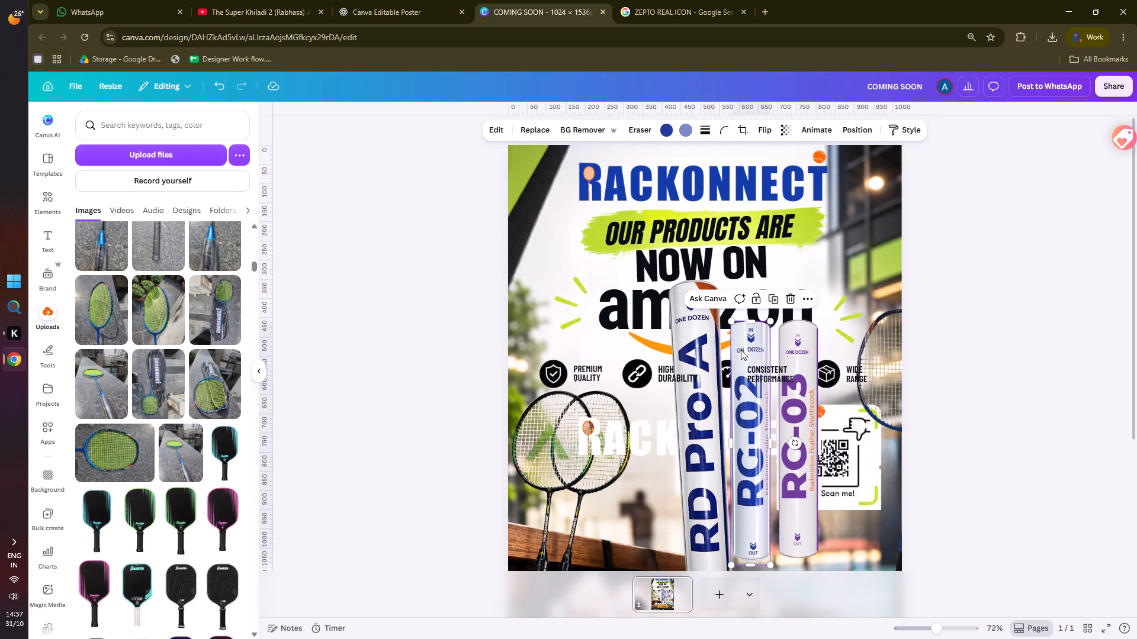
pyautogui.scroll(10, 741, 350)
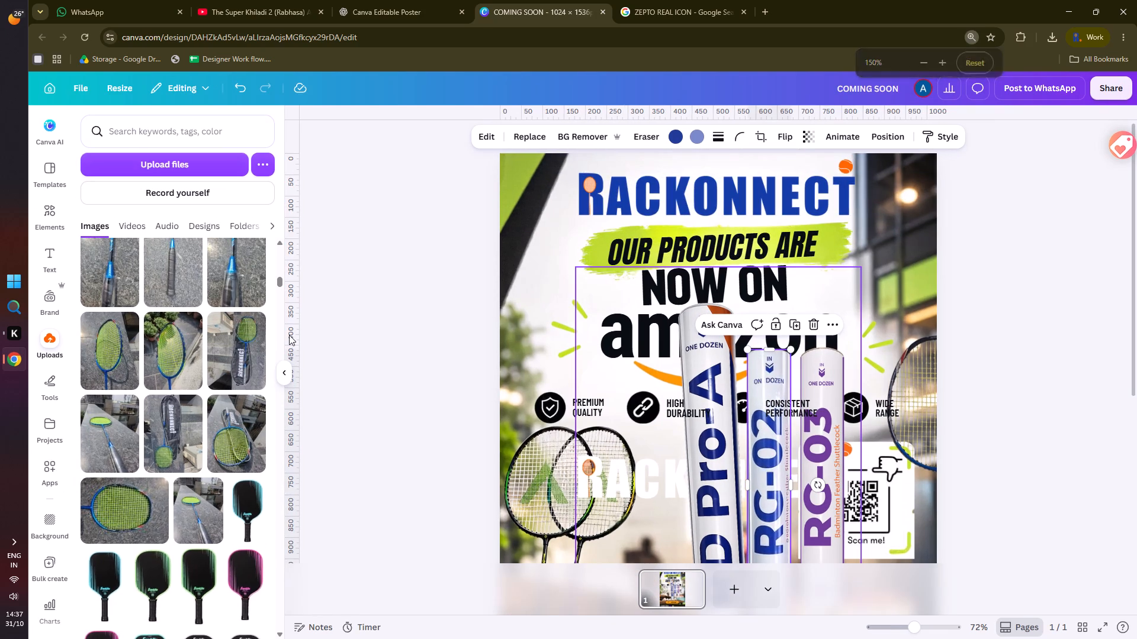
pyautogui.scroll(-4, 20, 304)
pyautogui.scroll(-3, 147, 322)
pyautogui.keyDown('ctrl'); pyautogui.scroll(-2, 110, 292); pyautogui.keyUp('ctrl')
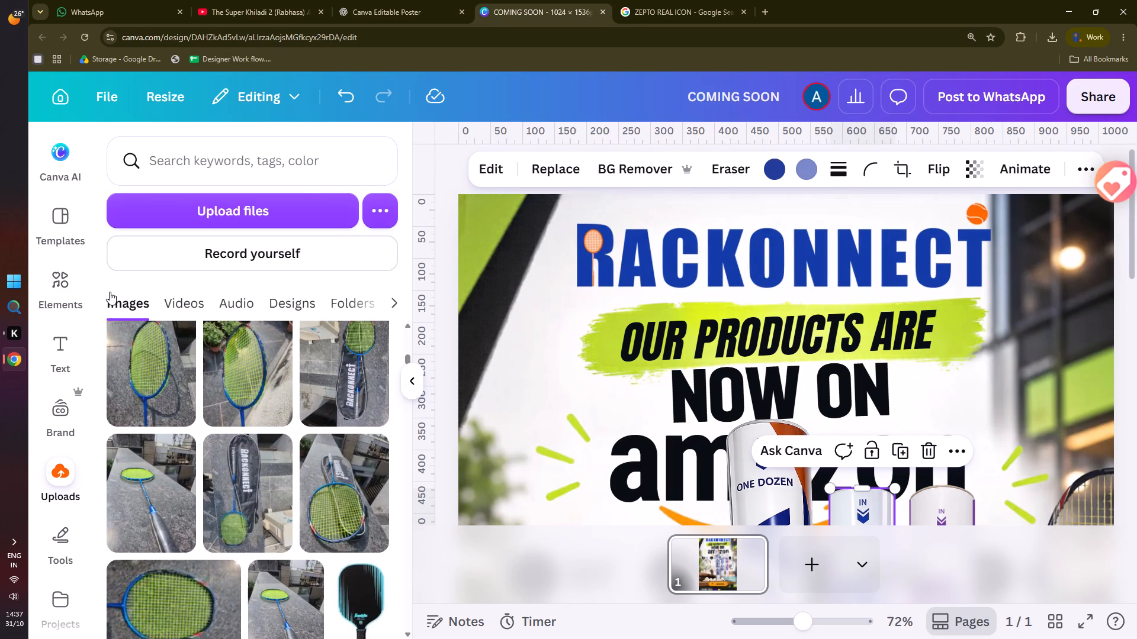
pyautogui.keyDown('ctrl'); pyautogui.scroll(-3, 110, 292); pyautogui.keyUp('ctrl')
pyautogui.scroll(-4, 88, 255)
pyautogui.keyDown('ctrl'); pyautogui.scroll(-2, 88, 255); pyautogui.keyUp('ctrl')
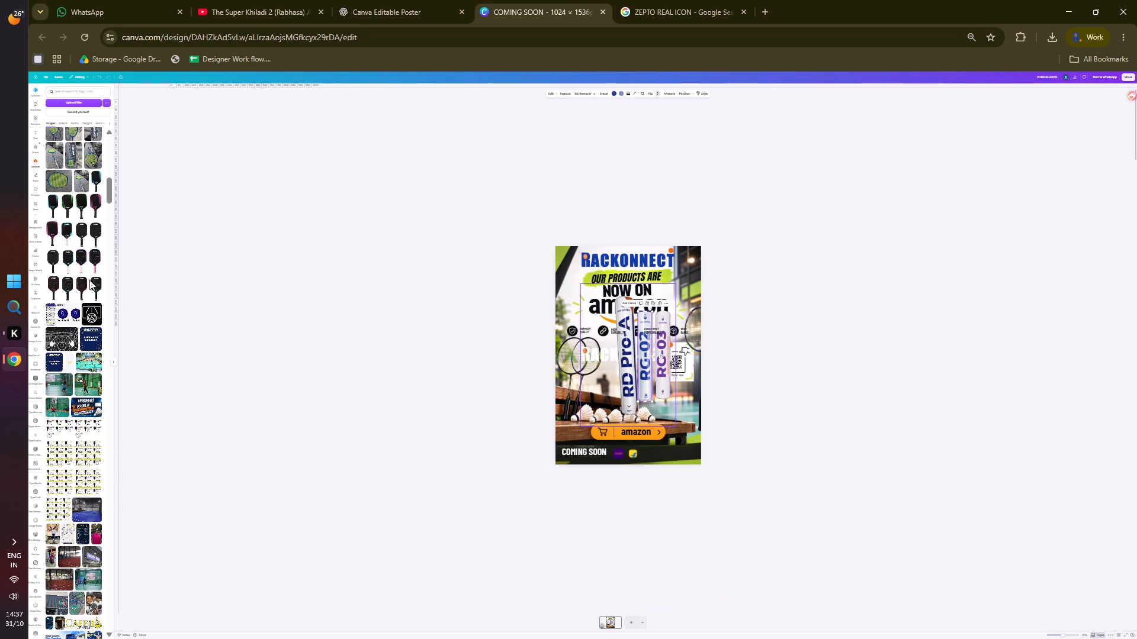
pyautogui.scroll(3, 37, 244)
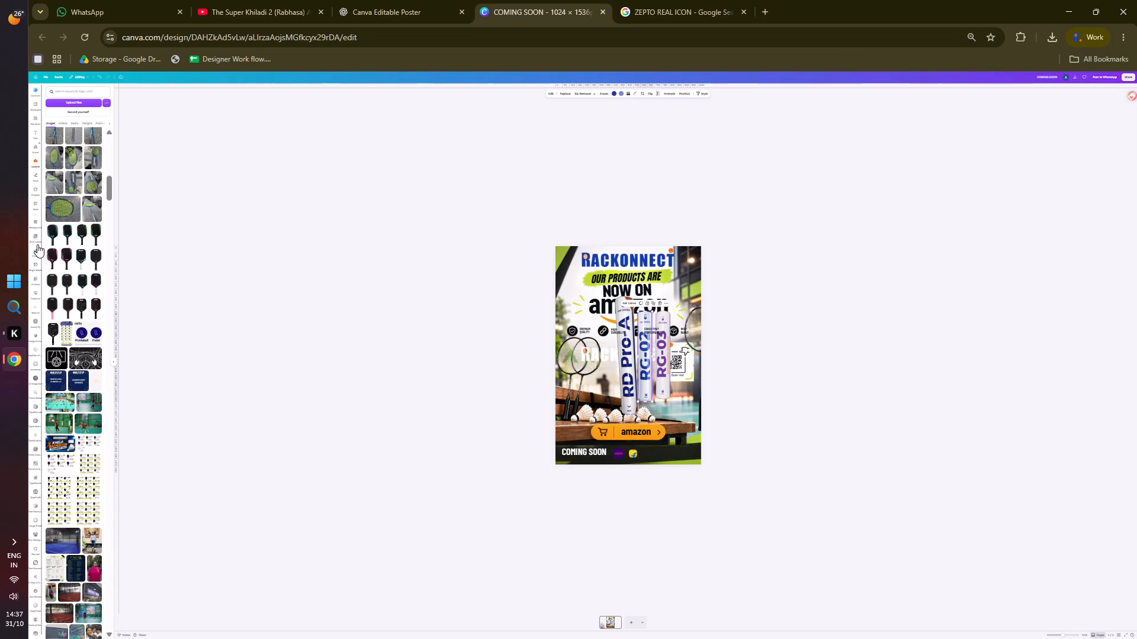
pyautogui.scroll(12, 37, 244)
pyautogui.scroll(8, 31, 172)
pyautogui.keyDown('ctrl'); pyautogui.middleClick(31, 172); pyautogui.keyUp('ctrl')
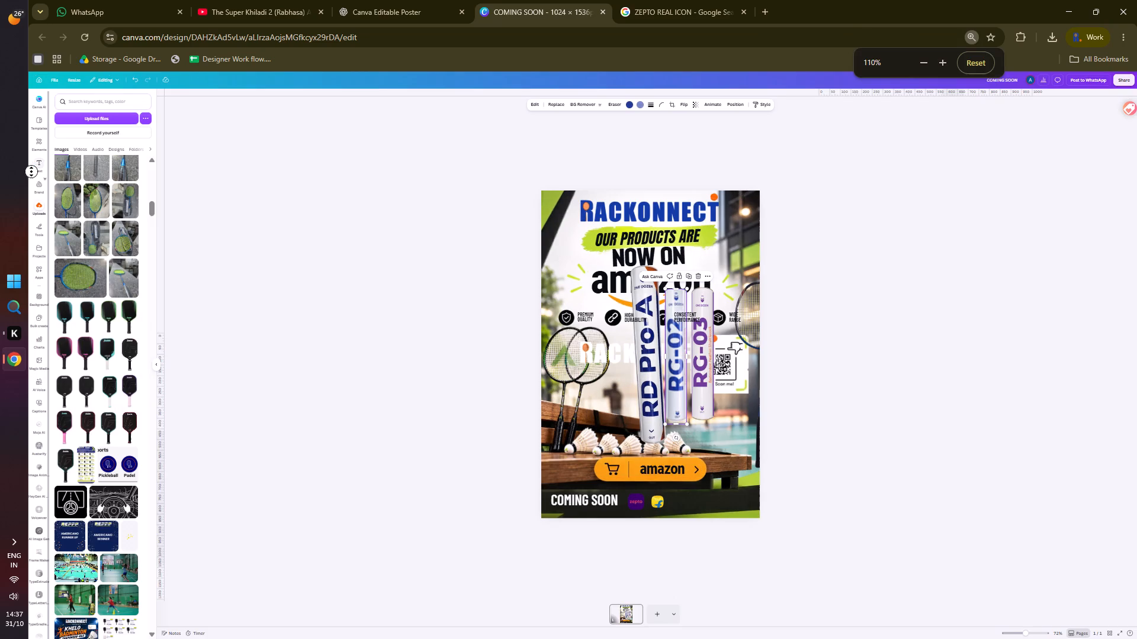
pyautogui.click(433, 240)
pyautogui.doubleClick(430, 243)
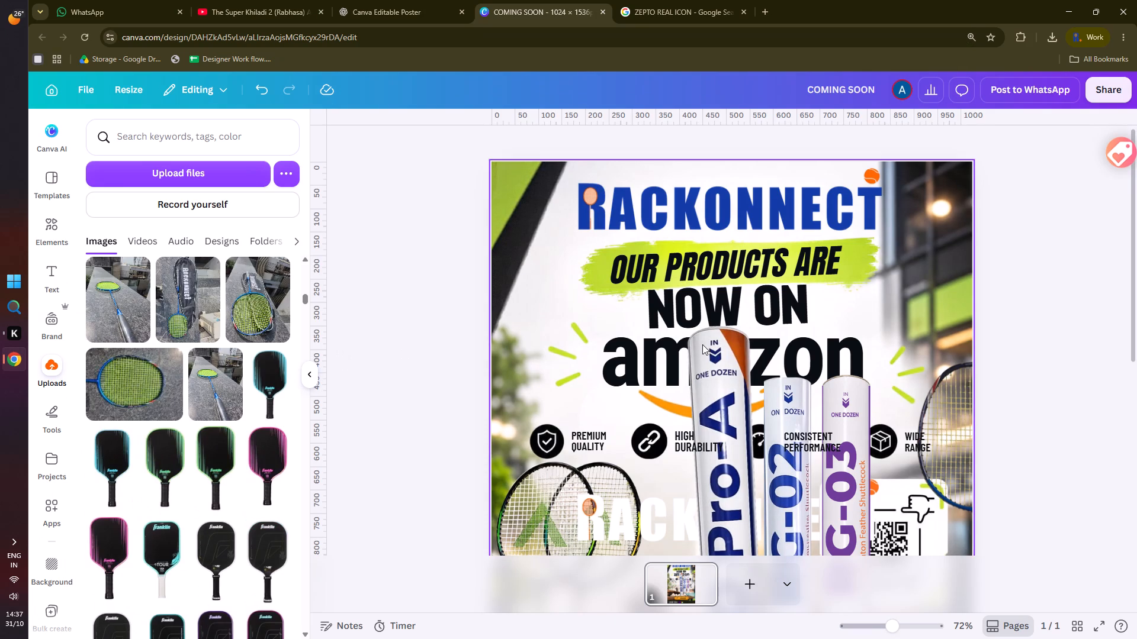
# Rotate the RD Pro-A tube about 3° clockwise so it stands upright beside the other tubes.
pyautogui.scroll(-5, 702, 344)
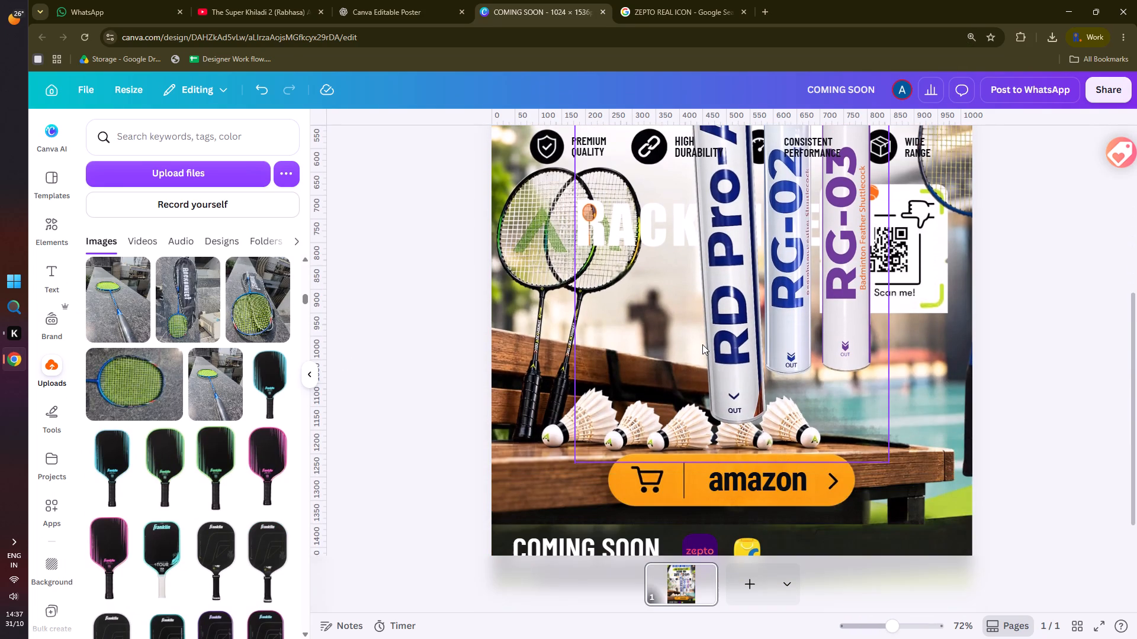
pyautogui.keyDown('alt'); pyautogui.scroll(-2, 702, 344); pyautogui.keyUp('alt')
pyautogui.keyDown('ctrl'); pyautogui.scroll(-3, 702, 344); pyautogui.keyUp('ctrl')
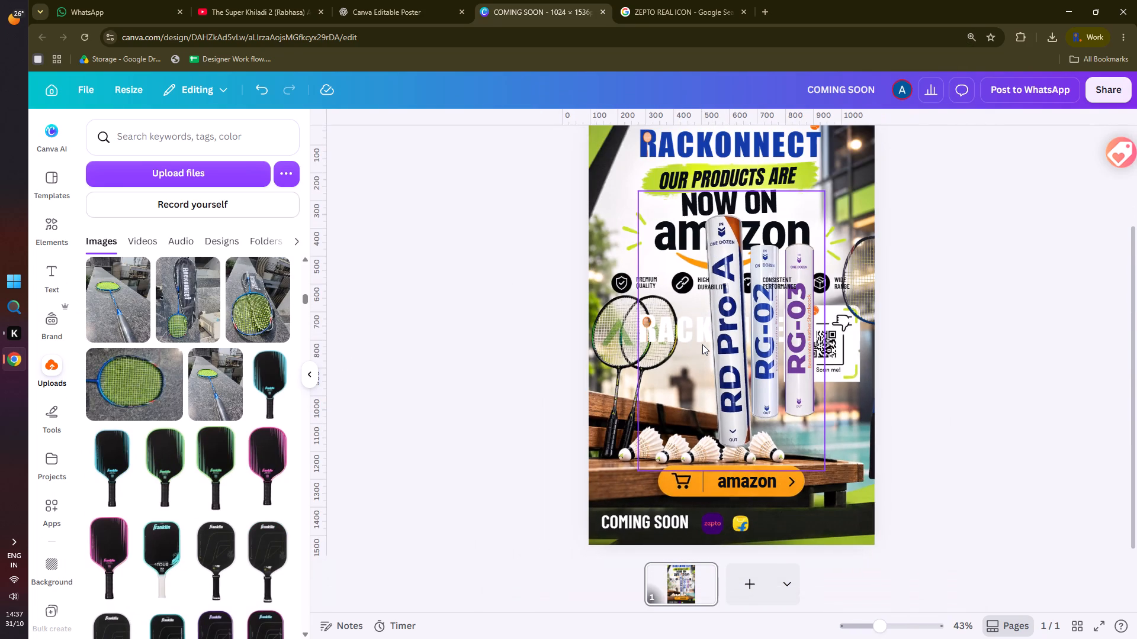
pyautogui.click(738, 289)
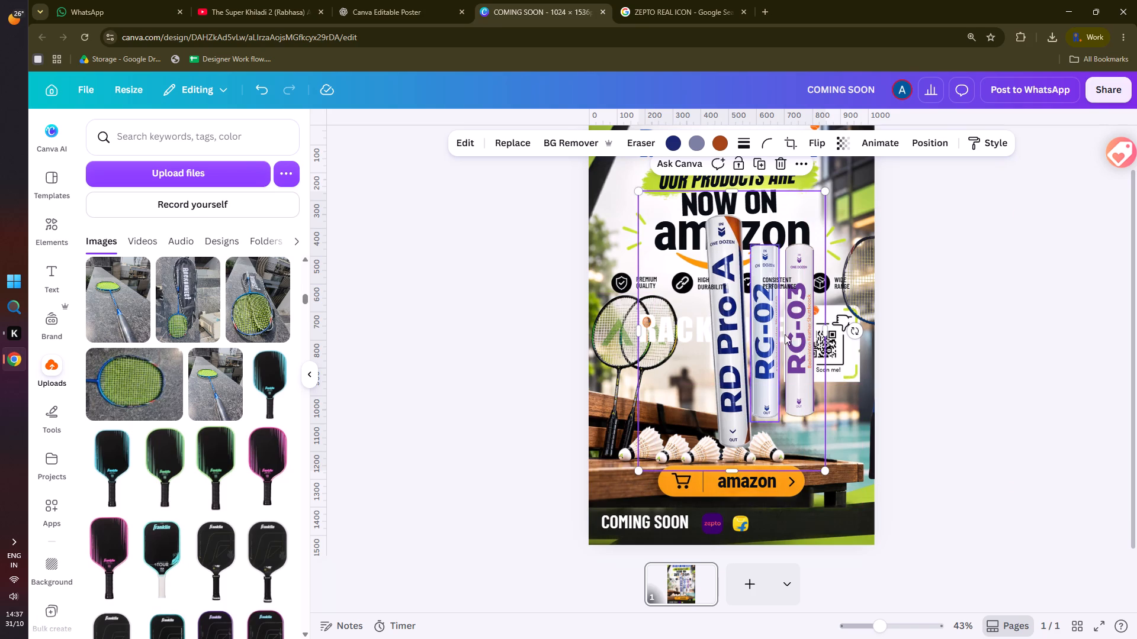
pyautogui.moveTo(861, 334); pyautogui.dragTo(857, 341)
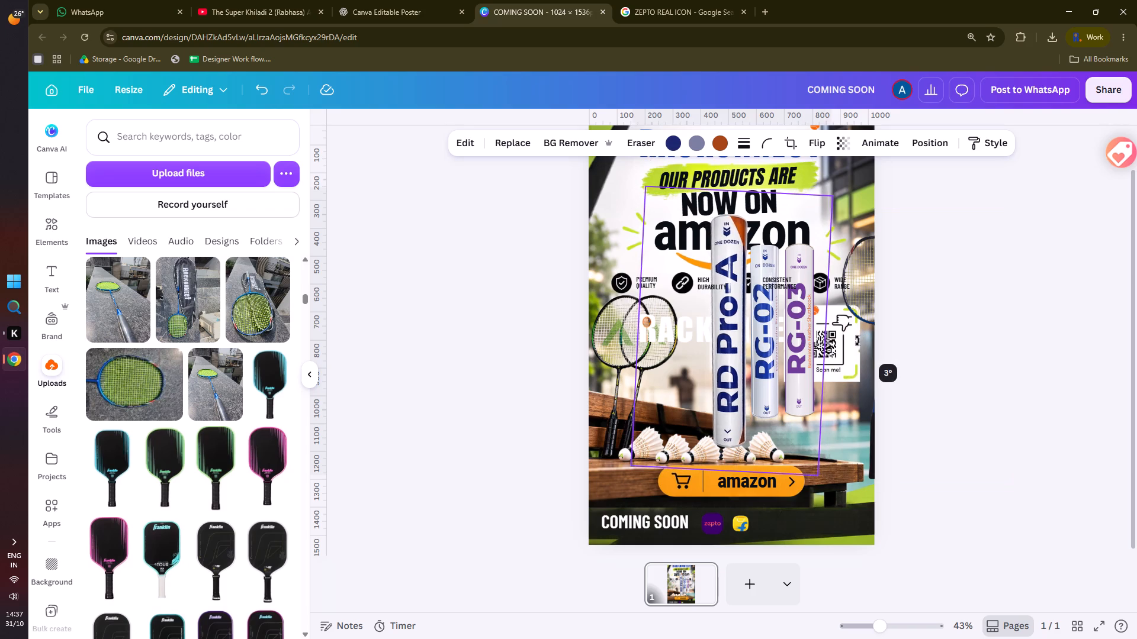
pyautogui.moveTo(857, 341); pyautogui.dragTo(855, 344)
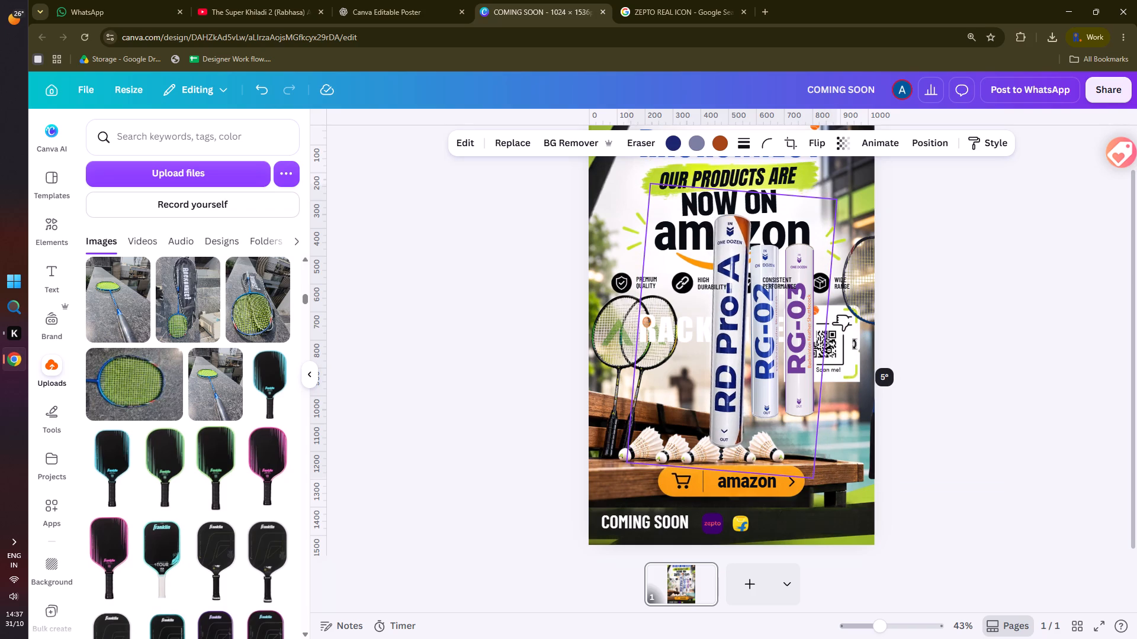
pyautogui.moveTo(855, 344); pyautogui.dragTo(855, 340)
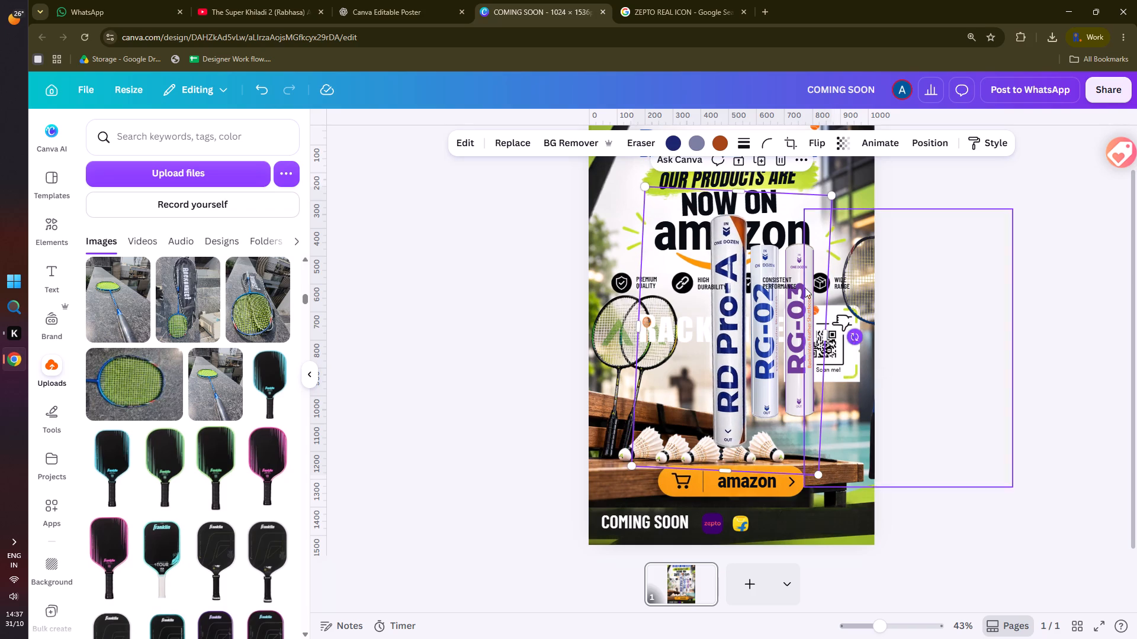
# Crop the RD Pro-A tube image close to the tube on all four sides, to a height of about 860.
pyautogui.moveTo(826, 332); pyautogui.dragTo(782, 333)
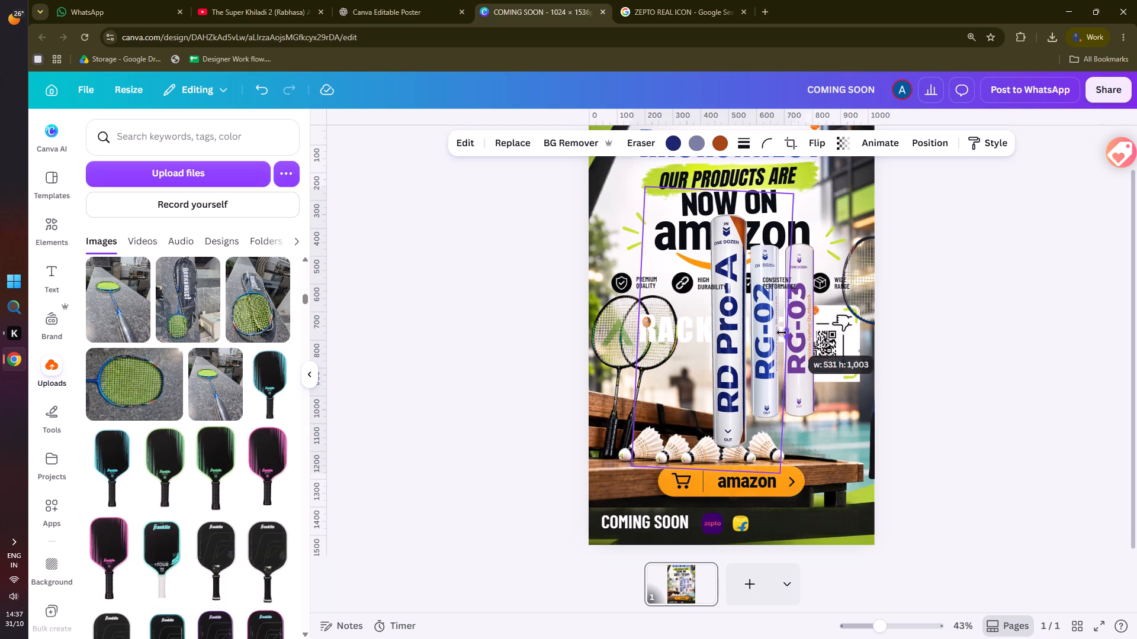
pyautogui.moveTo(782, 333); pyautogui.dragTo(751, 331)
pyautogui.moveTo(637, 325); pyautogui.dragTo(663, 324)
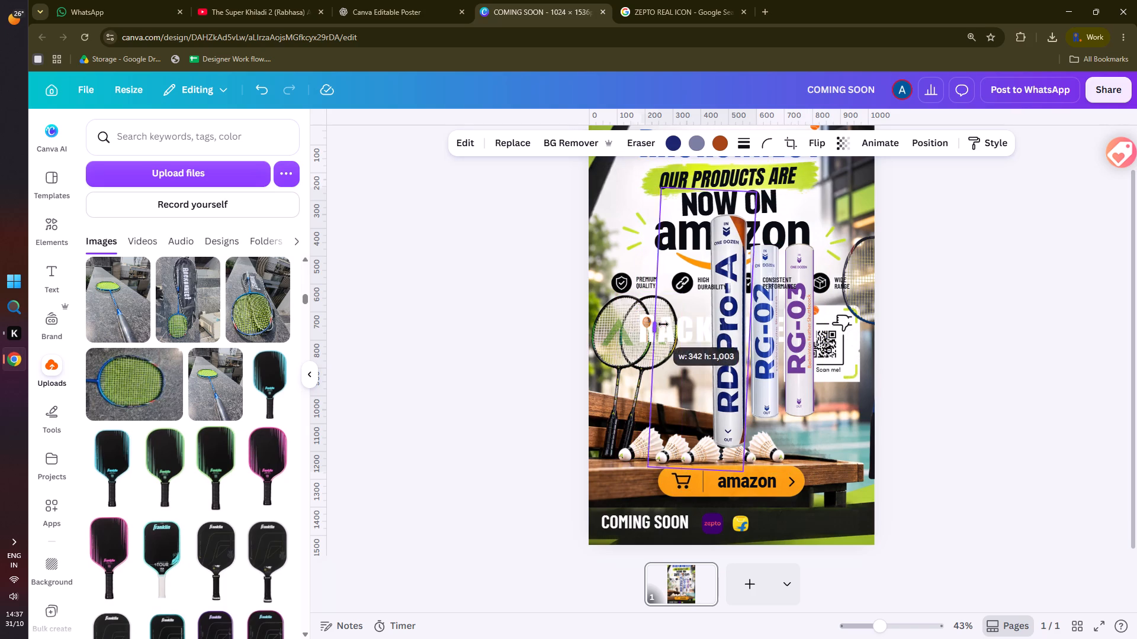
pyautogui.moveTo(663, 324); pyautogui.dragTo(705, 323)
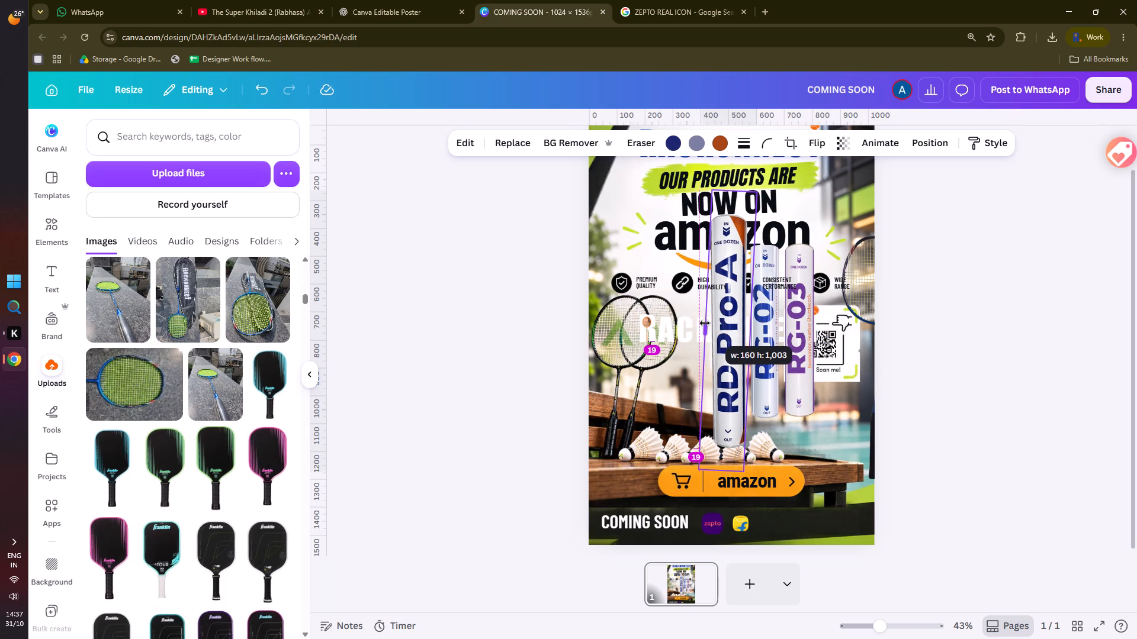
pyautogui.moveTo(705, 323); pyautogui.dragTo(702, 322)
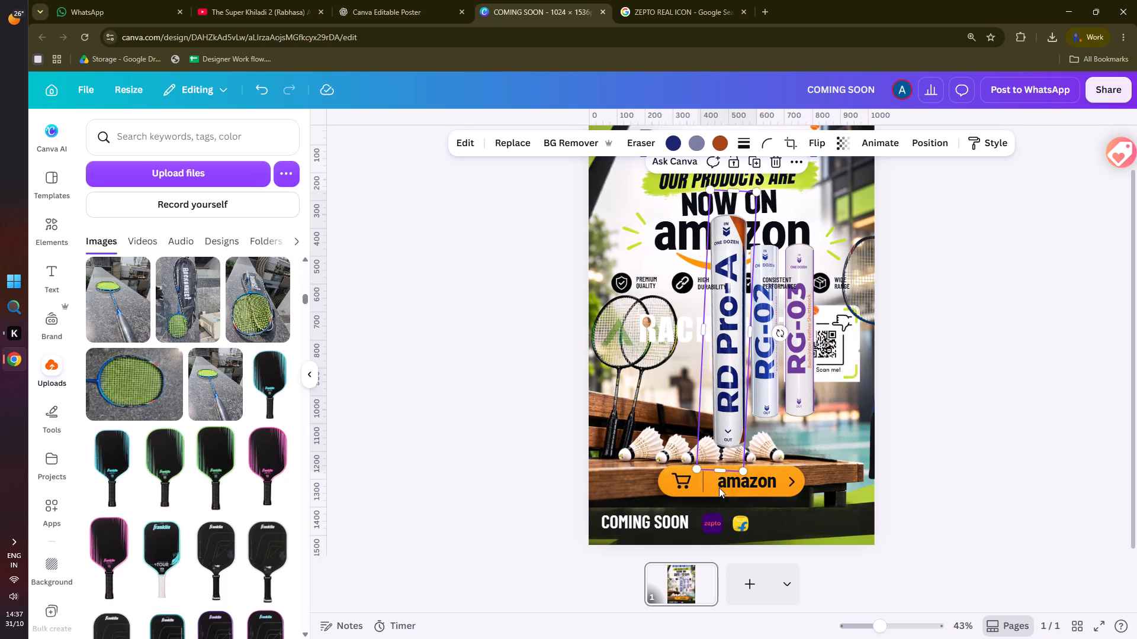
pyautogui.scroll(5, 720, 486)
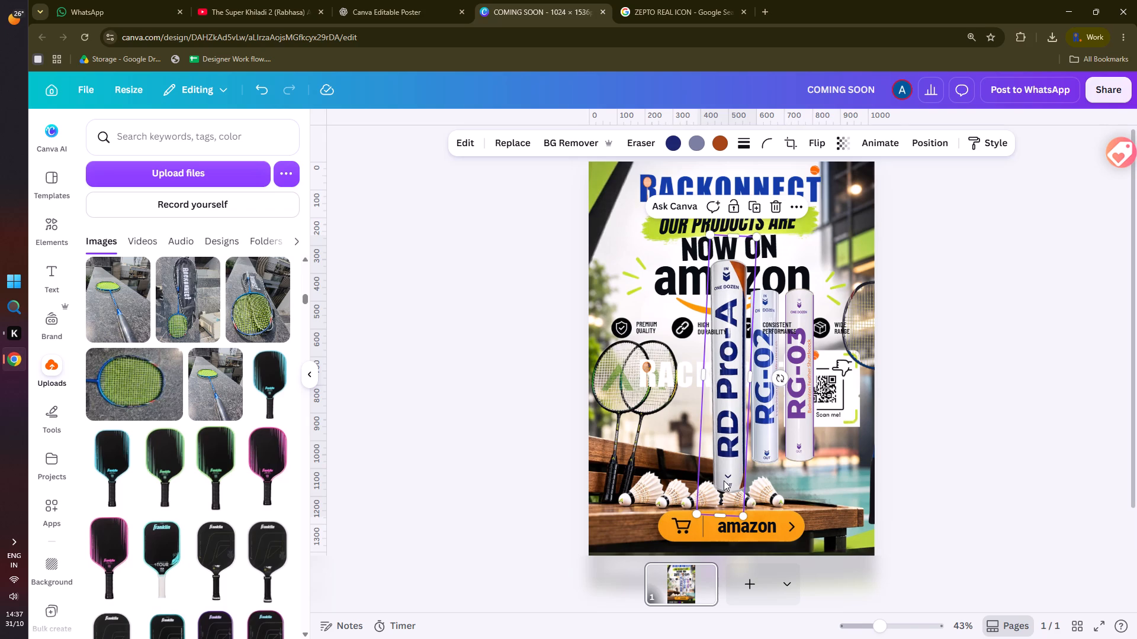
pyautogui.keyDown('ctrl'); pyautogui.scroll(3, 724, 480); pyautogui.keyUp('ctrl')
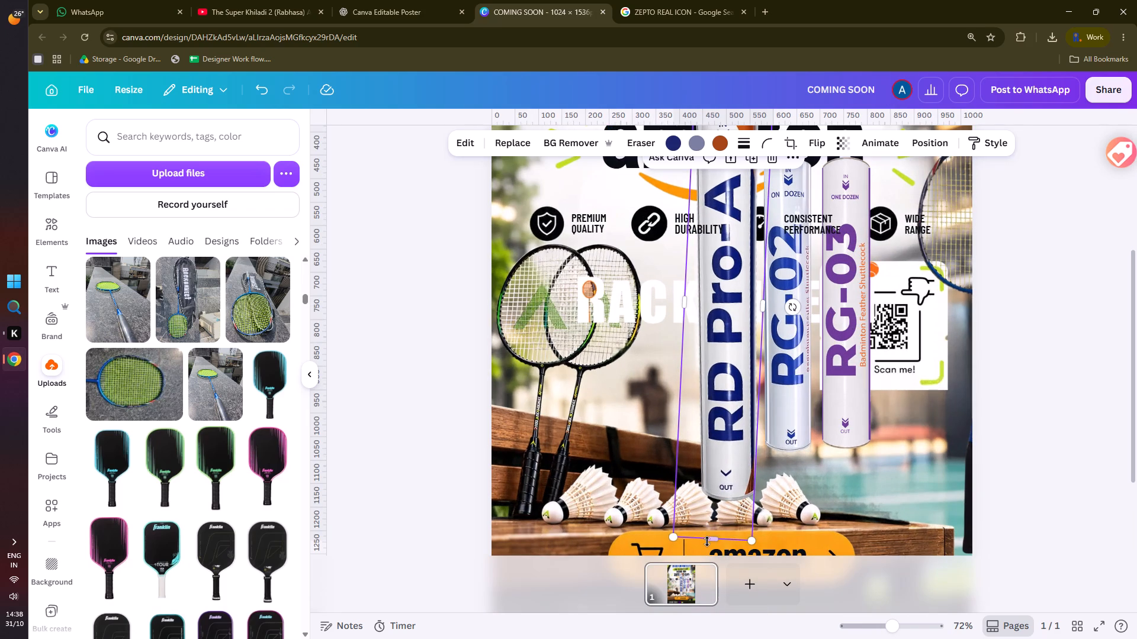
pyautogui.moveTo(705, 539); pyautogui.dragTo(719, 509)
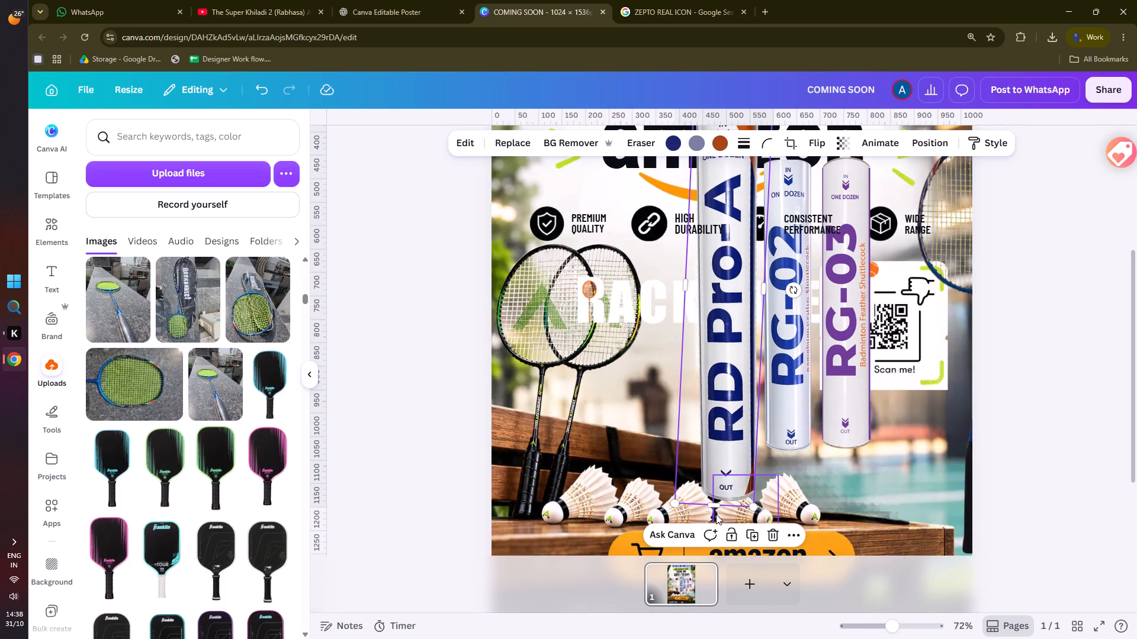
pyautogui.scroll(4, 742, 334)
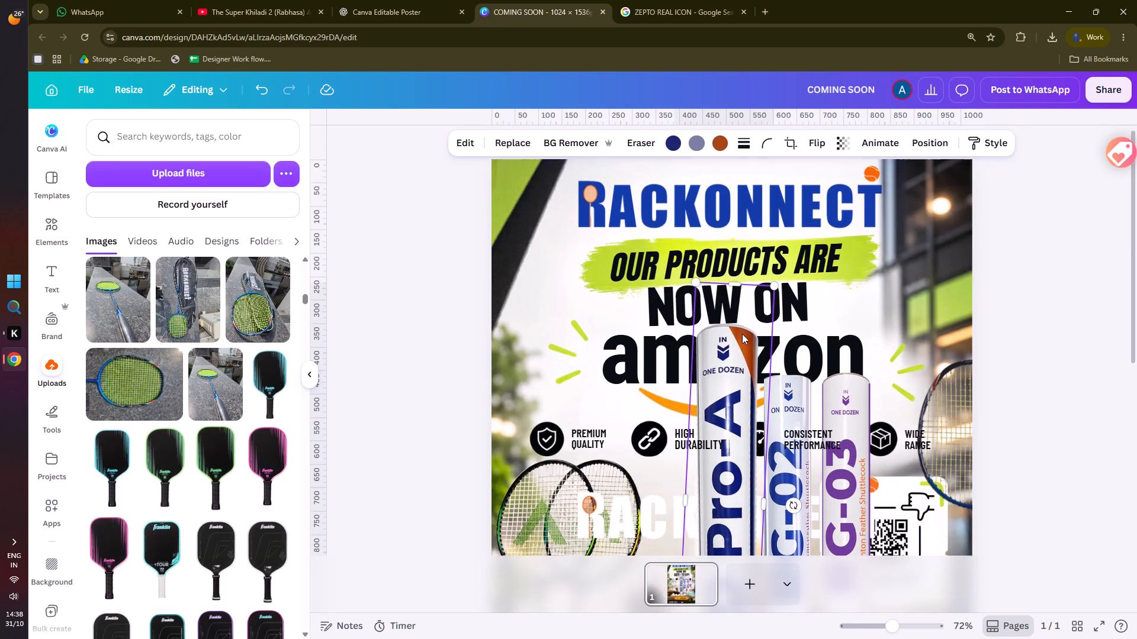
pyautogui.moveTo(735, 291); pyautogui.dragTo(733, 325)
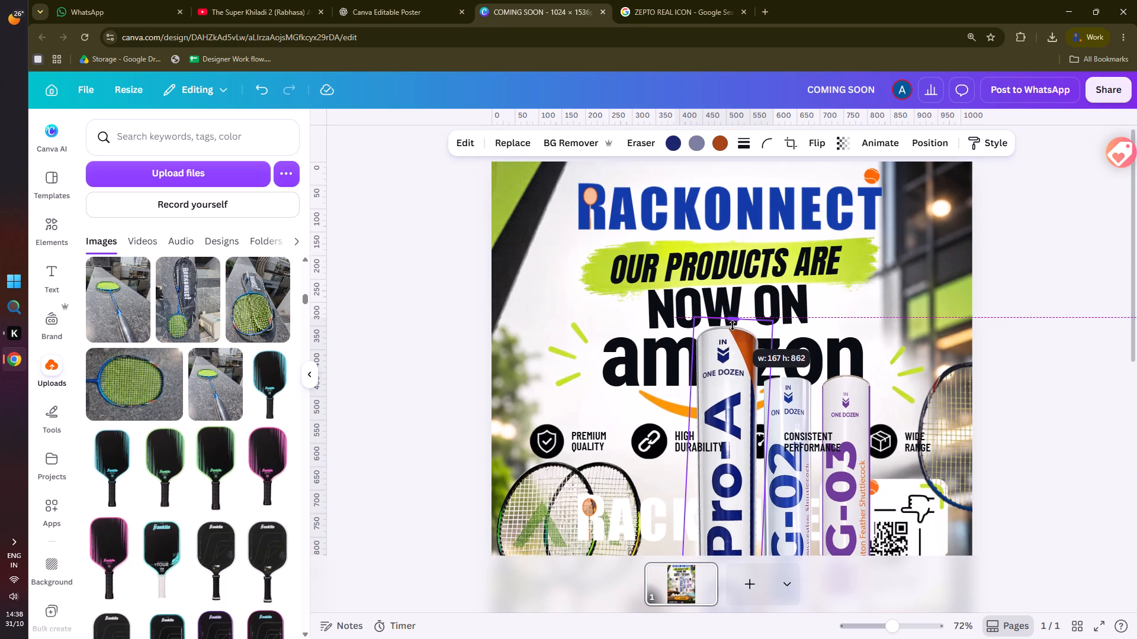
pyautogui.moveTo(733, 325); pyautogui.dragTo(733, 327)
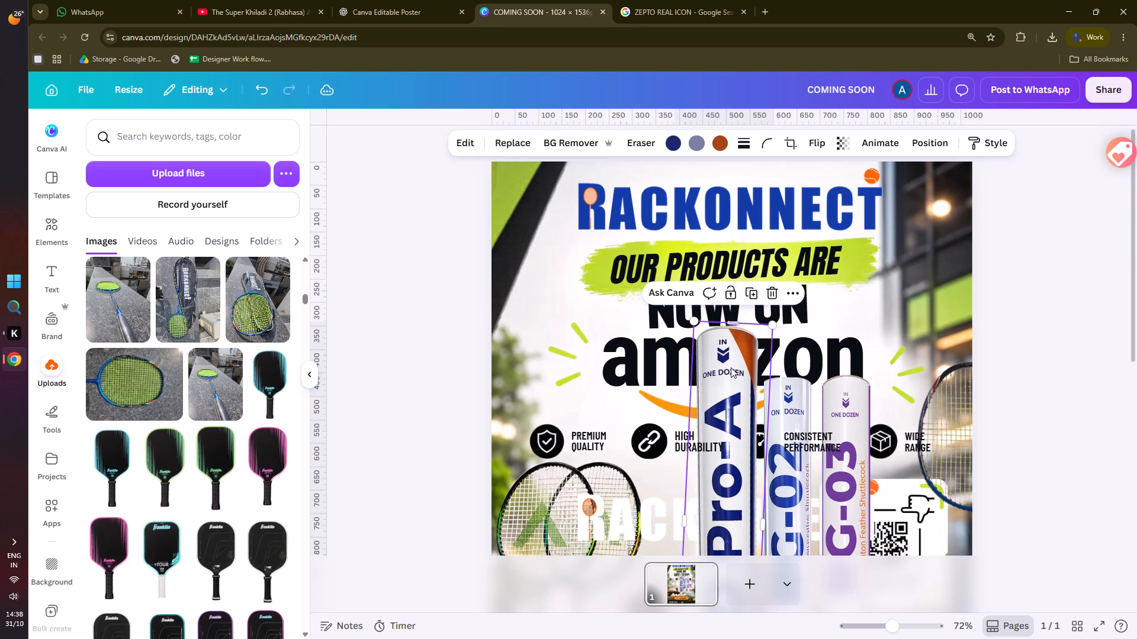
pyautogui.scroll(-2, 718, 392)
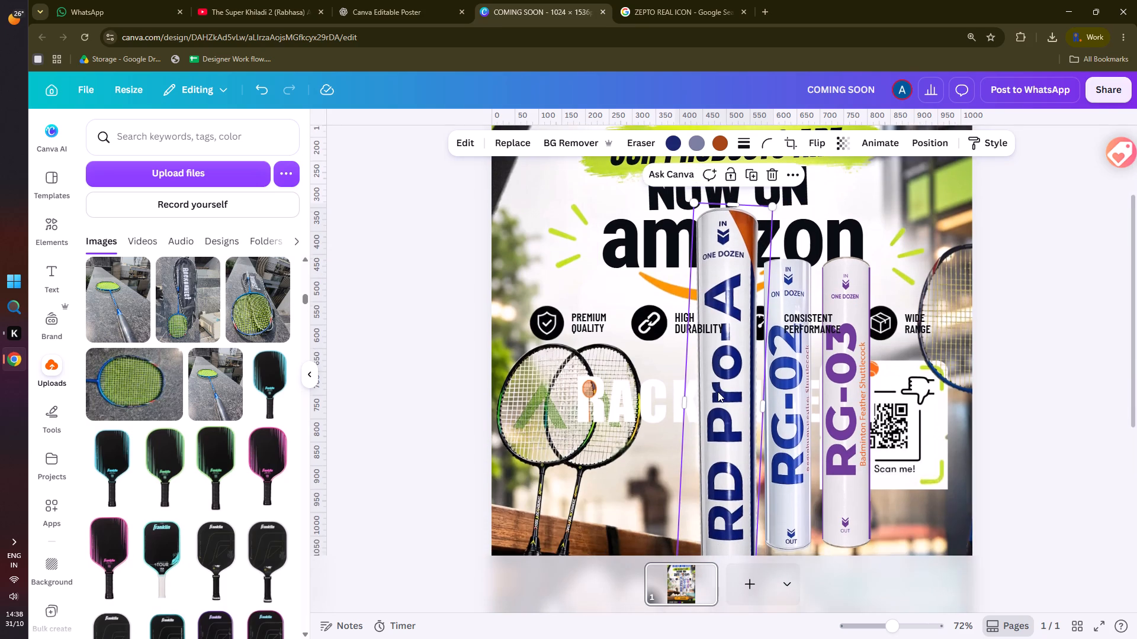
pyautogui.scroll(-3, 718, 392)
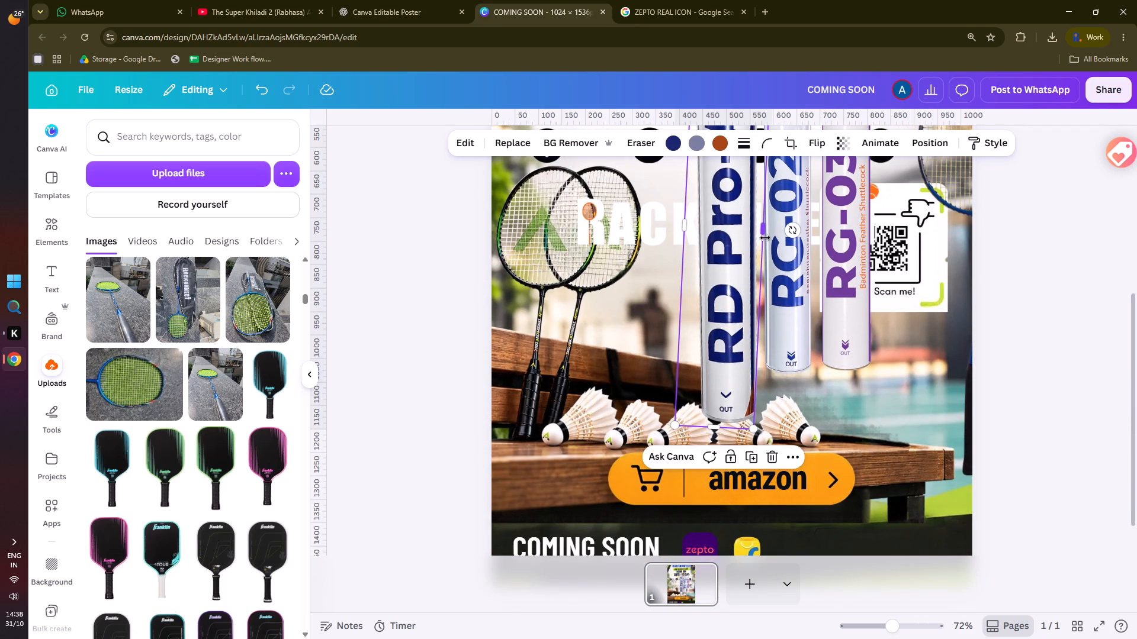
pyautogui.click(765, 236)
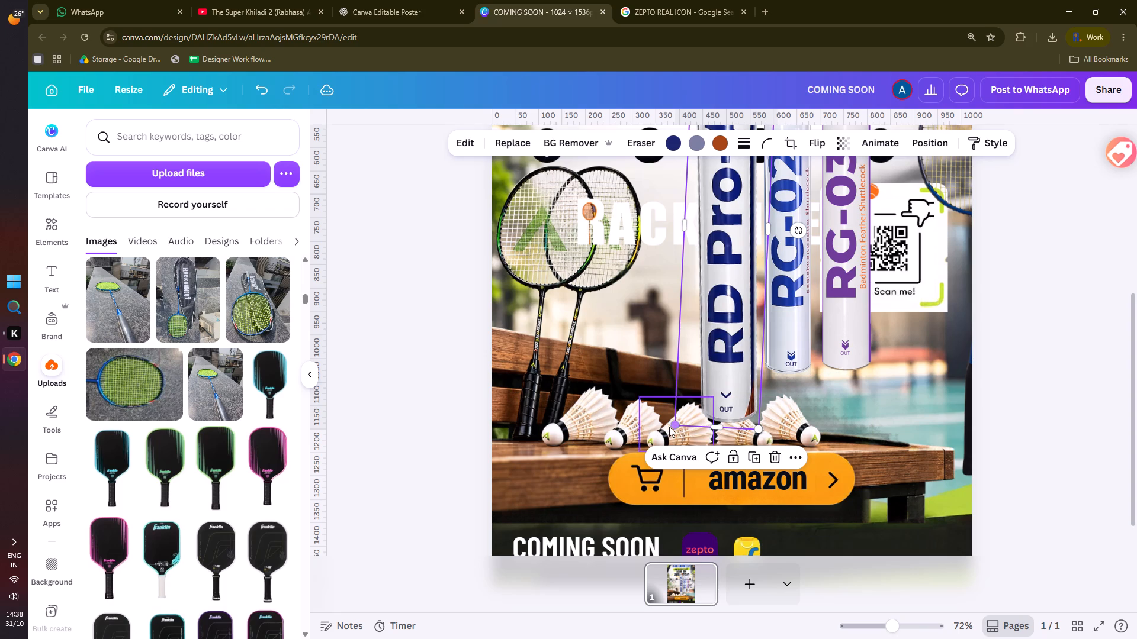
# Shrink the RD Pro-A tube to about 94 by 448 and stand it beside the black rackets, just above the shuttlecocks.
pyautogui.moveTo(727, 305); pyautogui.dragTo(635, 295)
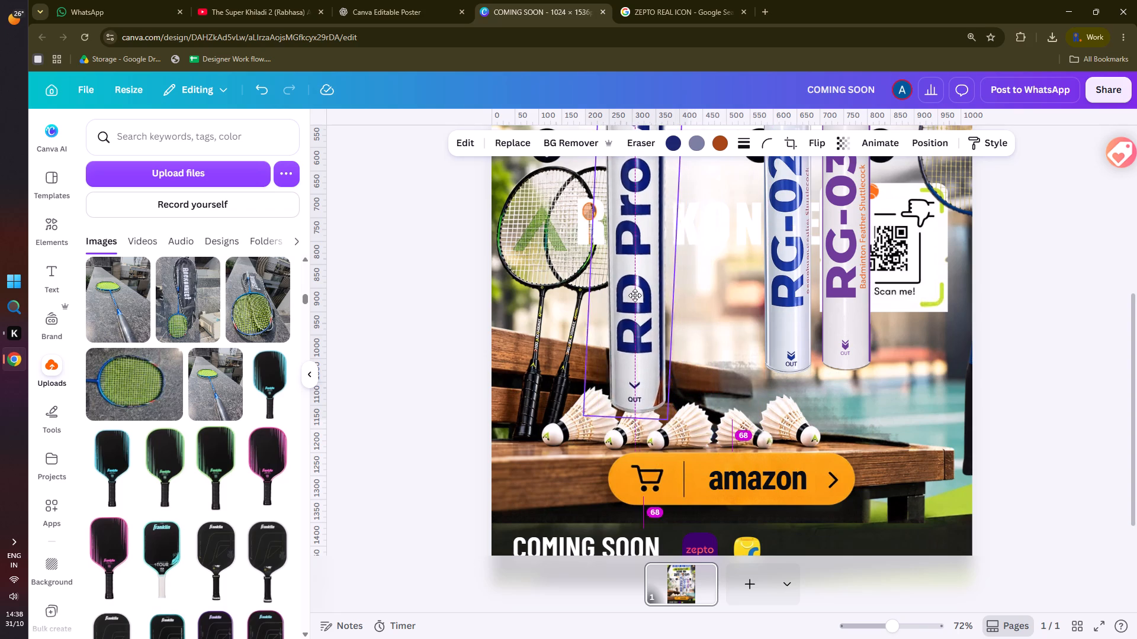
pyautogui.moveTo(635, 295); pyautogui.dragTo(623, 319)
pyautogui.scroll(-6, 630, 377)
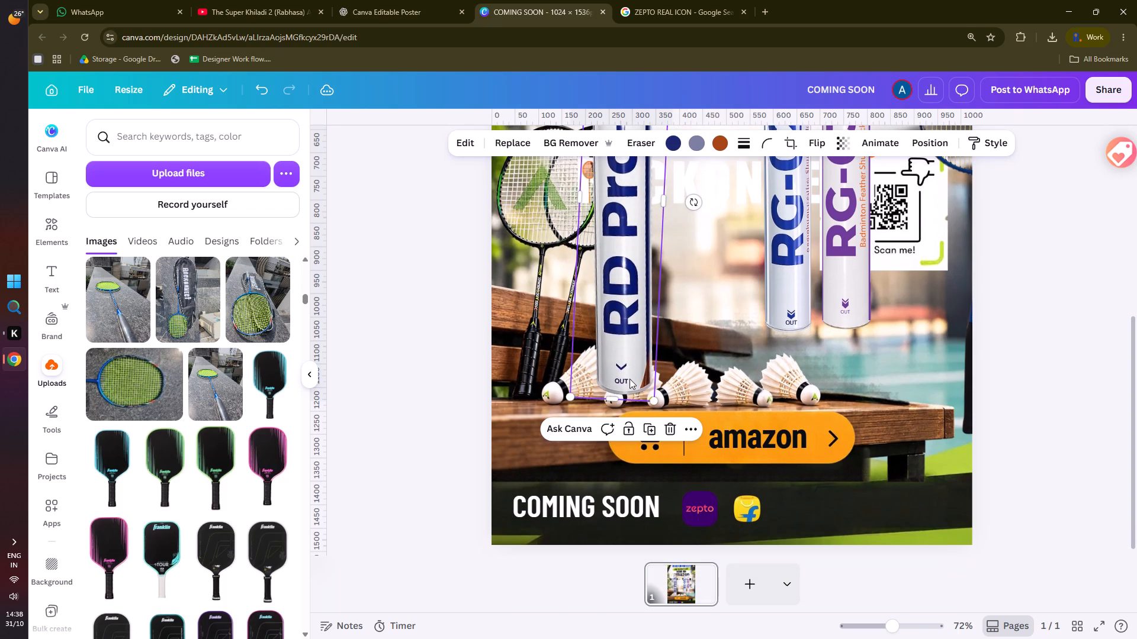
pyautogui.keyDown('ctrl'); pyautogui.scroll(-3, 615, 331); pyautogui.keyUp('ctrl')
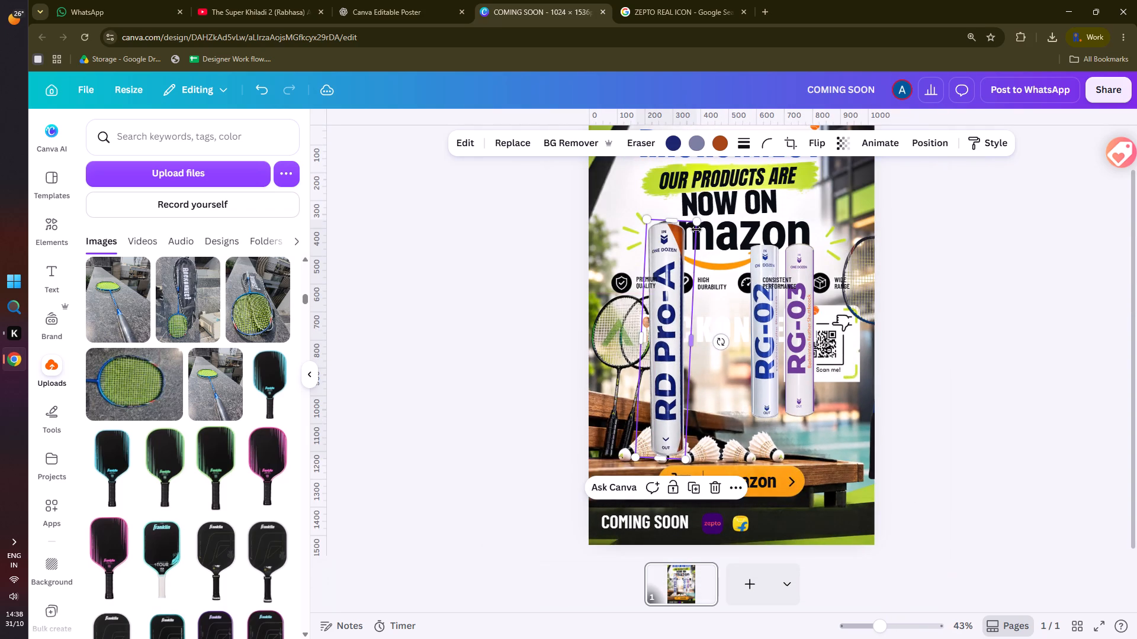
pyautogui.moveTo(697, 226); pyautogui.dragTo(672, 270)
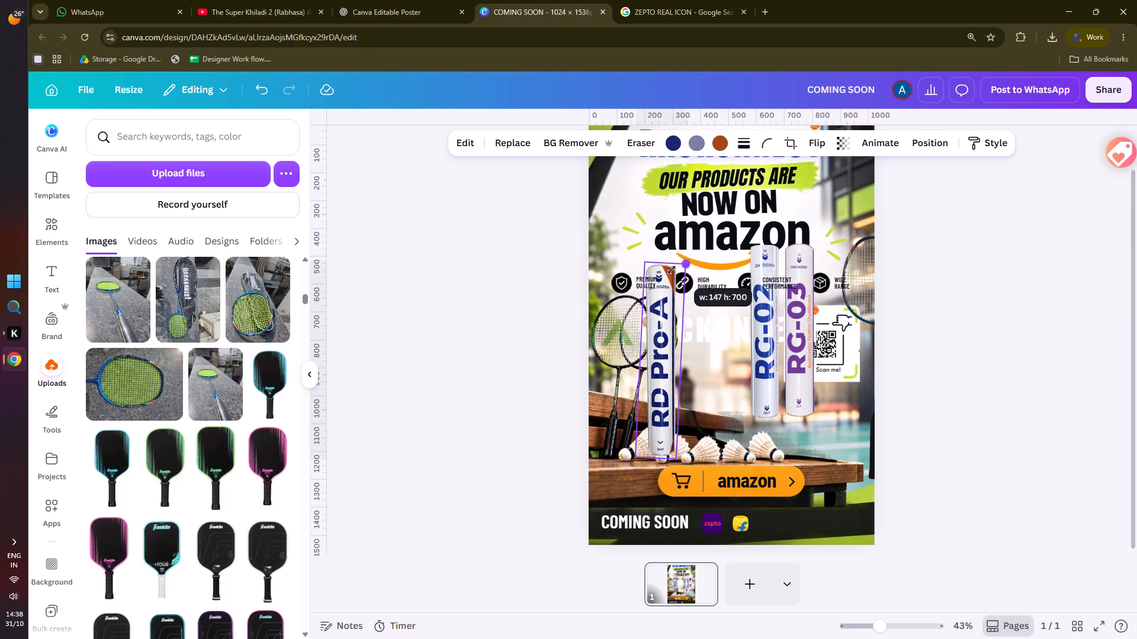
pyautogui.moveTo(672, 270); pyautogui.dragTo(643, 335)
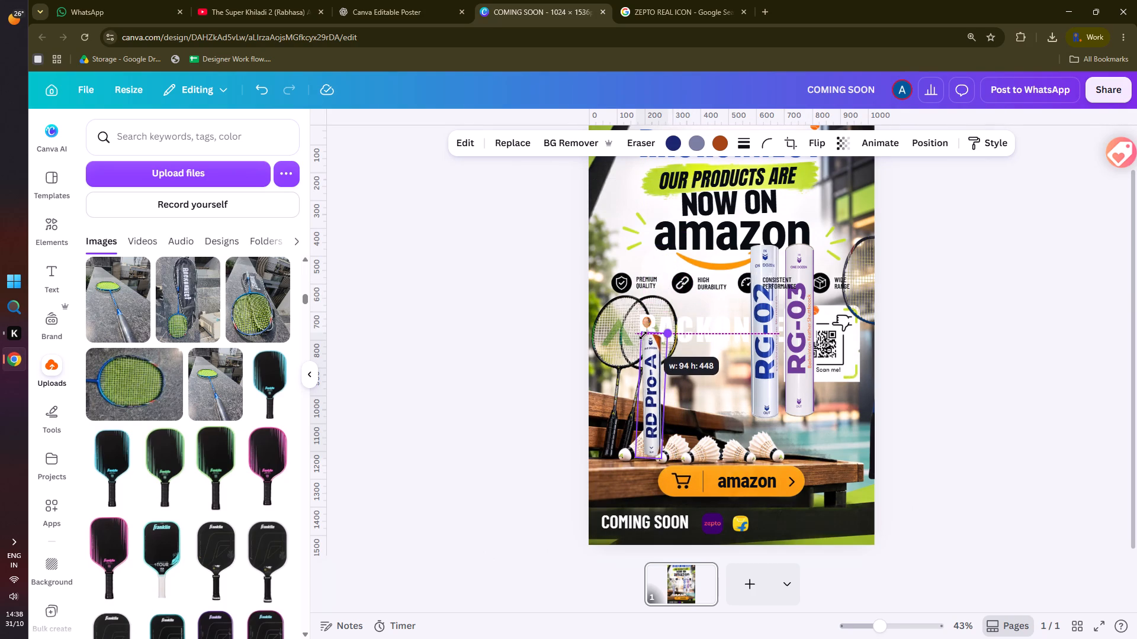
pyautogui.moveTo(643, 335); pyautogui.dragTo(643, 336)
pyautogui.moveTo(654, 393); pyautogui.dragTo(676, 380)
# Move the RG-02 tube beside the RD Pro-A tube and shrink it to about the same height, leaving a small gap between them.
pyautogui.click(764, 336)
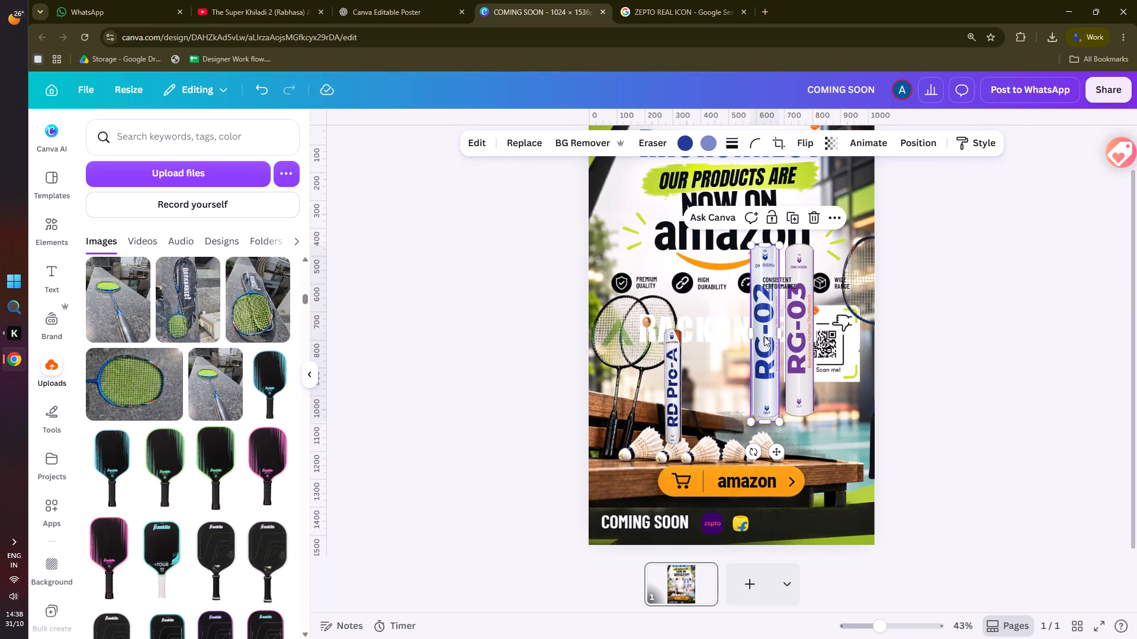
pyautogui.moveTo(765, 334); pyautogui.dragTo(701, 354)
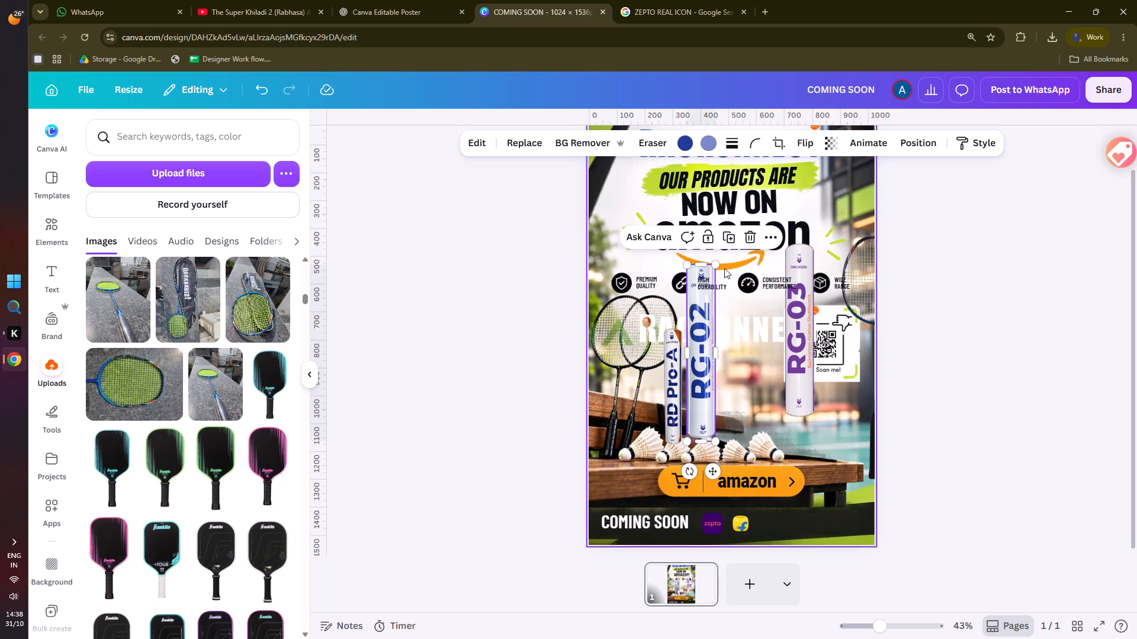
pyautogui.moveTo(714, 267); pyautogui.dragTo(695, 327)
pyautogui.moveTo(698, 362); pyautogui.dragTo(702, 362)
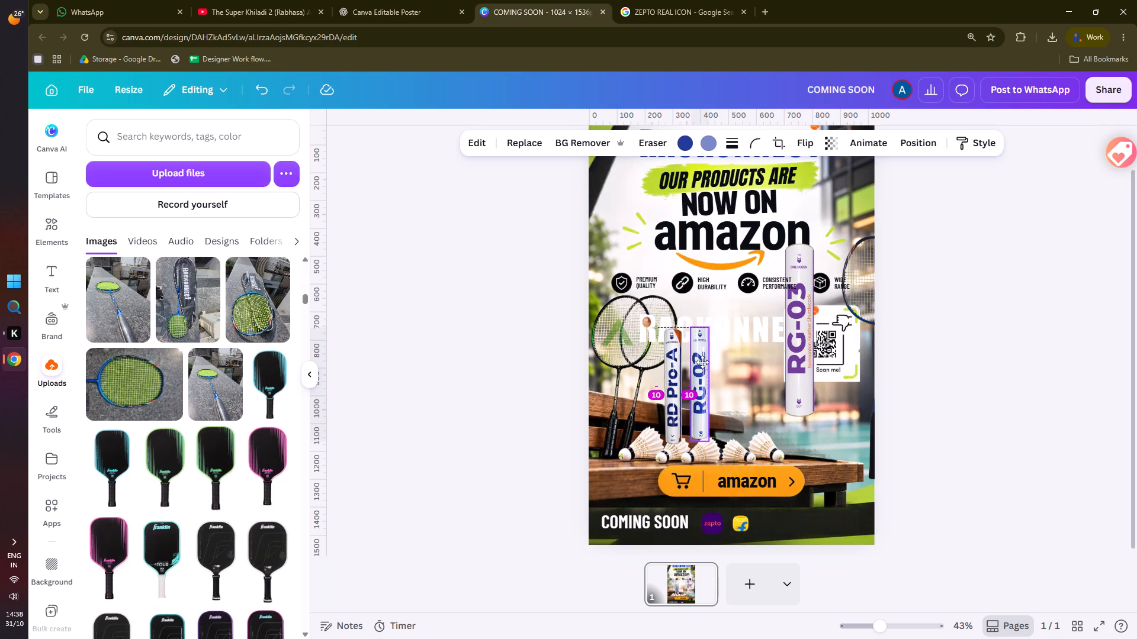
pyautogui.moveTo(702, 362); pyautogui.dragTo(704, 362)
# Shrink the RG-03 tube to a length of about 427 and stand it beside the RG-02 tube, above the shuttlecocks.
pyautogui.click(796, 314)
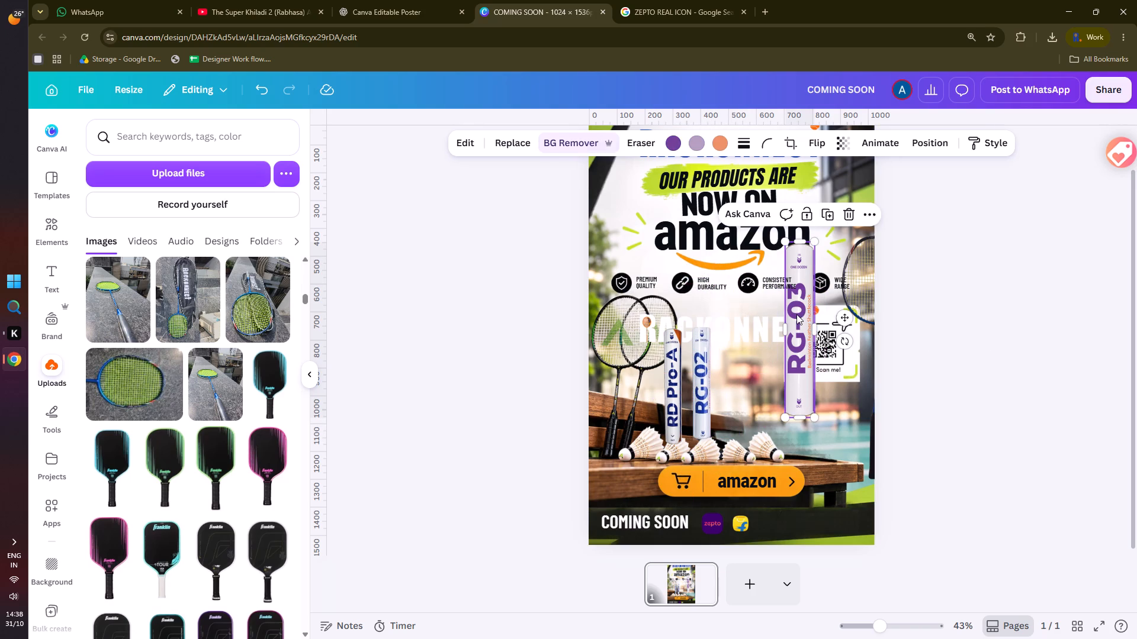
pyautogui.moveTo(798, 313); pyautogui.dragTo(744, 346)
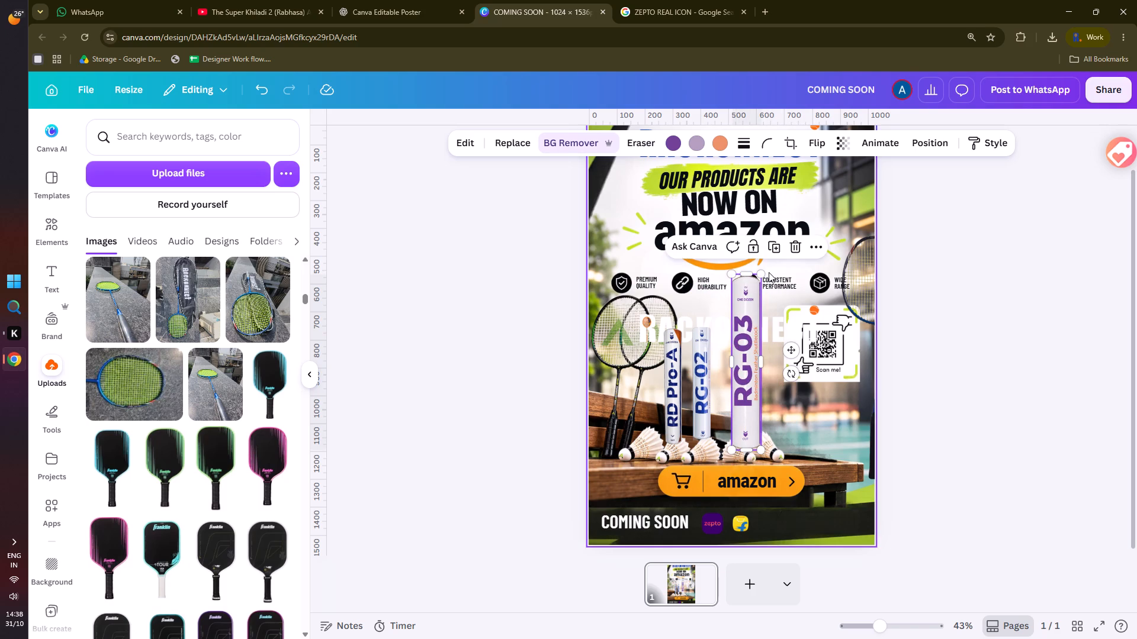
pyautogui.moveTo(763, 276); pyautogui.dragTo(749, 334)
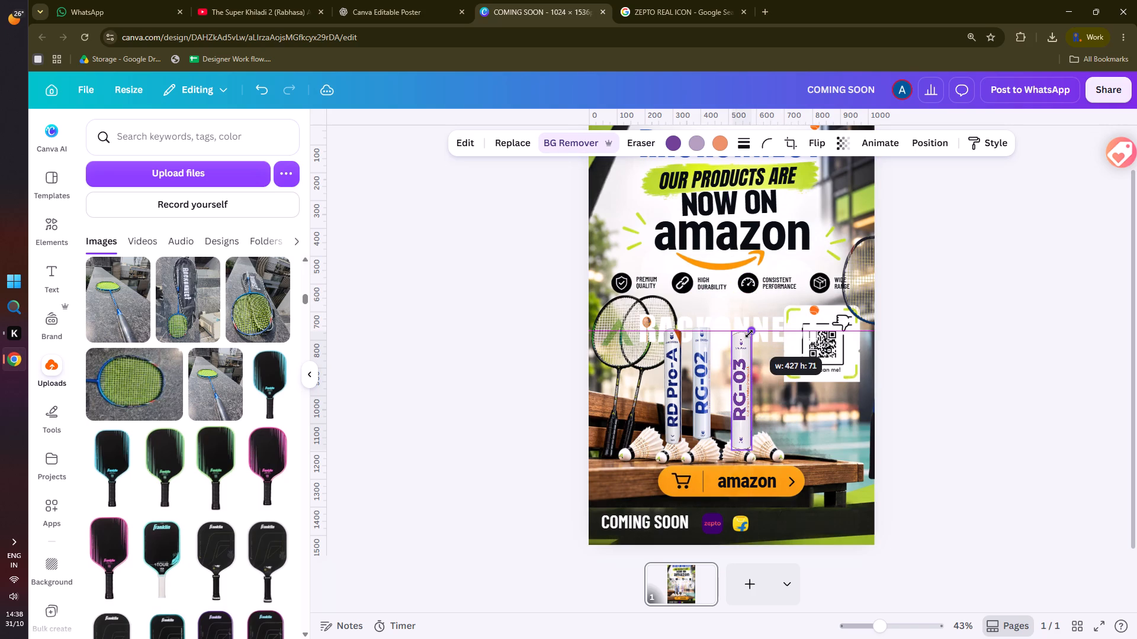
pyautogui.moveTo(749, 334); pyautogui.dragTo(749, 338)
pyautogui.moveTo(744, 361); pyautogui.dragTo(737, 347)
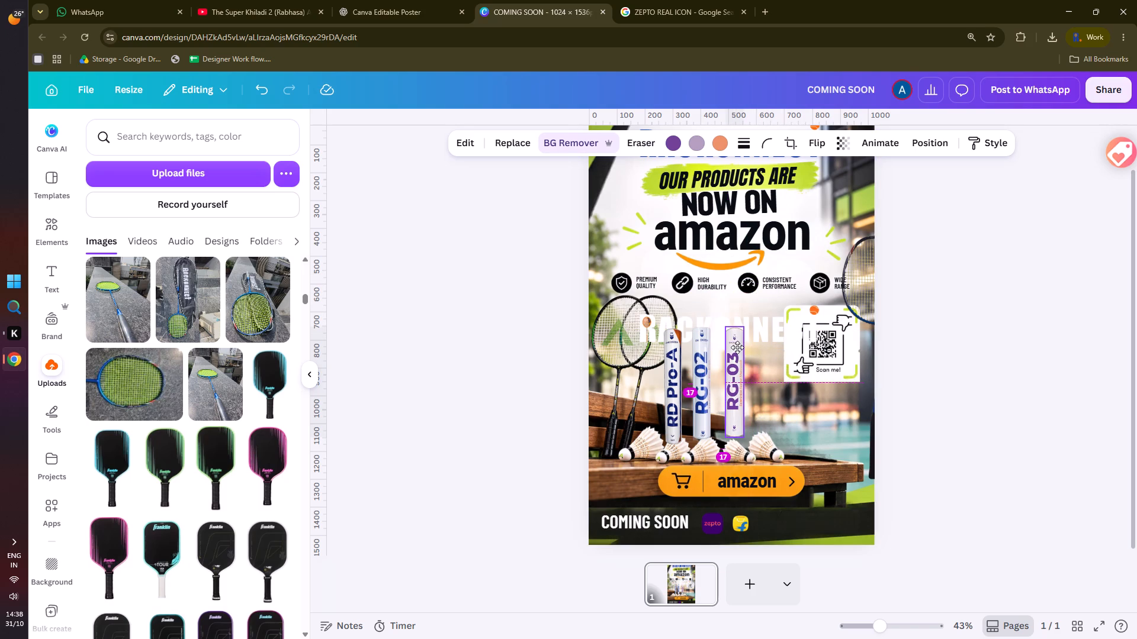
pyautogui.moveTo(737, 347); pyautogui.dragTo(738, 356)
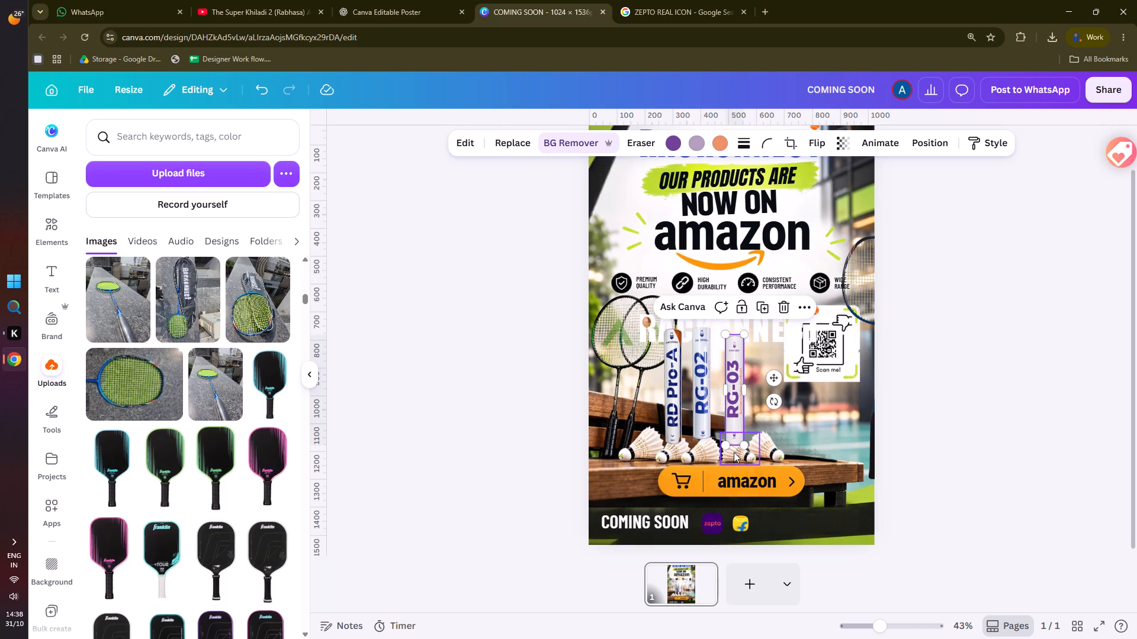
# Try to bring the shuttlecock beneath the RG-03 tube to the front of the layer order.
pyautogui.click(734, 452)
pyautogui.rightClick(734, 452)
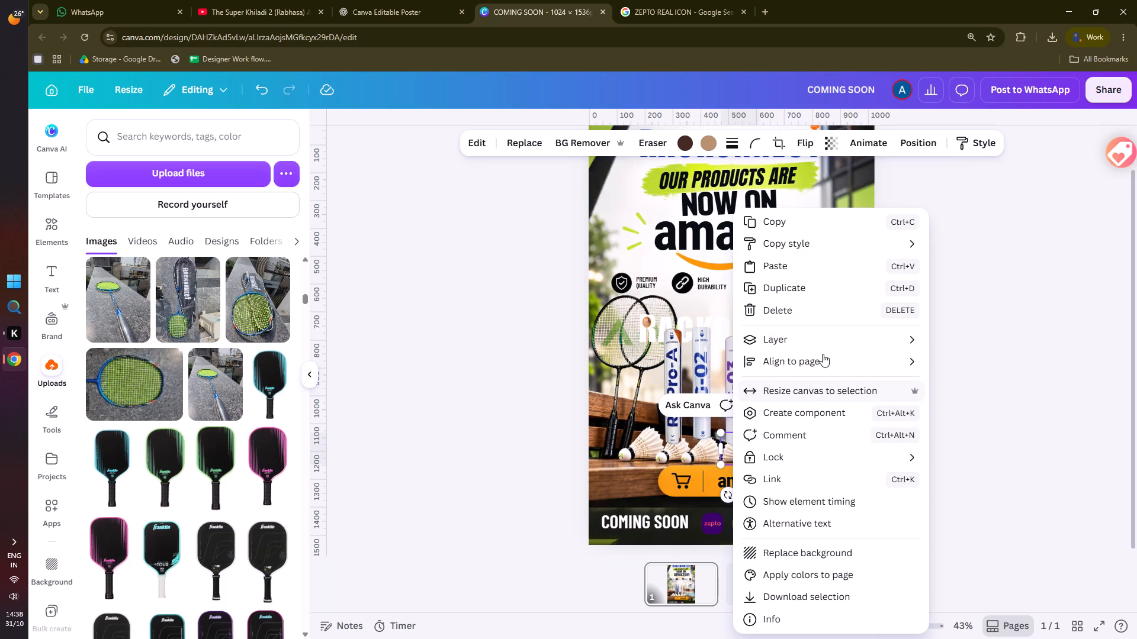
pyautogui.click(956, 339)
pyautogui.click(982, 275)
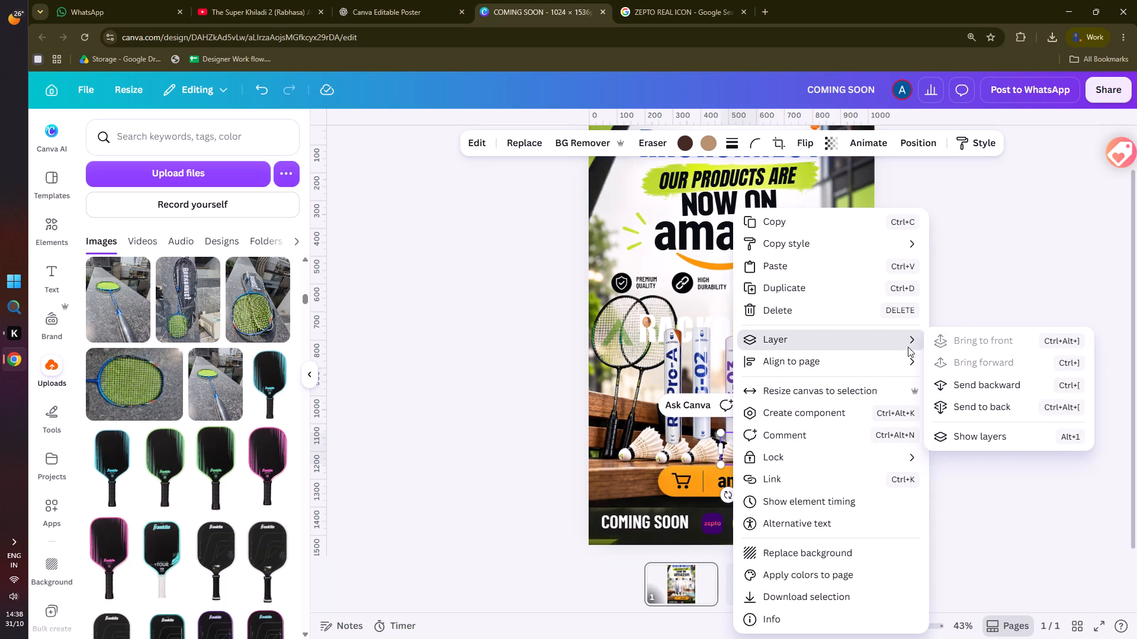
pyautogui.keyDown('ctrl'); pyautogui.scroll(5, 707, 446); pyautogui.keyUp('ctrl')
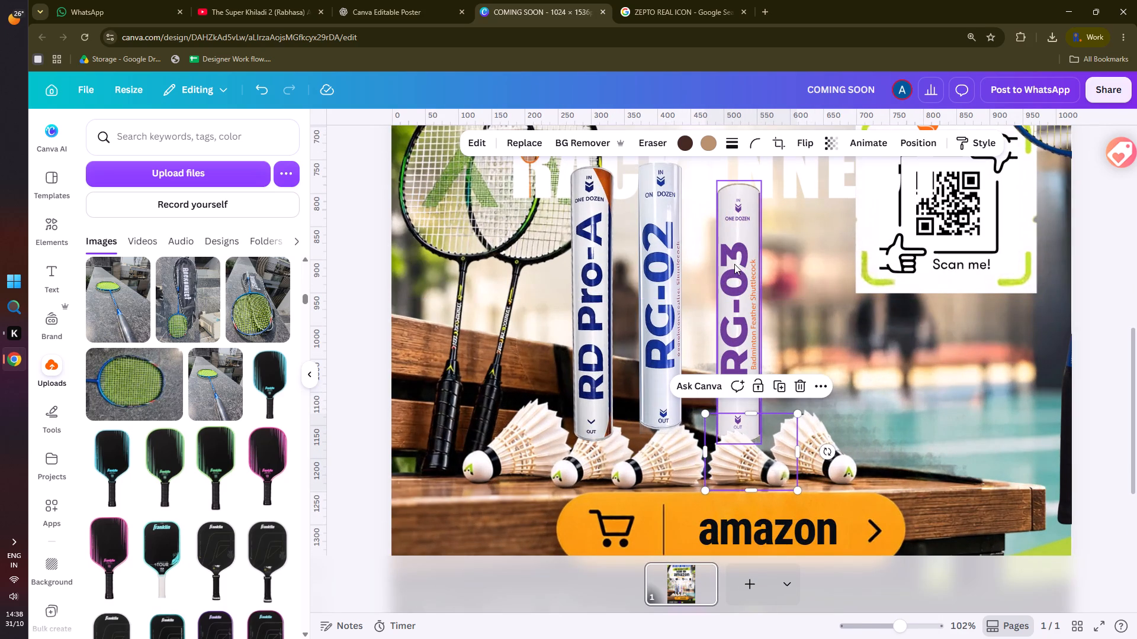
# Lower the RG-03 tube so its base sits behind its shuttlecock, and enlarge it to stand taller than the other tubes.
pyautogui.moveTo(734, 264); pyautogui.dragTo(725, 294)
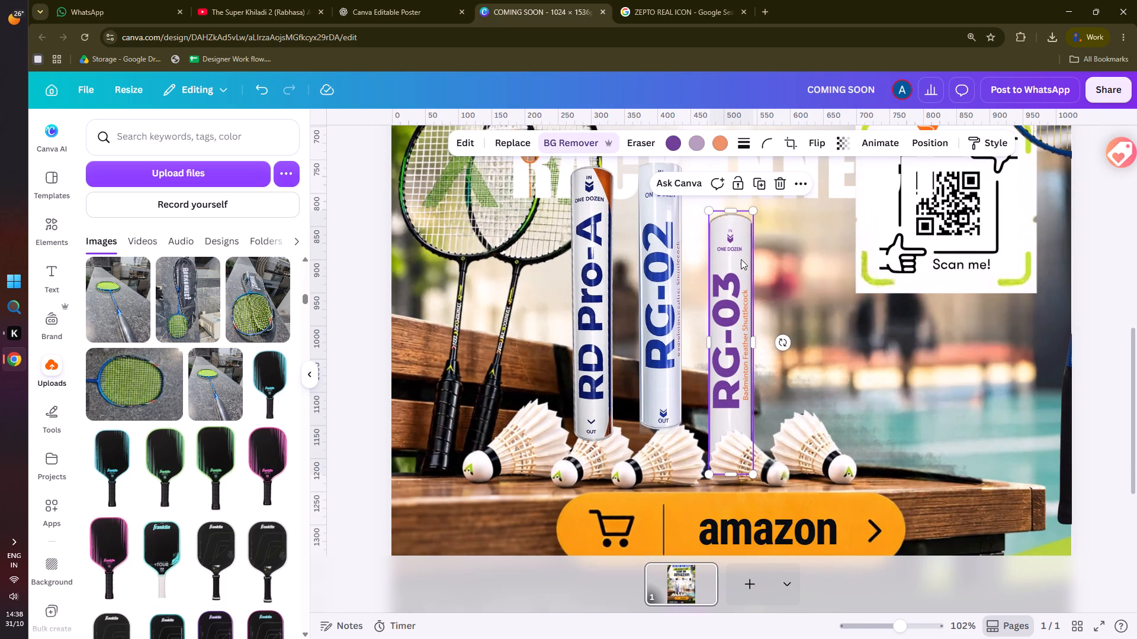
pyautogui.moveTo(751, 208); pyautogui.dragTo(778, 154)
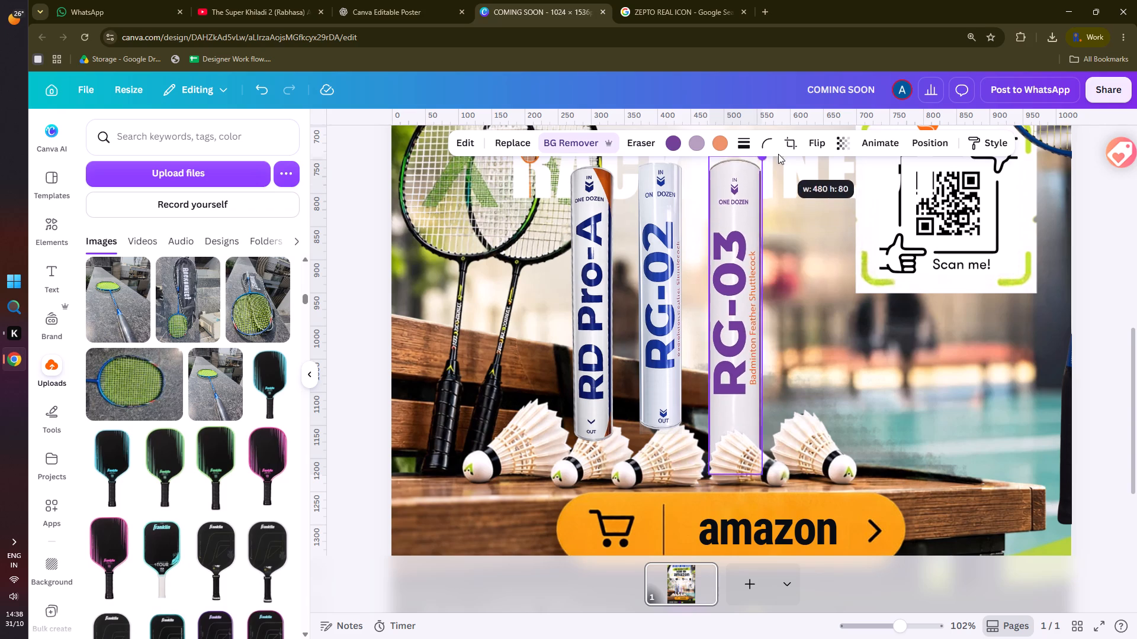
pyautogui.moveTo(778, 154); pyautogui.dragTo(787, 135)
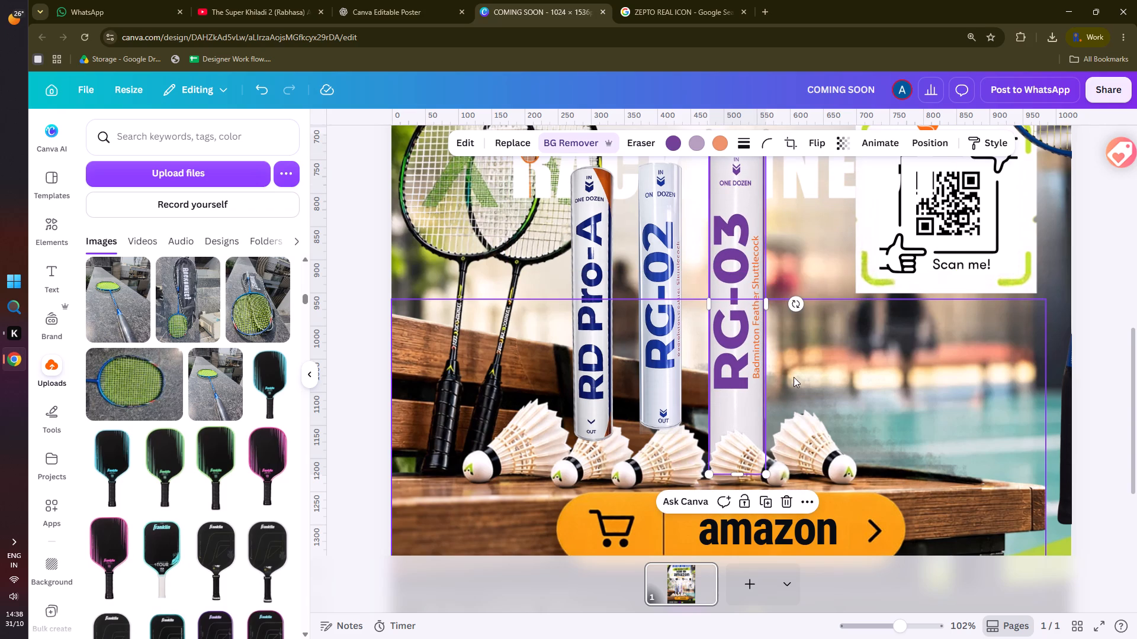
pyautogui.click(794, 376)
pyautogui.keyDown('ctrl'); pyautogui.scroll(-3, 732, 428); pyautogui.keyUp('ctrl')
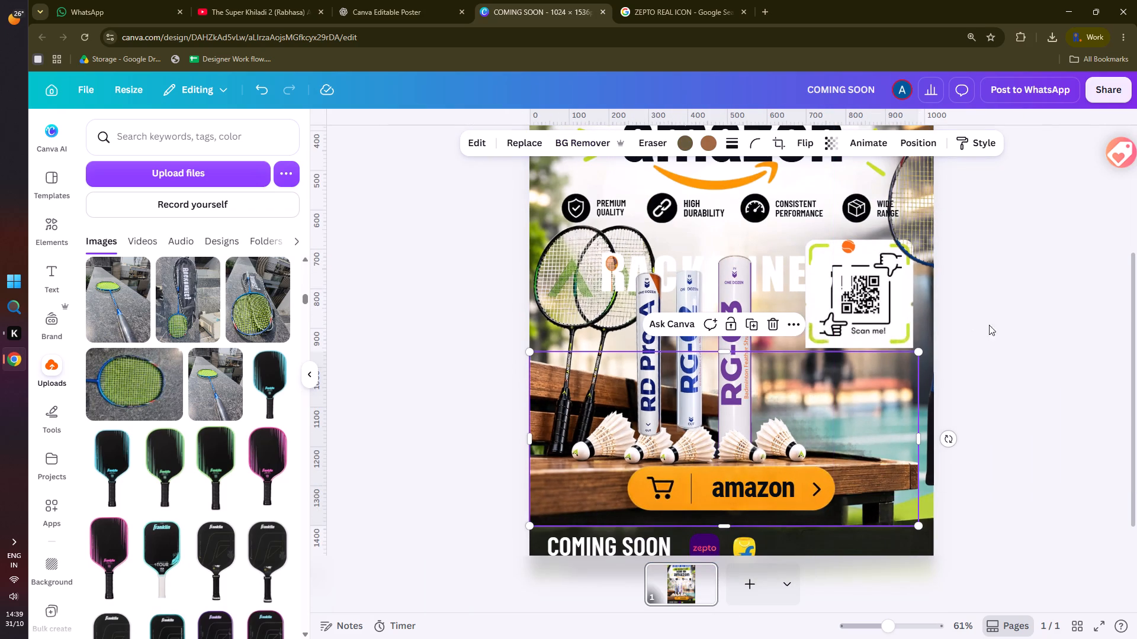
pyautogui.click(1001, 314)
# Bring the shuttlecock beneath the RG-02 tube to the front of the layer order.
pyautogui.keyDown('ctrl'); pyautogui.scroll(3, 685, 437); pyautogui.keyUp('ctrl')
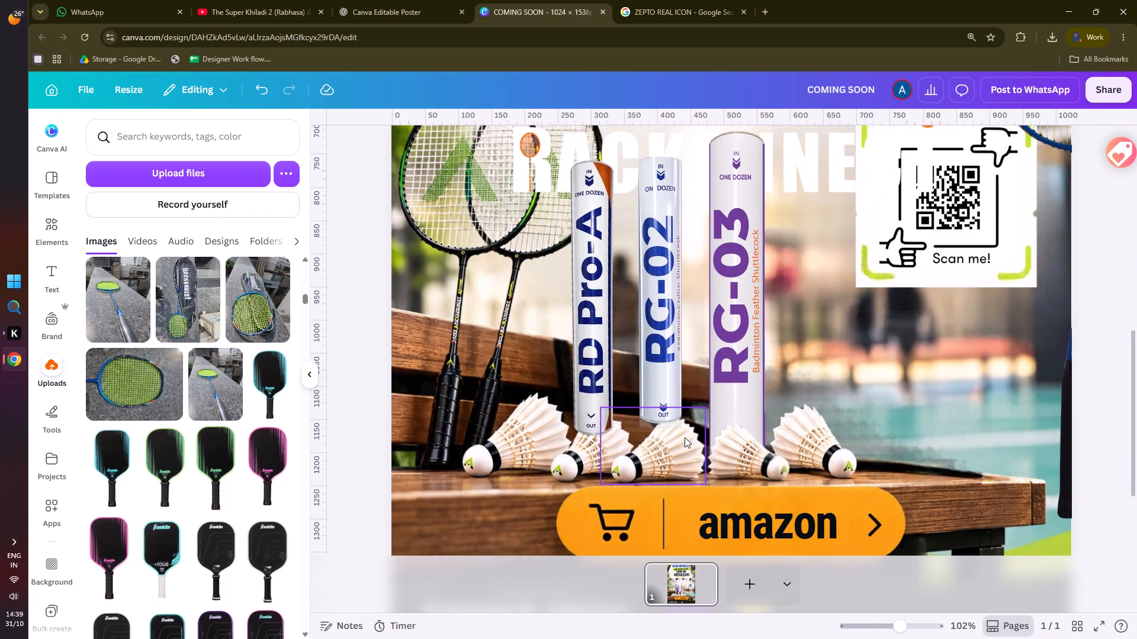
pyautogui.click(677, 443)
pyautogui.rightClick(677, 443)
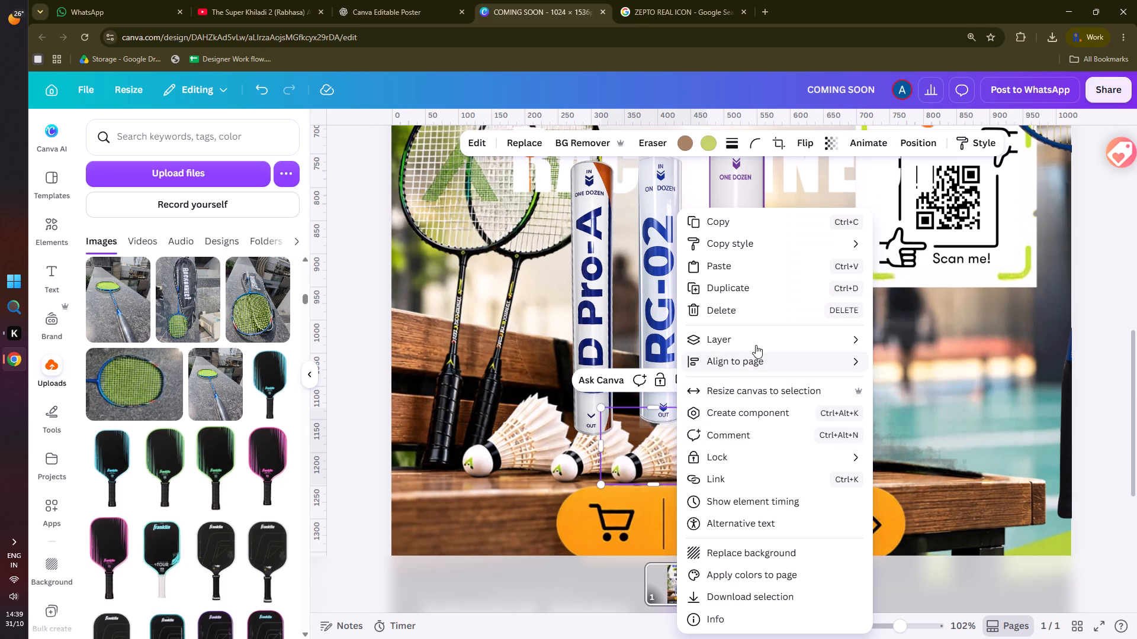
pyautogui.click(916, 343)
pyautogui.click(543, 424)
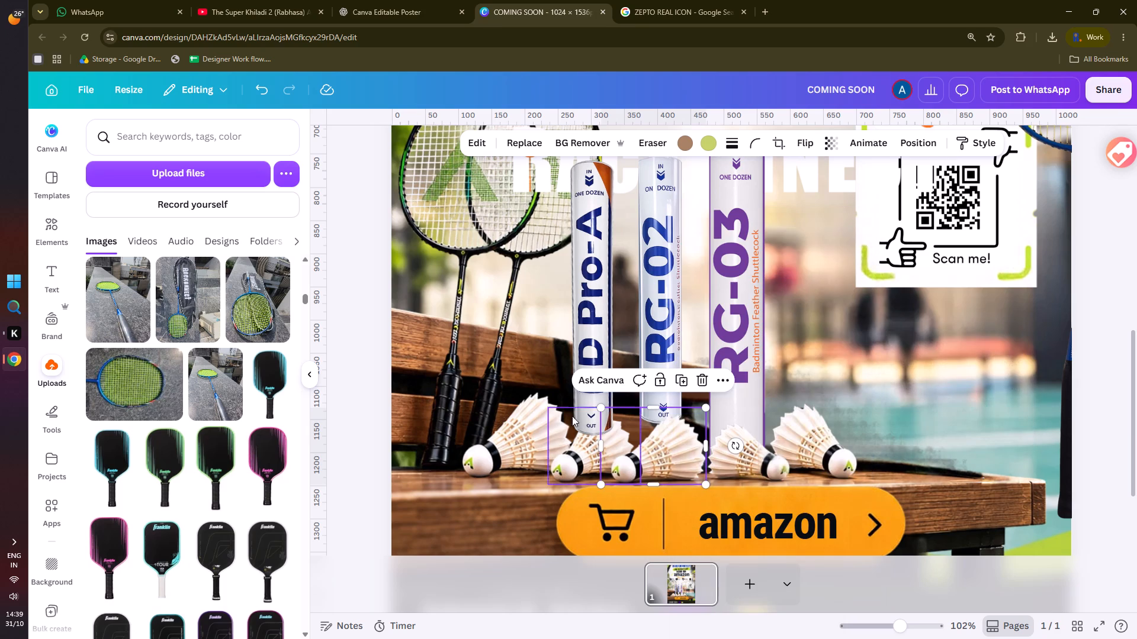
# Lower the RG-02 tube behind its shuttlecock, enlarge it to about the RG-03 tube's height, and keep it beside that tube.
pyautogui.moveTo(657, 317); pyautogui.dragTo(662, 364)
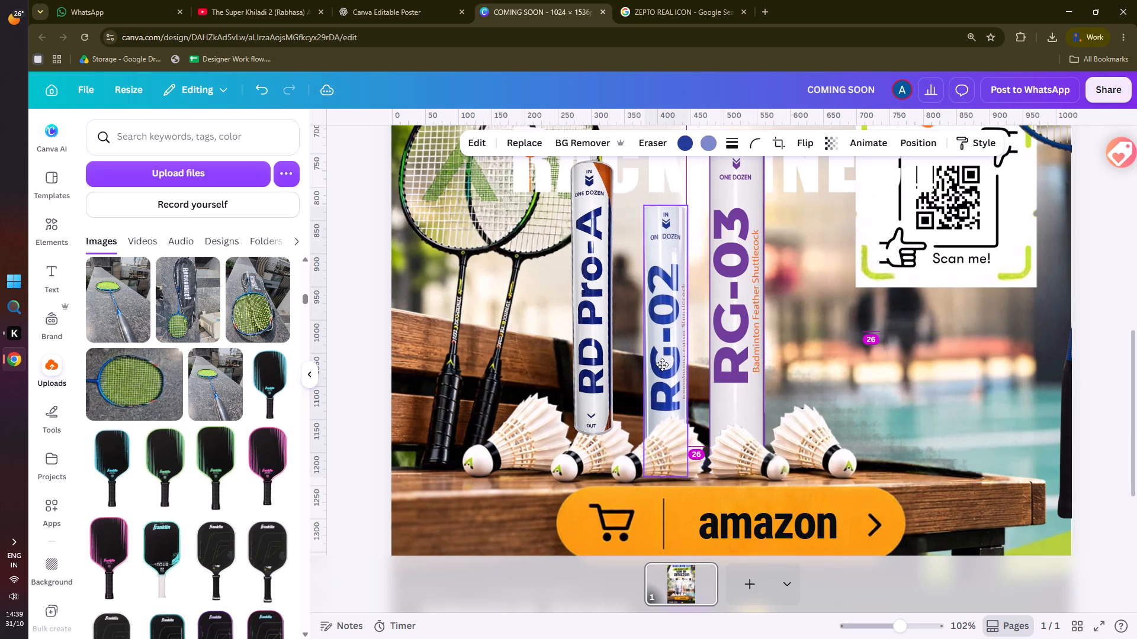
pyautogui.moveTo(662, 364); pyautogui.dragTo(654, 365)
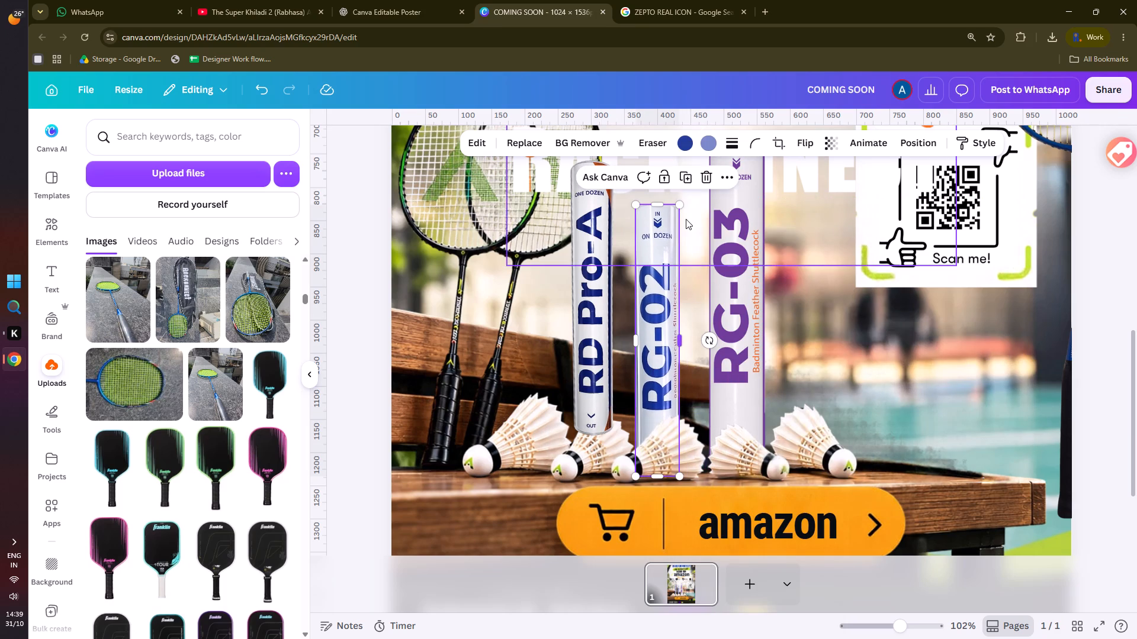
pyautogui.moveTo(683, 208); pyautogui.dragTo(719, 140)
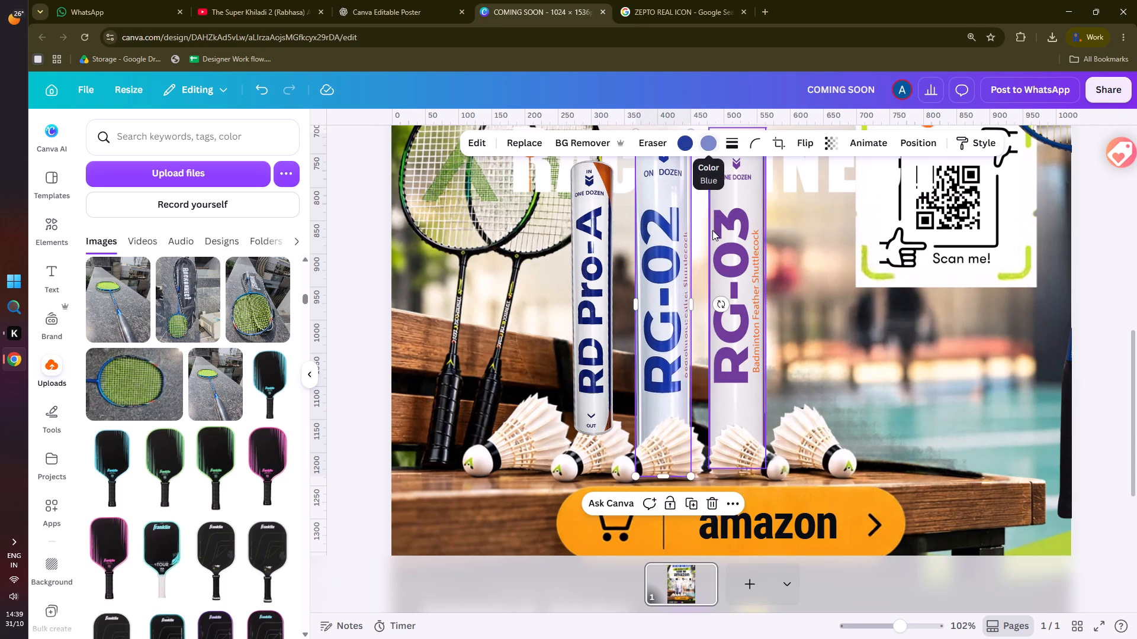
pyautogui.scroll(3, 707, 250)
pyautogui.click(691, 312)
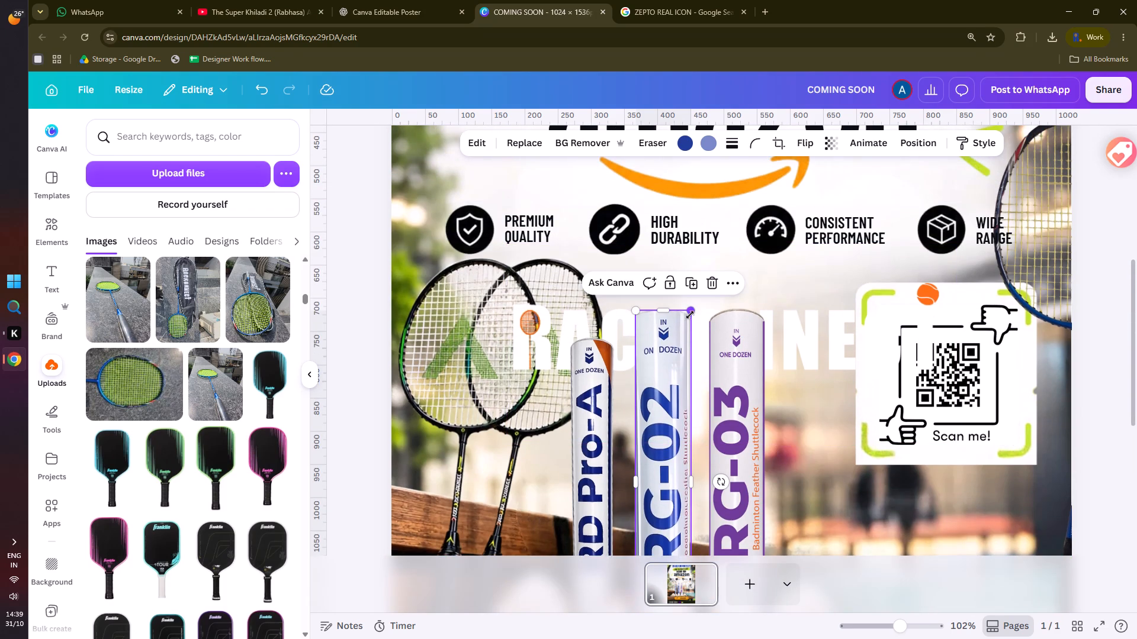
pyautogui.keyDown('ctrl'); pyautogui.scroll(-3, 703, 346); pyautogui.keyUp('ctrl')
pyautogui.click(460, 451)
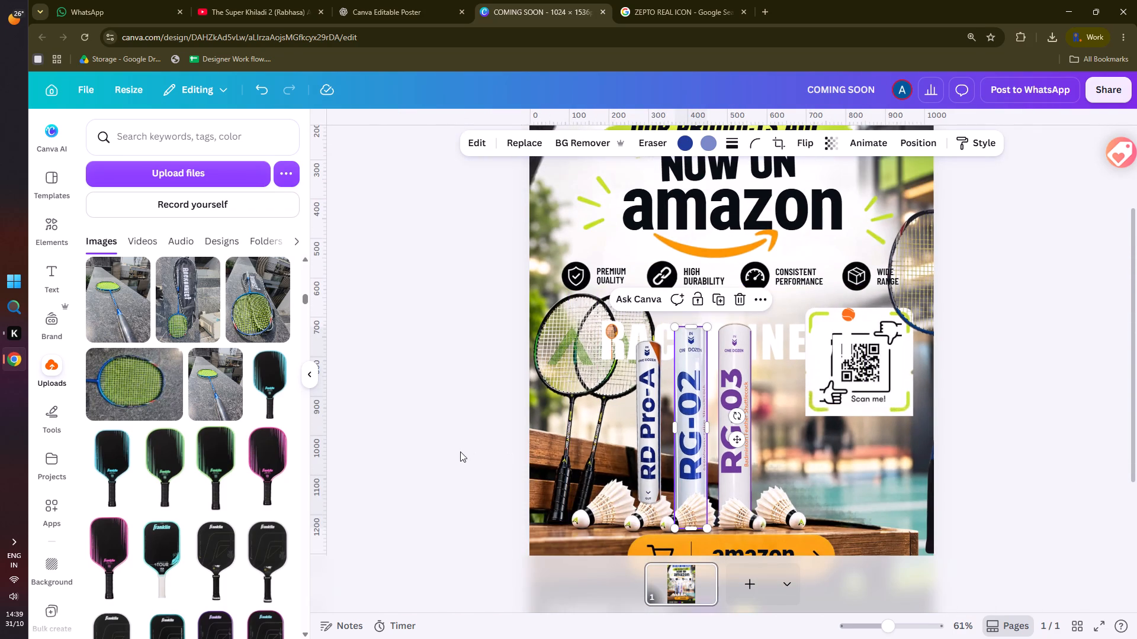
pyautogui.click(691, 445)
pyautogui.click(692, 421)
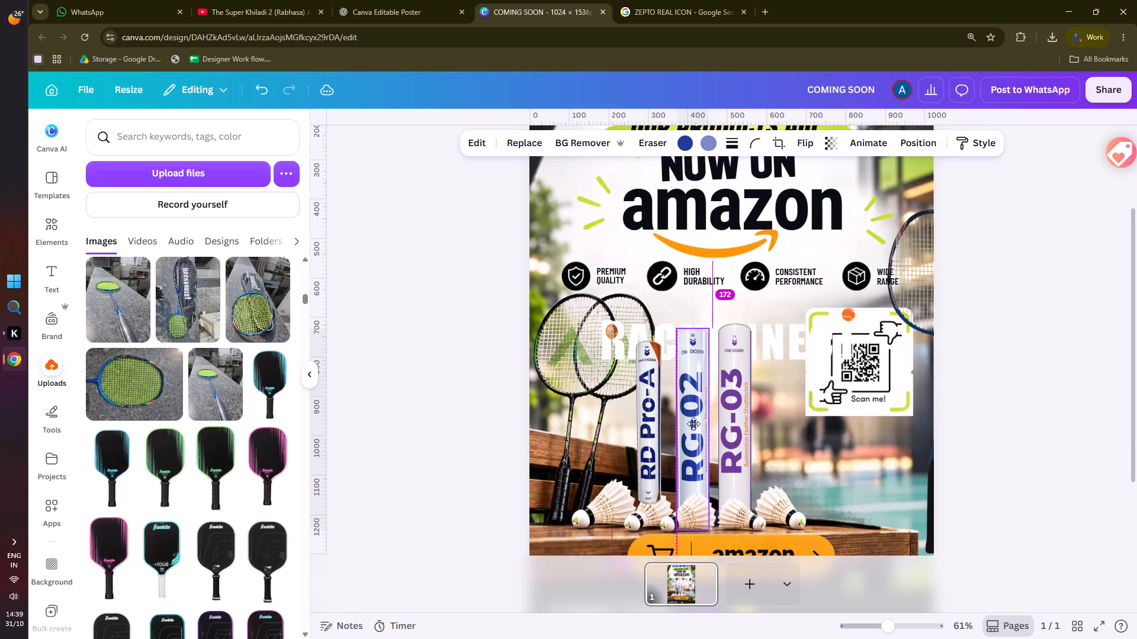
pyautogui.click(499, 444)
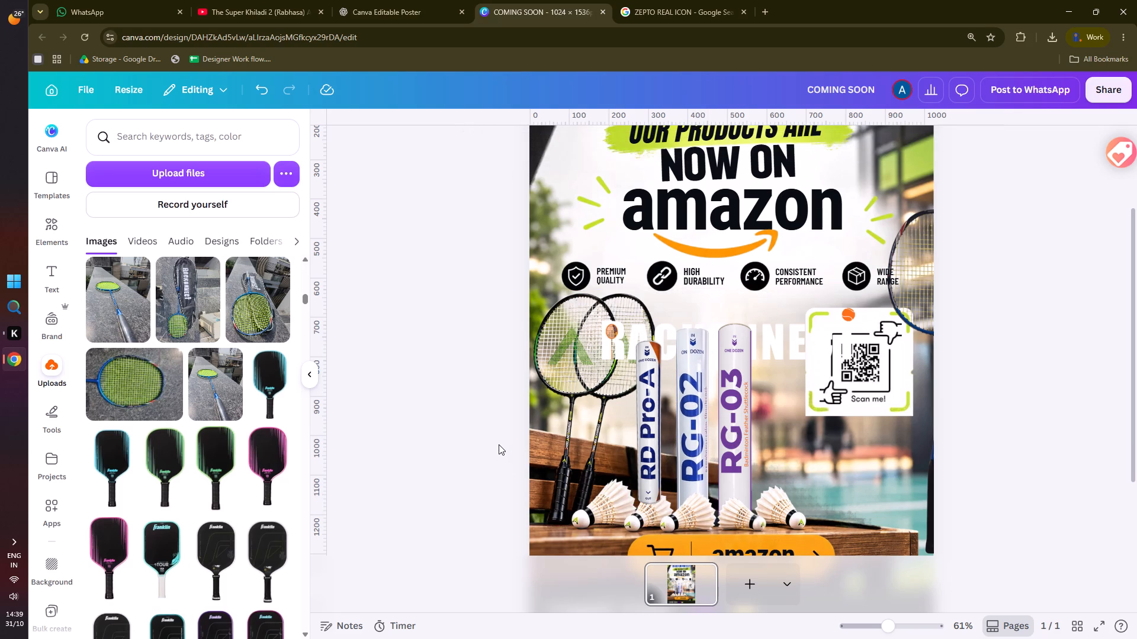
# Move the RD Pro-A tube to the other side of the RG-03 tube, next to the QR card, and enlarge it.
pyautogui.moveTo(647, 399); pyautogui.dragTo(731, 405)
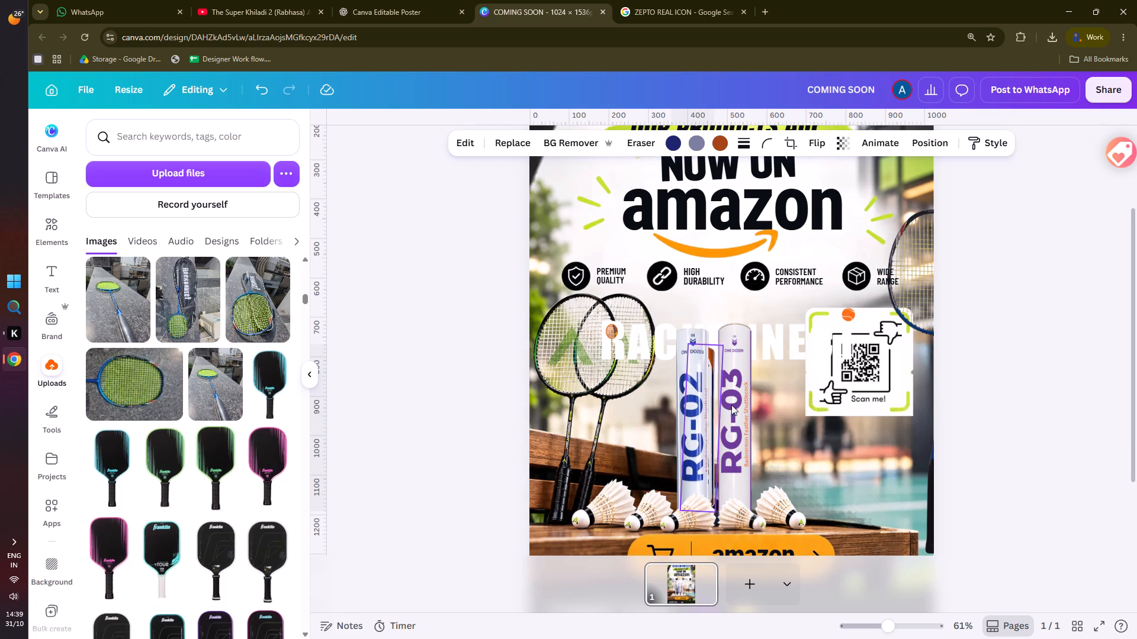
pyautogui.moveTo(731, 405); pyautogui.dragTo(776, 403)
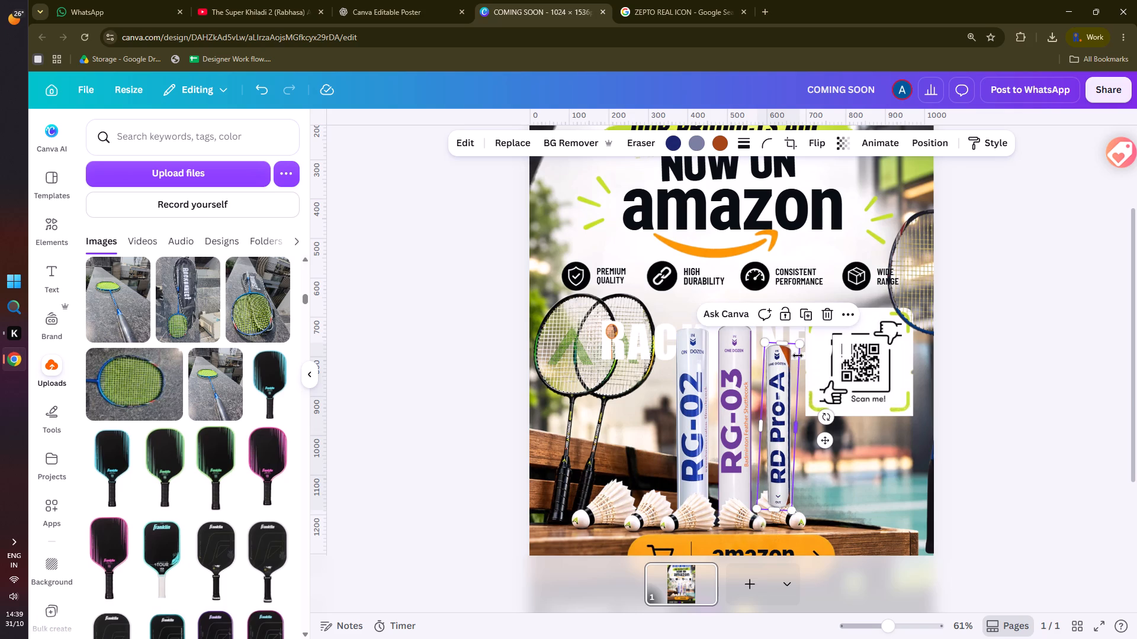
pyautogui.moveTo(801, 346); pyautogui.dragTo(818, 325)
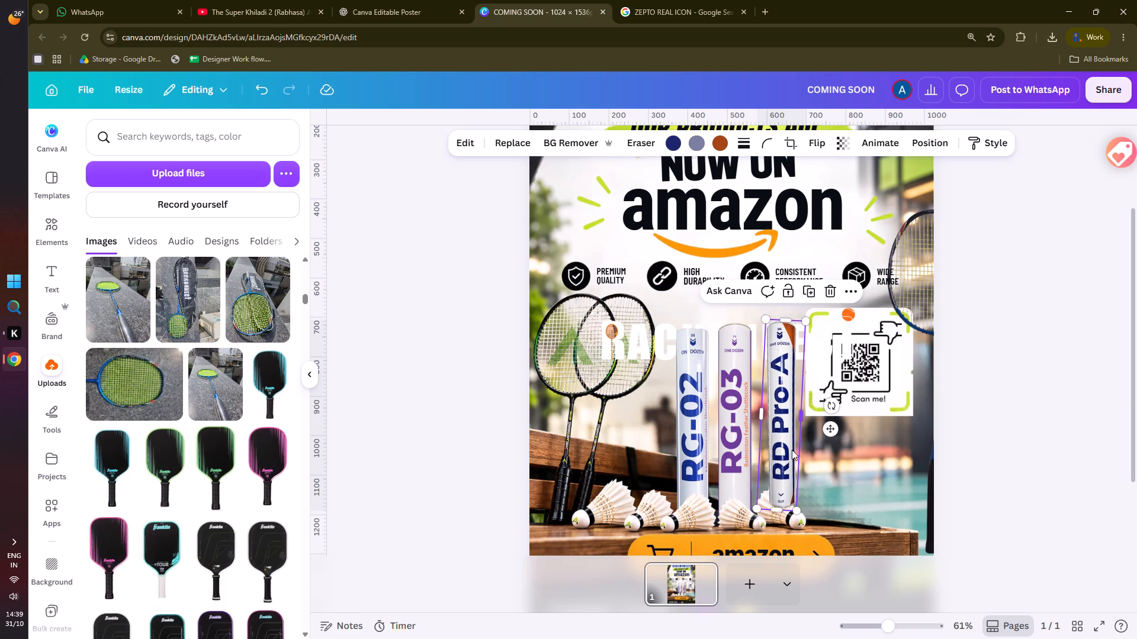
# Bring the shuttlecock at the foot of the RD Pro-A tube to the front of the layer order.
pyautogui.click(794, 524)
pyautogui.rightClick(794, 524)
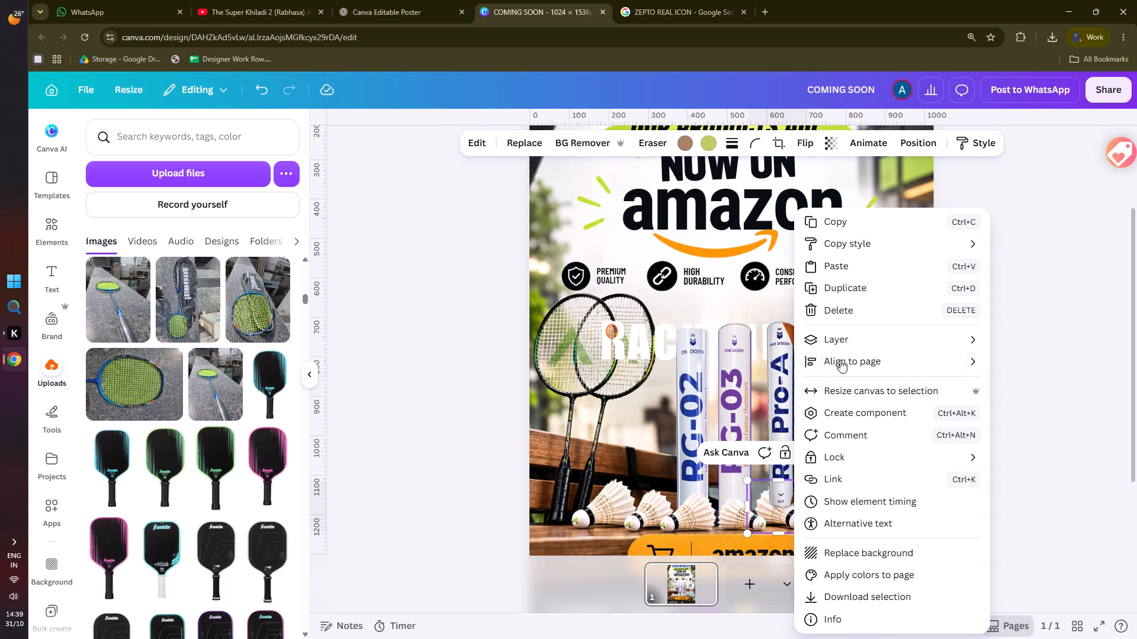
pyautogui.click(677, 344)
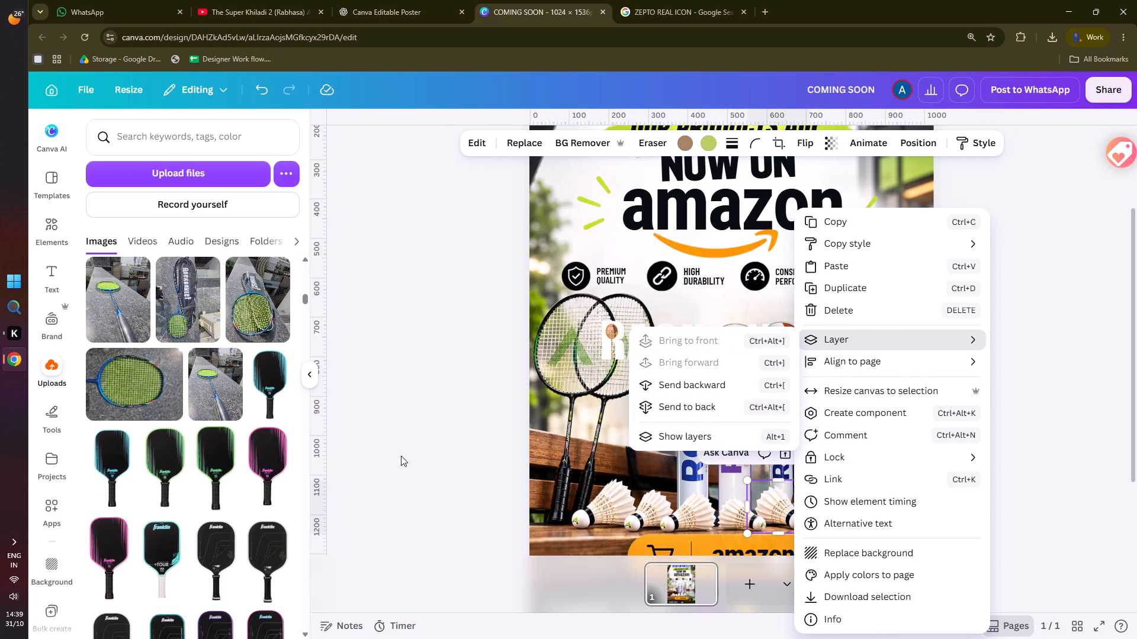
pyautogui.click(401, 456)
# Set the RD Pro-A tube's base behind the shuttlecocks, close beside the RG-03 tube, and enlarge it to about the same height.
pyautogui.moveTo(780, 395); pyautogui.dragTo(773, 409)
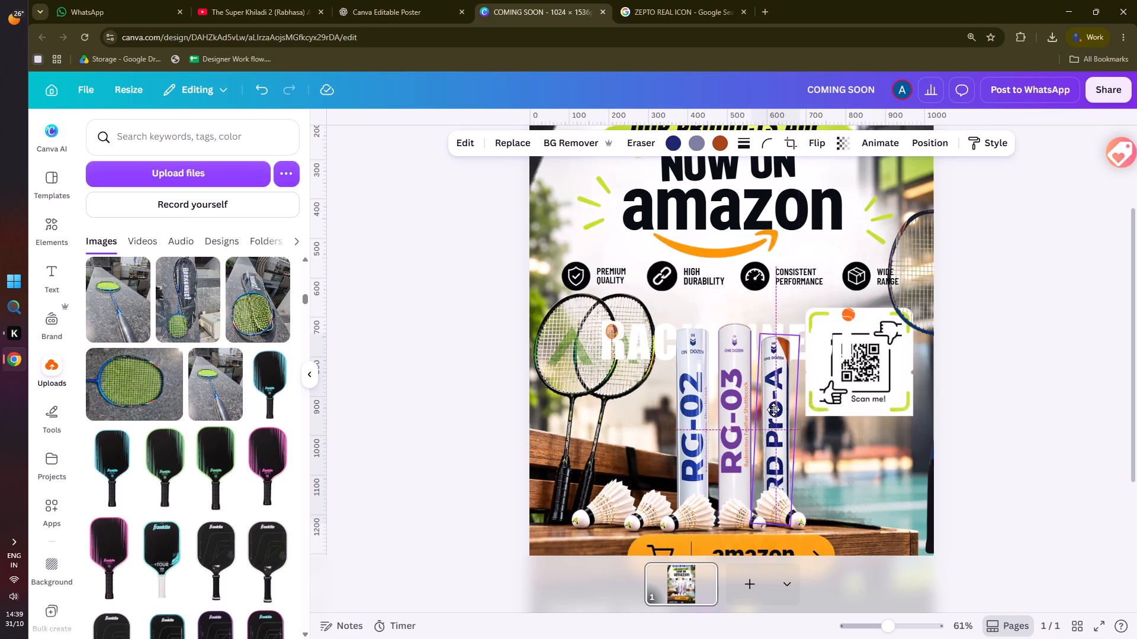
pyautogui.moveTo(773, 409); pyautogui.dragTo(769, 405)
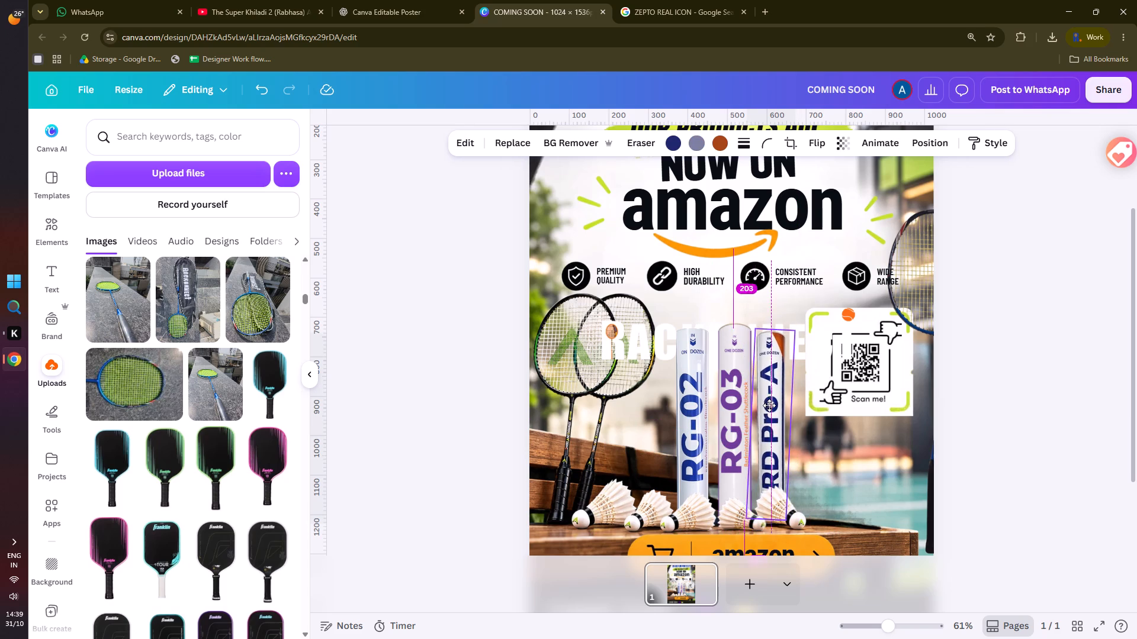
pyautogui.moveTo(769, 405); pyautogui.dragTo(770, 400)
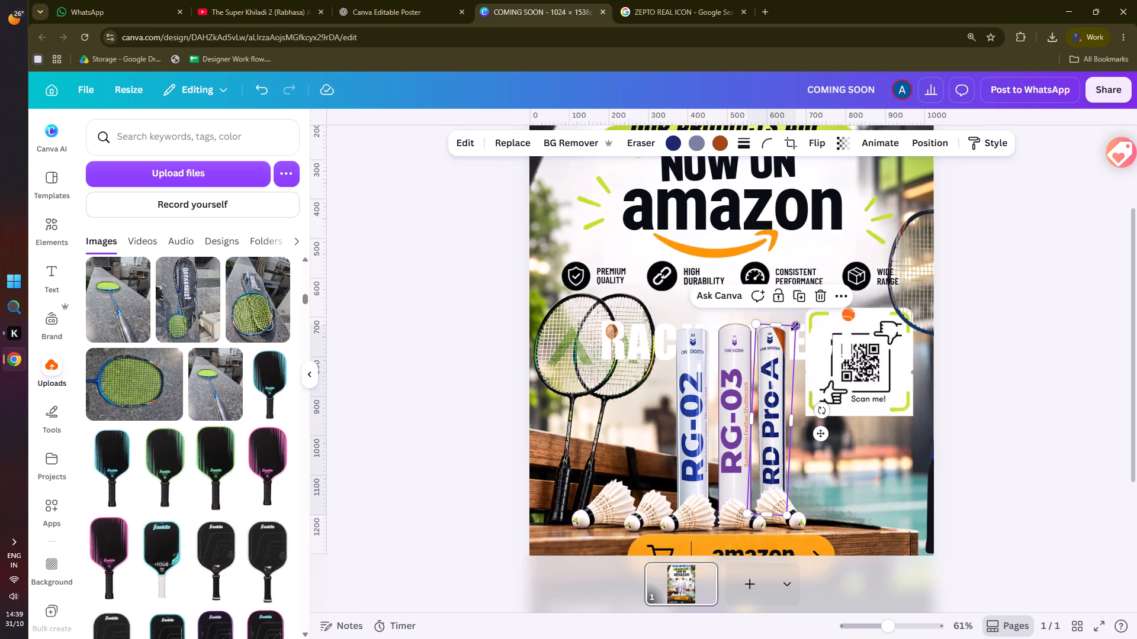
pyautogui.moveTo(797, 327); pyautogui.dragTo(807, 317)
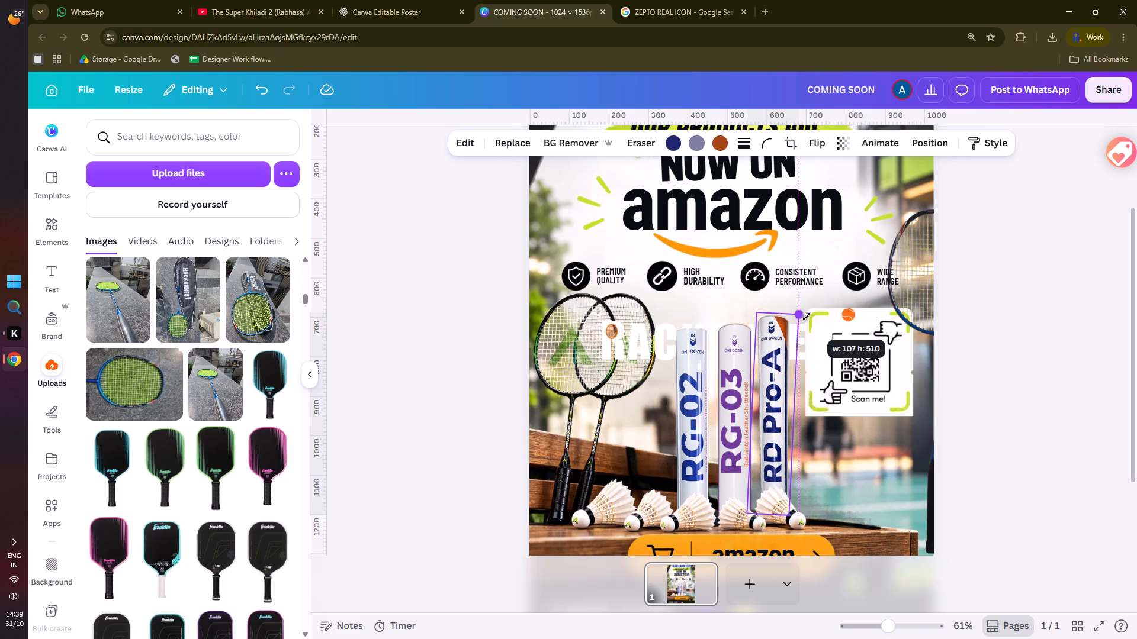
pyautogui.moveTo(807, 317); pyautogui.dragTo(804, 324)
pyautogui.click(997, 402)
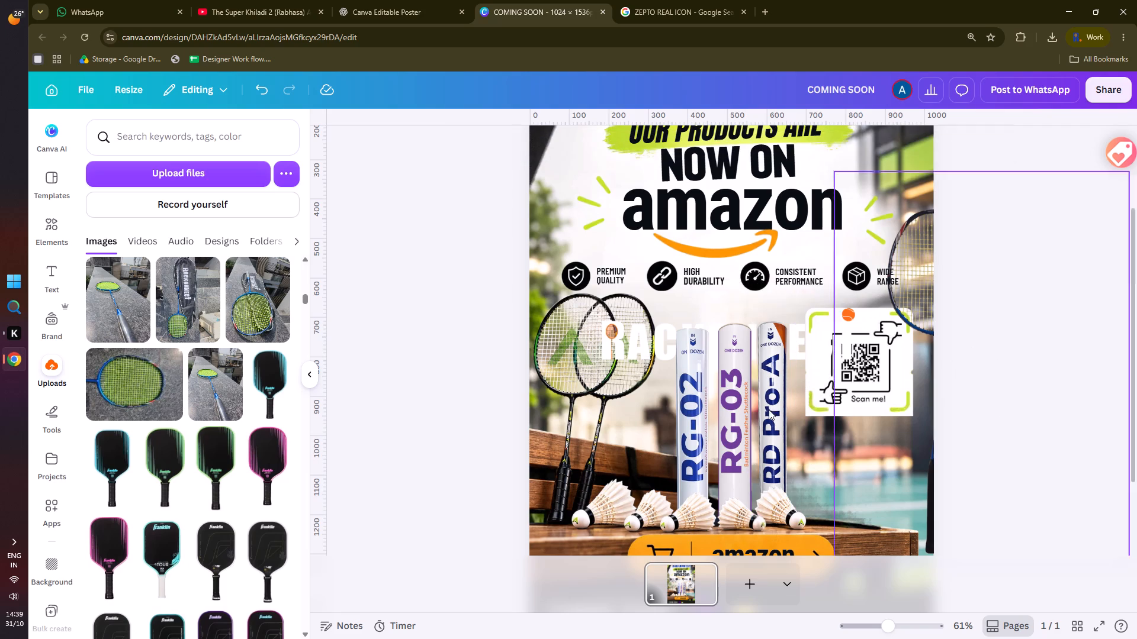
# Delete the white RACKONNECT logo that overlaps the rackets and tubes.
pyautogui.click(604, 327)
pyautogui.press('Delete')
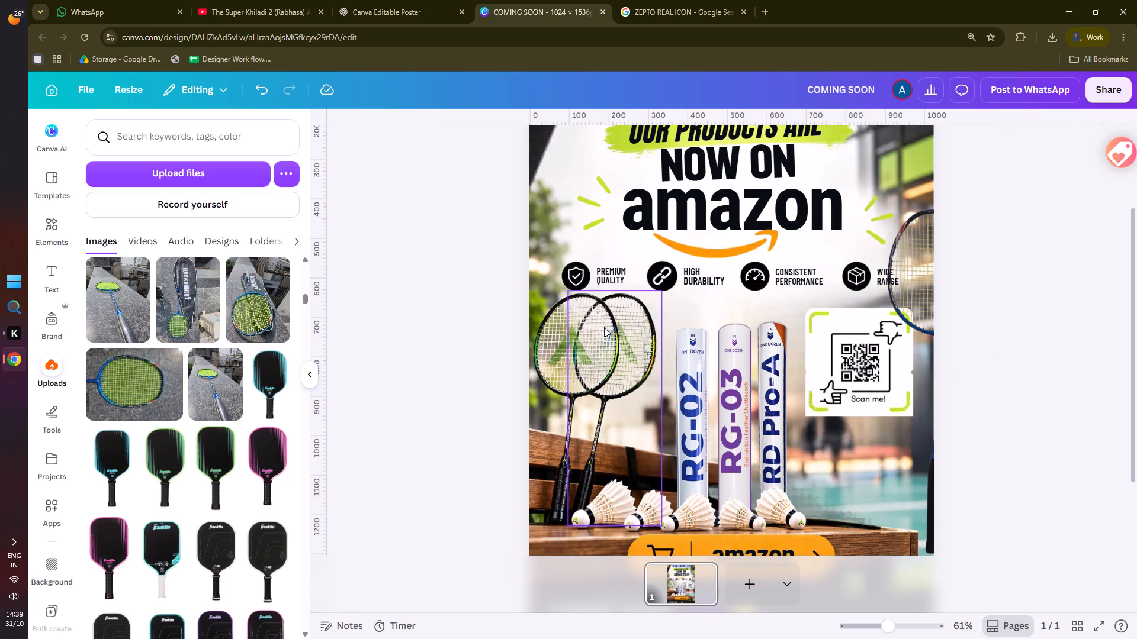
pyautogui.click(1051, 385)
# Delete both black rackets standing against the bench.
pyautogui.keyDown('ctrl'); pyautogui.scroll(-2, 999, 413); pyautogui.keyUp('ctrl')
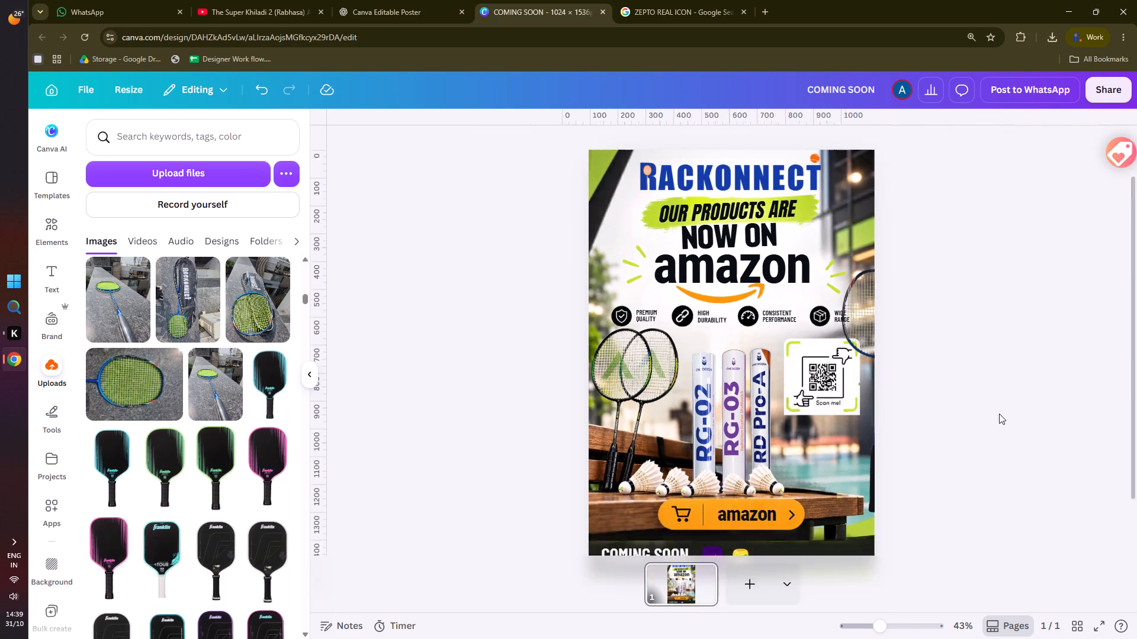
pyautogui.keyDown('ctrl'); pyautogui.scroll(-1, 999, 414); pyautogui.keyUp('ctrl')
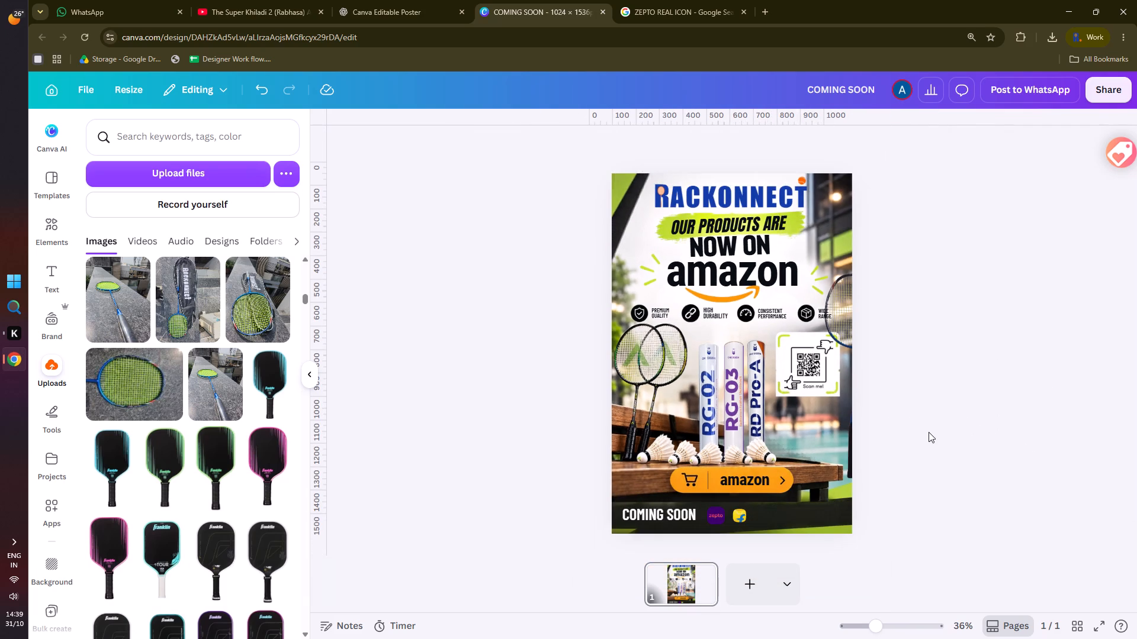
pyautogui.keyDown('ctrl'); pyautogui.scroll(3, 889, 438); pyautogui.keyUp('ctrl')
pyautogui.scroll(1, 889, 451)
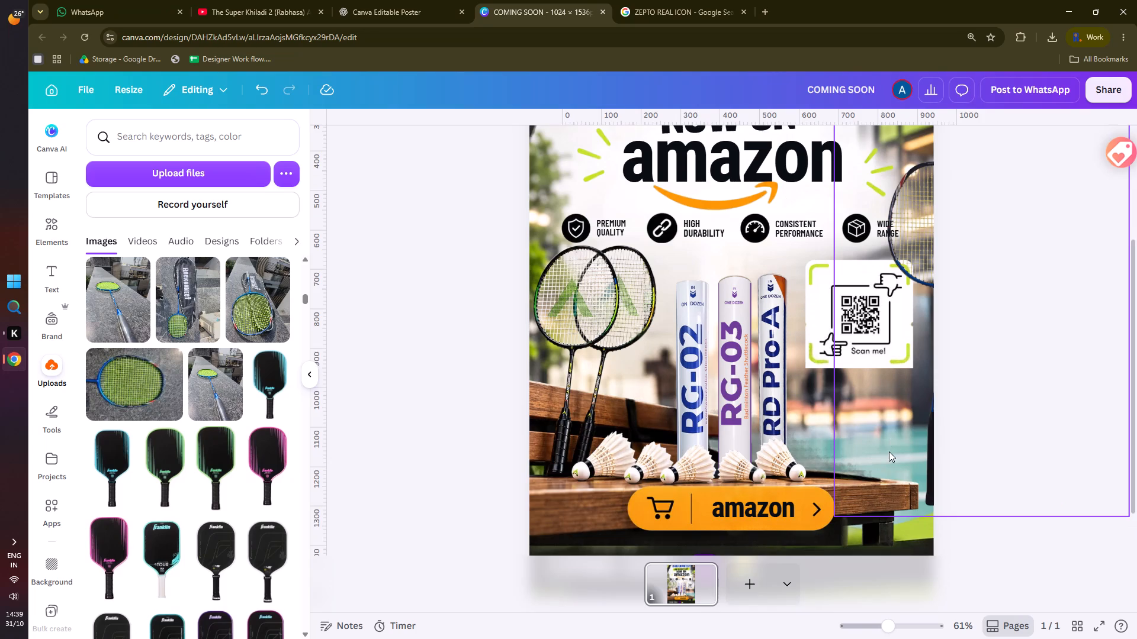
pyautogui.scroll(1, 889, 451)
pyautogui.scroll(-1, 889, 451)
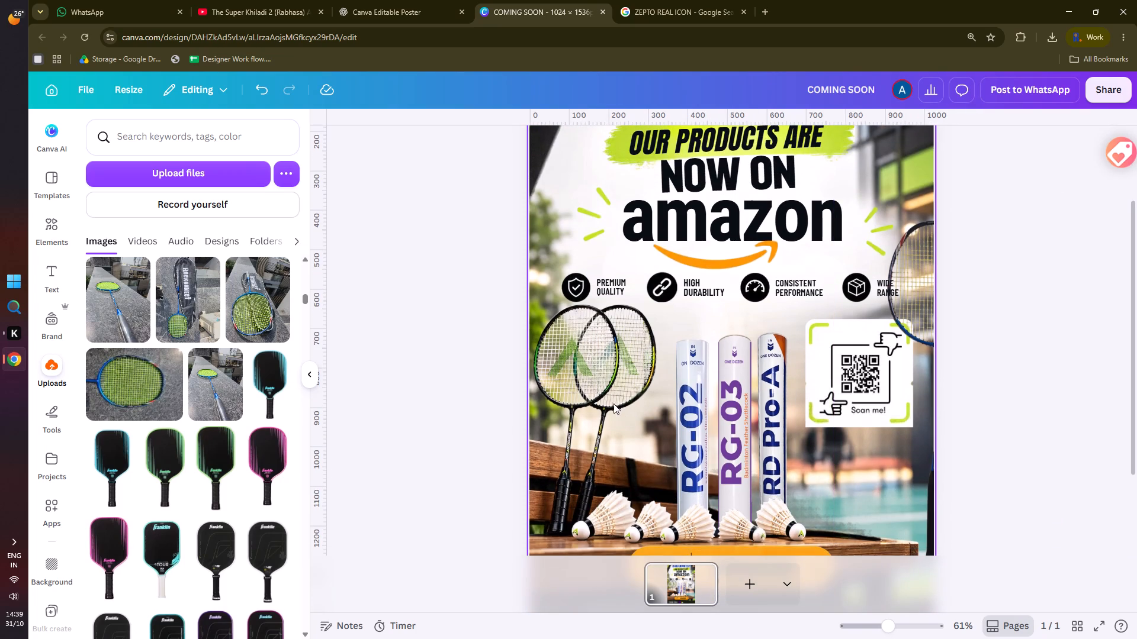
pyautogui.click(592, 383)
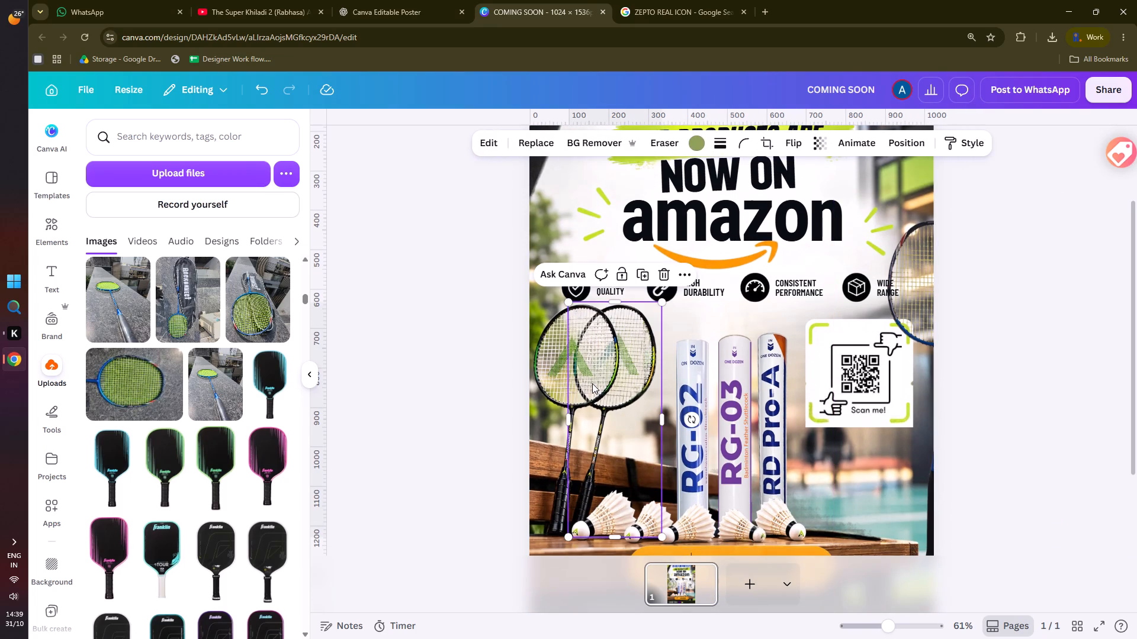
pyautogui.press('Delete')
pyautogui.click(592, 383)
pyautogui.press('Delete')
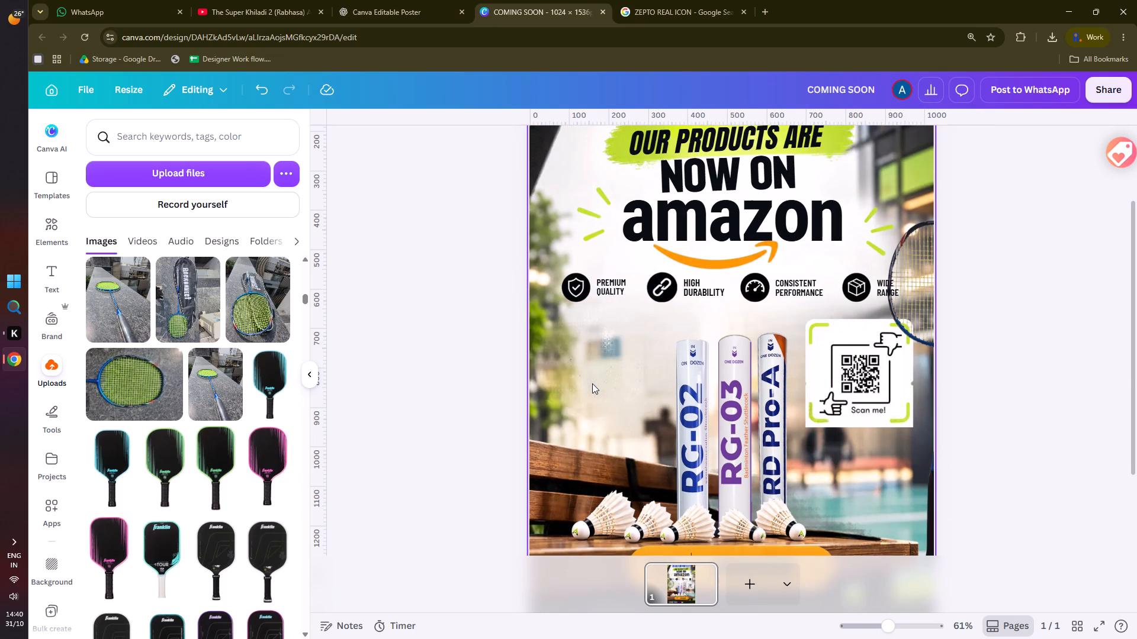
# Move the blue racket from beside the QR card to the empty spot left of the RG-02 tube.
pyautogui.moveTo(916, 294); pyautogui.dragTo(577, 285)
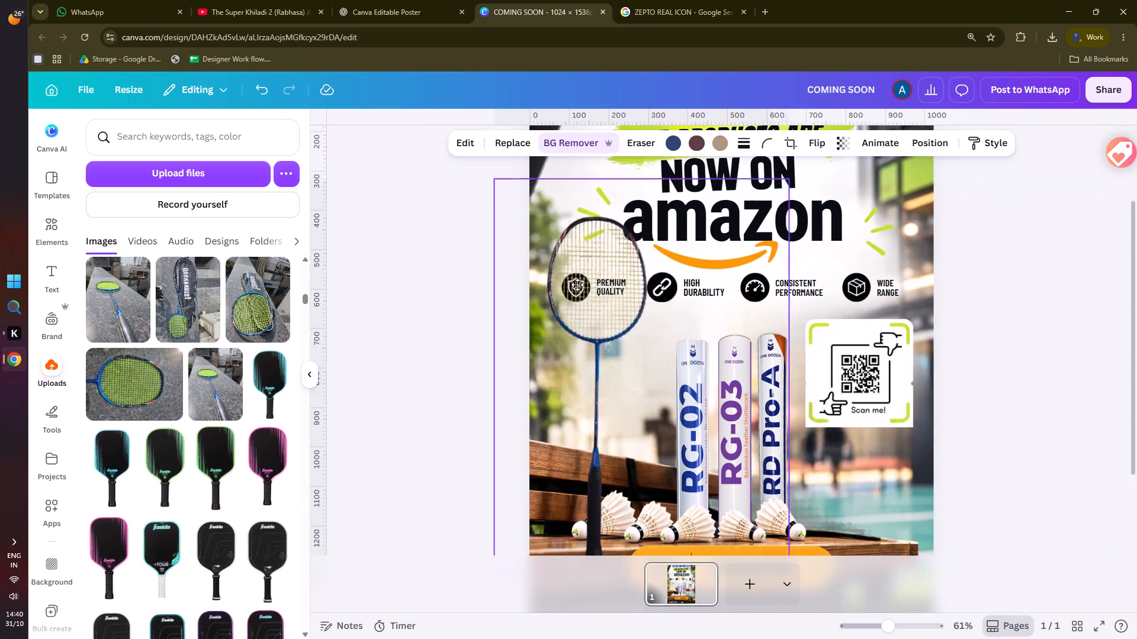
pyautogui.moveTo(577, 285); pyautogui.dragTo(581, 272)
# Crop the empty margins around the blue racket on all four sides, to about 289 × 897.
pyautogui.moveTo(800, 354); pyautogui.dragTo(651, 363)
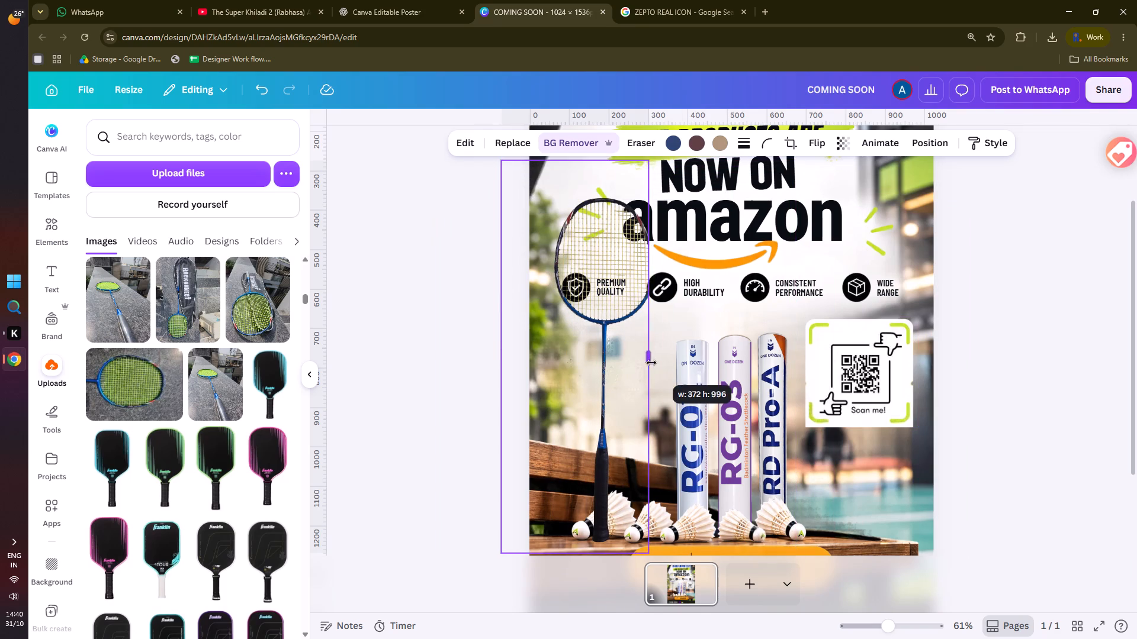
pyautogui.moveTo(651, 363); pyautogui.dragTo(665, 360)
pyautogui.moveTo(499, 359); pyautogui.dragTo(554, 350)
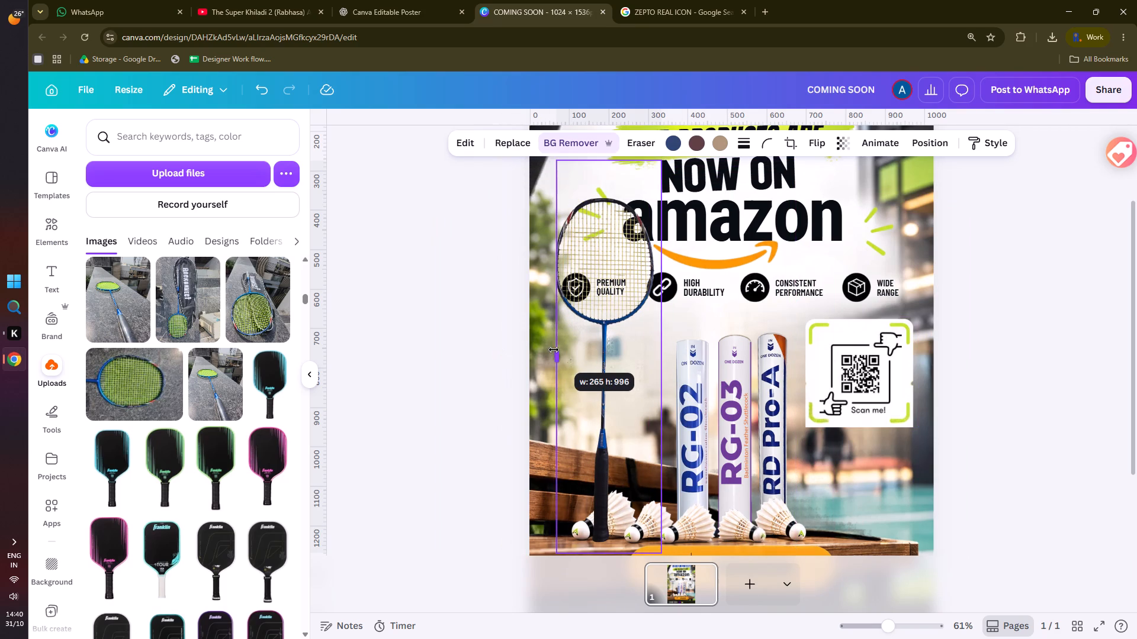
pyautogui.moveTo(554, 350); pyautogui.dragTo(548, 350)
pyautogui.scroll(3, 607, 196)
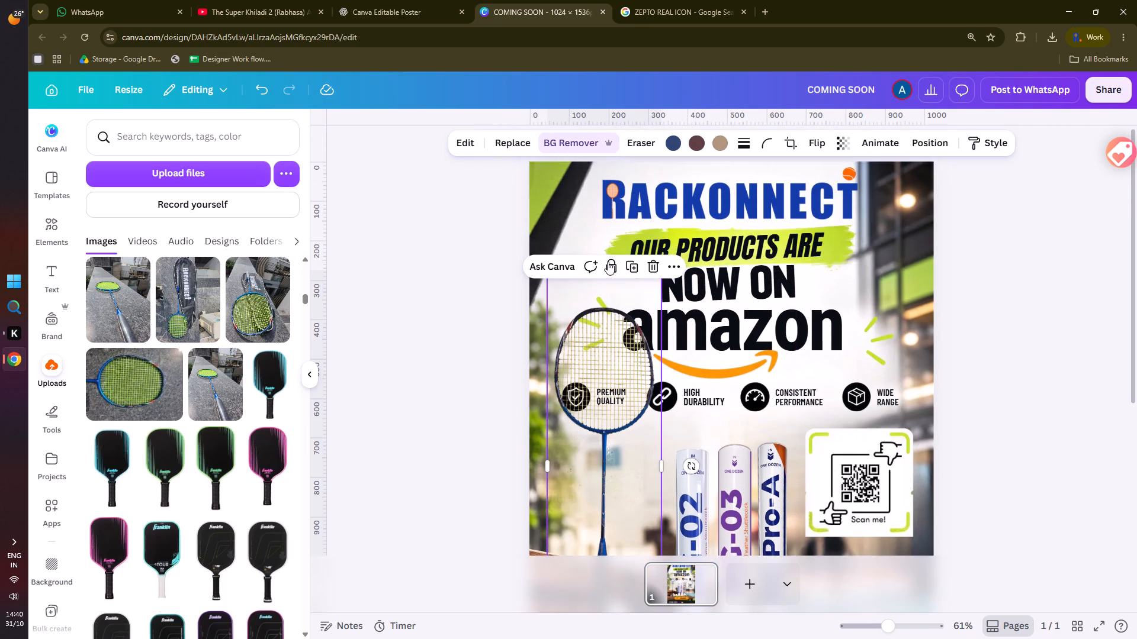
pyautogui.moveTo(605, 268); pyautogui.dragTo(603, 303)
pyautogui.scroll(-6, 603, 303)
pyautogui.click(608, 441)
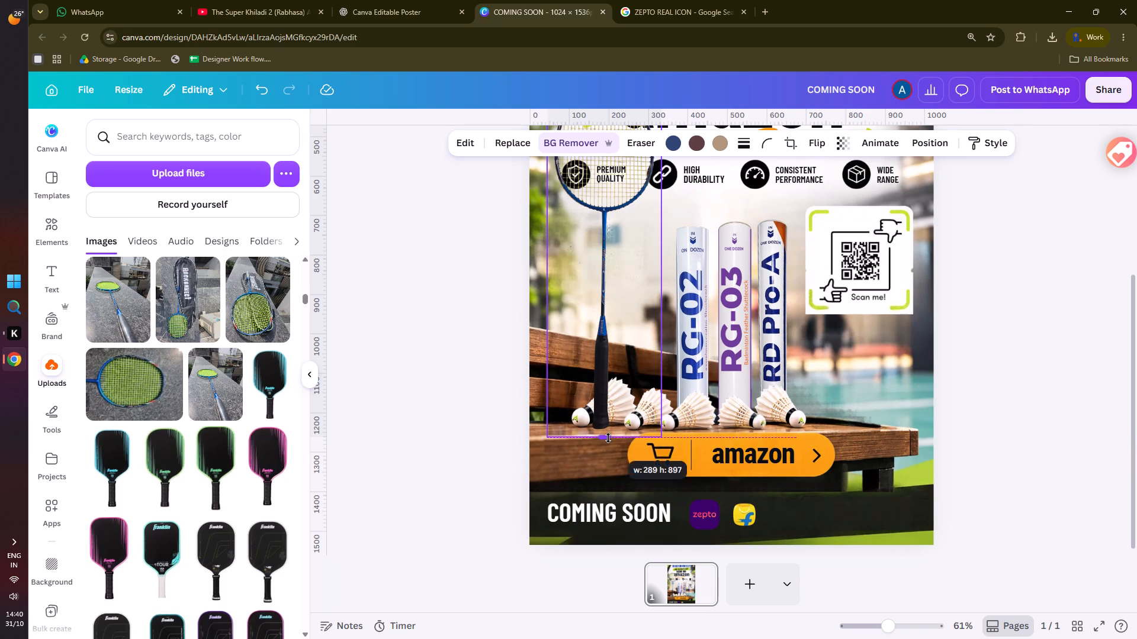
# Shrink the blue racket to roughly the tubes' height and stand it on the bench at the poster's edge, beside the shuttlecocks.
pyautogui.moveTo(664, 438); pyautogui.dragTo(599, 319)
pyautogui.moveTo(579, 248); pyautogui.dragTo(557, 392)
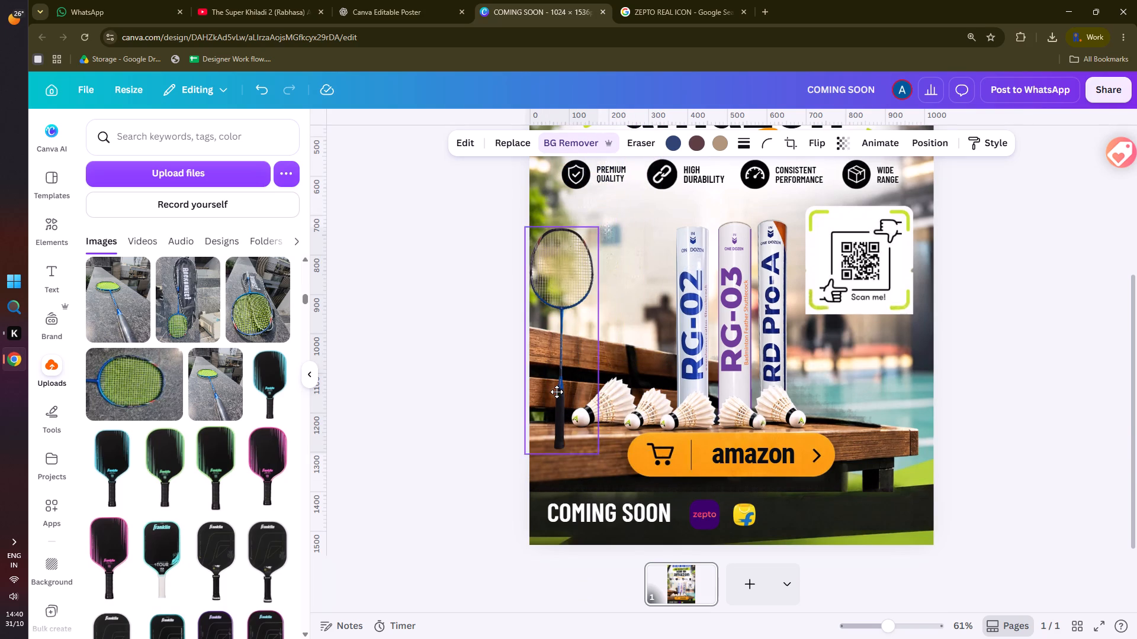
pyautogui.moveTo(557, 392); pyautogui.dragTo(563, 369)
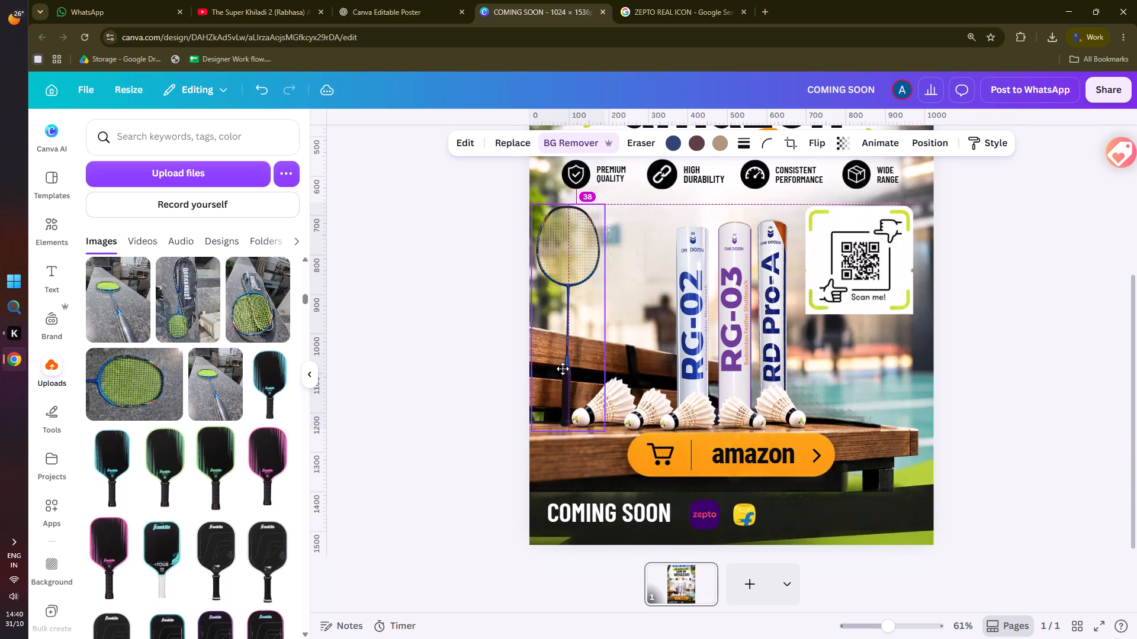
pyautogui.moveTo(563, 369); pyautogui.dragTo(561, 372)
# Duplicate the blue racket with the copy overlapping it, and tilt both rackets slightly so their heads lean toward the tubes.
pyautogui.keyDown('alt'); pyautogui.moveTo(566, 365); pyautogui.dragTo(595, 363); pyautogui.keyUp('alt')
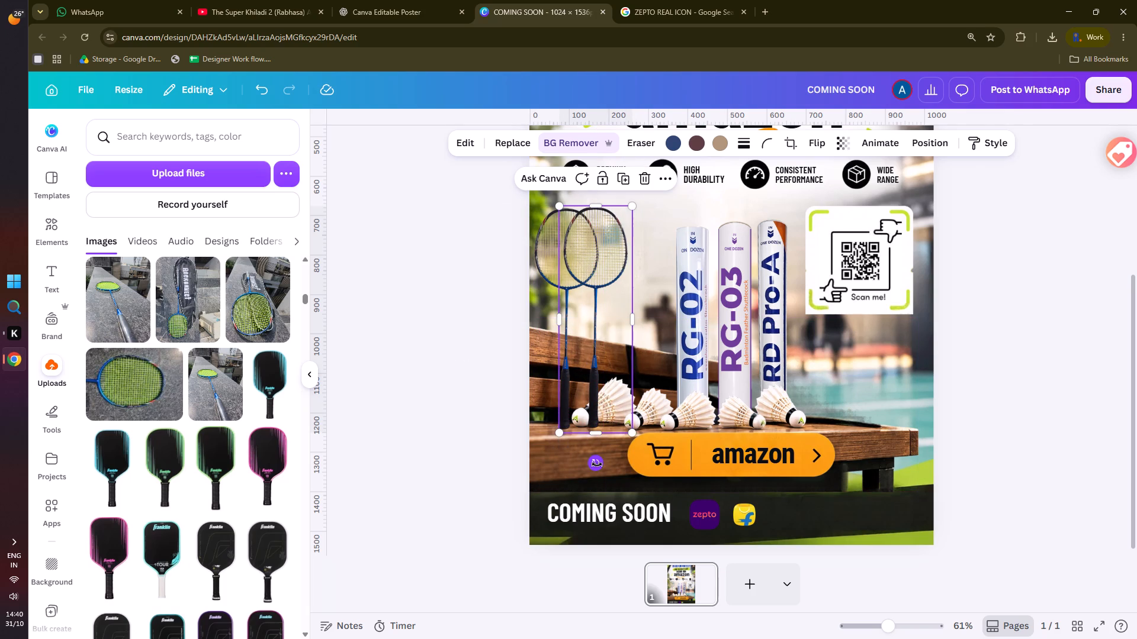
pyautogui.moveTo(597, 464); pyautogui.dragTo(568, 463)
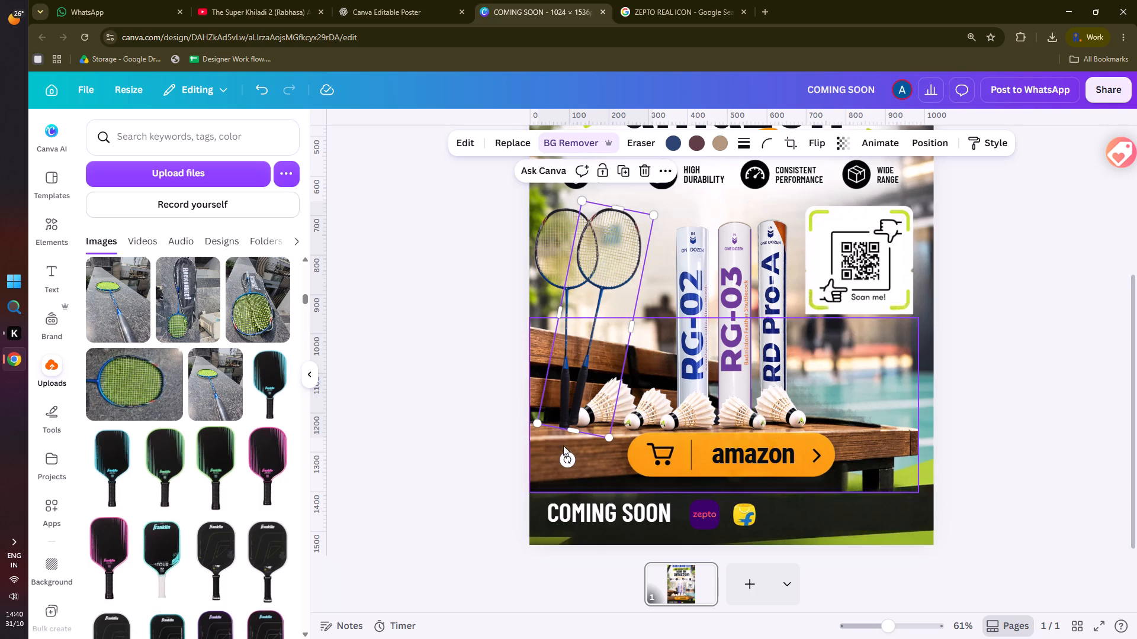
pyautogui.click(553, 253)
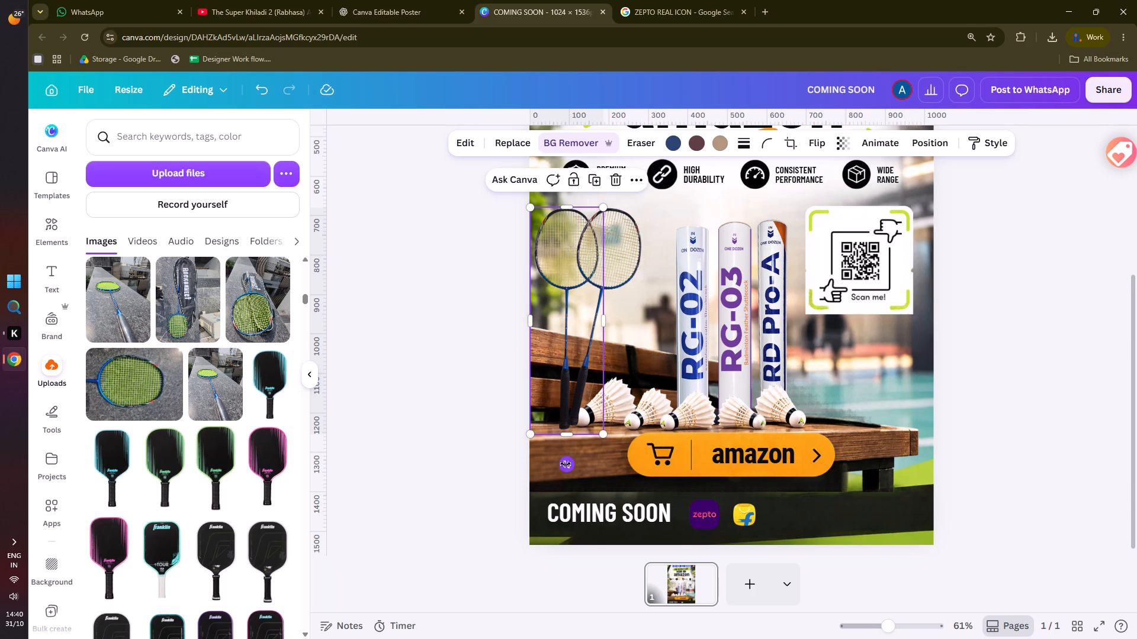
pyautogui.moveTo(566, 464); pyautogui.dragTo(535, 467)
pyautogui.click(429, 356)
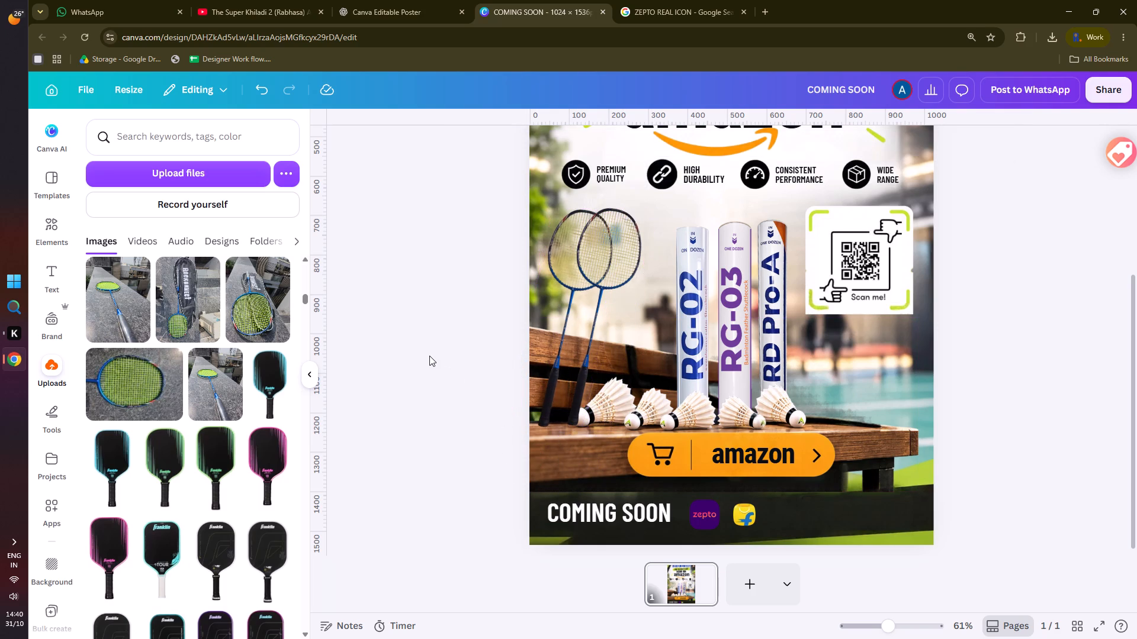
# Lower both blue rackets slightly so their heads are level and their handles rest on the bench seat.
pyautogui.moveTo(548, 396); pyautogui.dragTo(545, 414)
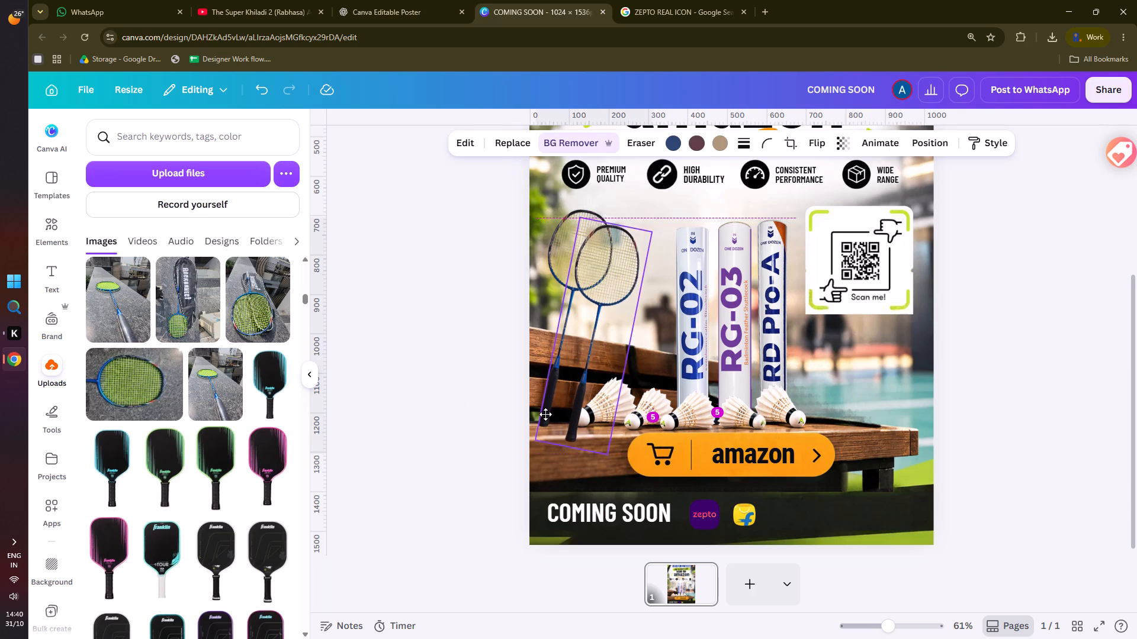
pyautogui.moveTo(545, 414); pyautogui.dragTo(547, 408)
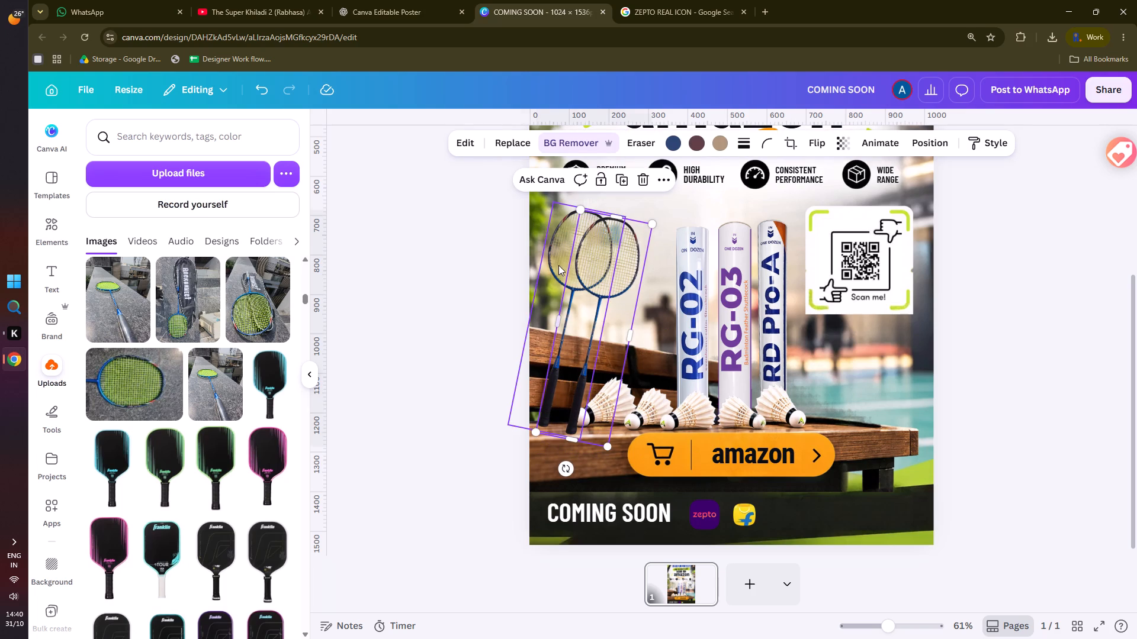
pyautogui.moveTo(558, 265); pyautogui.dragTo(558, 275)
pyautogui.click(485, 330)
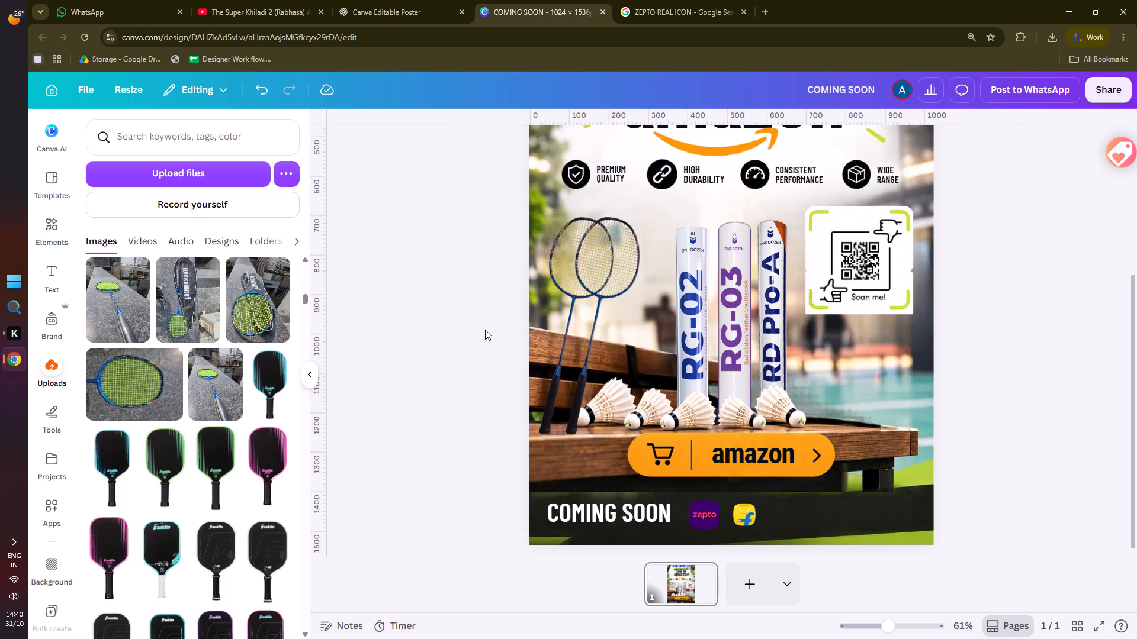
pyautogui.click(544, 380)
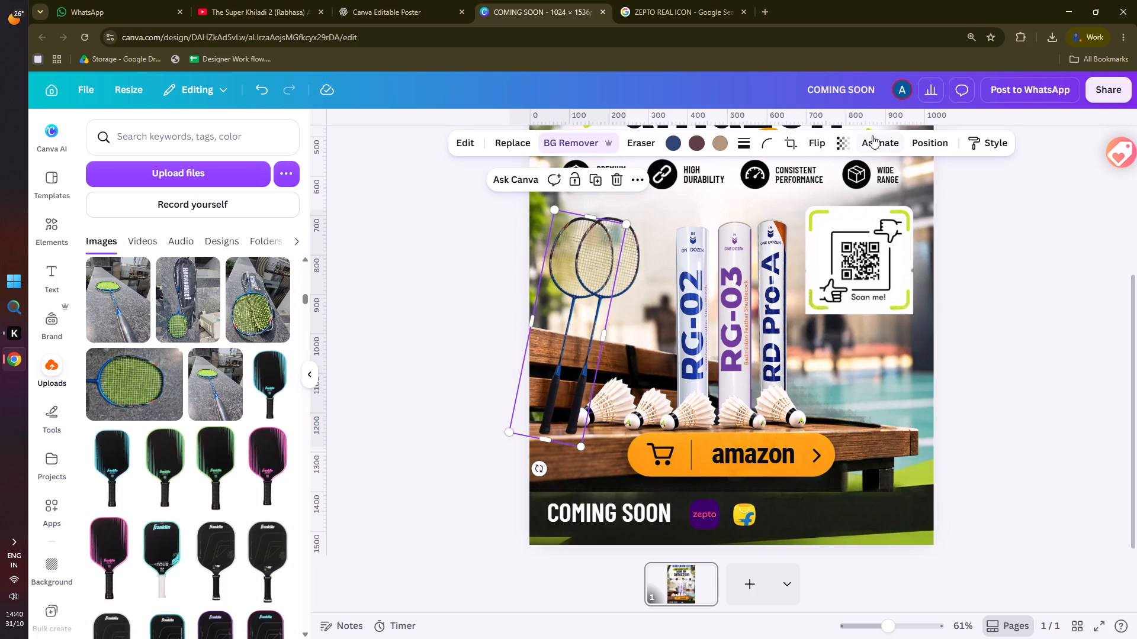
pyautogui.click(452, 288)
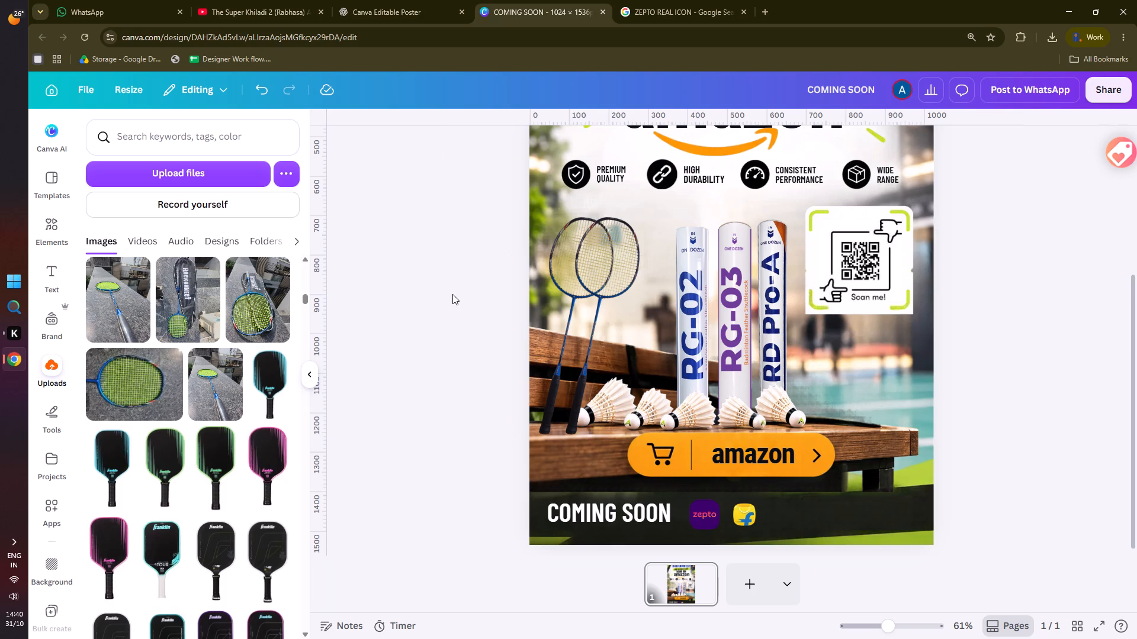
# Shrink the blue RACKONNECT logo to about 504 wide and move it above the "OUR PRODUCTS ARE" heading, near the poster's centre.
pyautogui.click(313, 372)
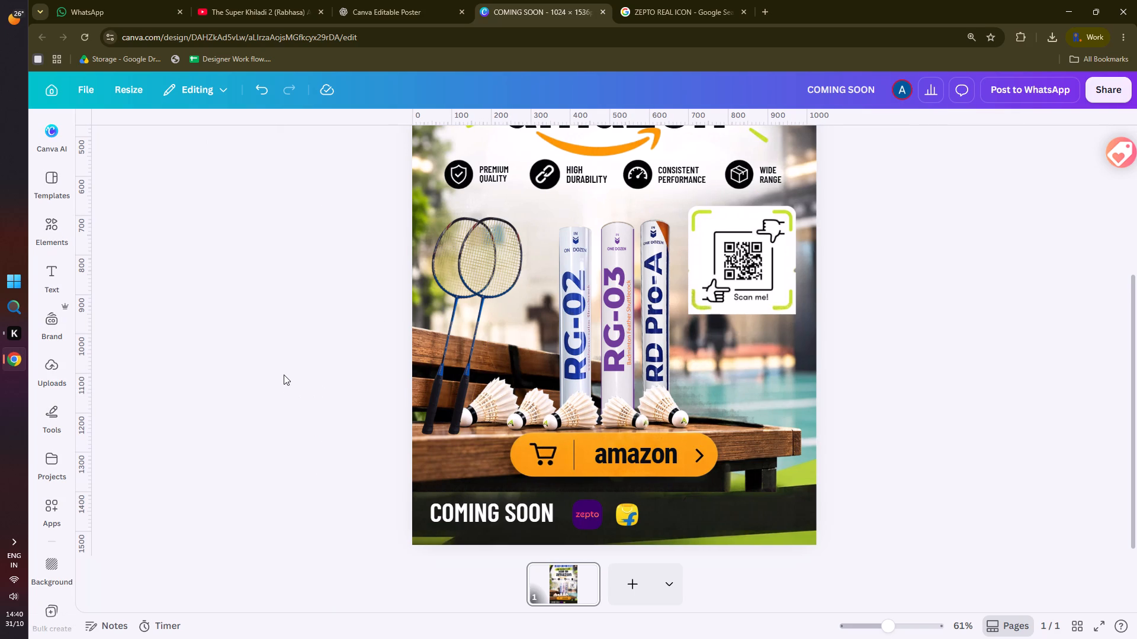
pyautogui.click(283, 375)
pyautogui.scroll(4, 283, 375)
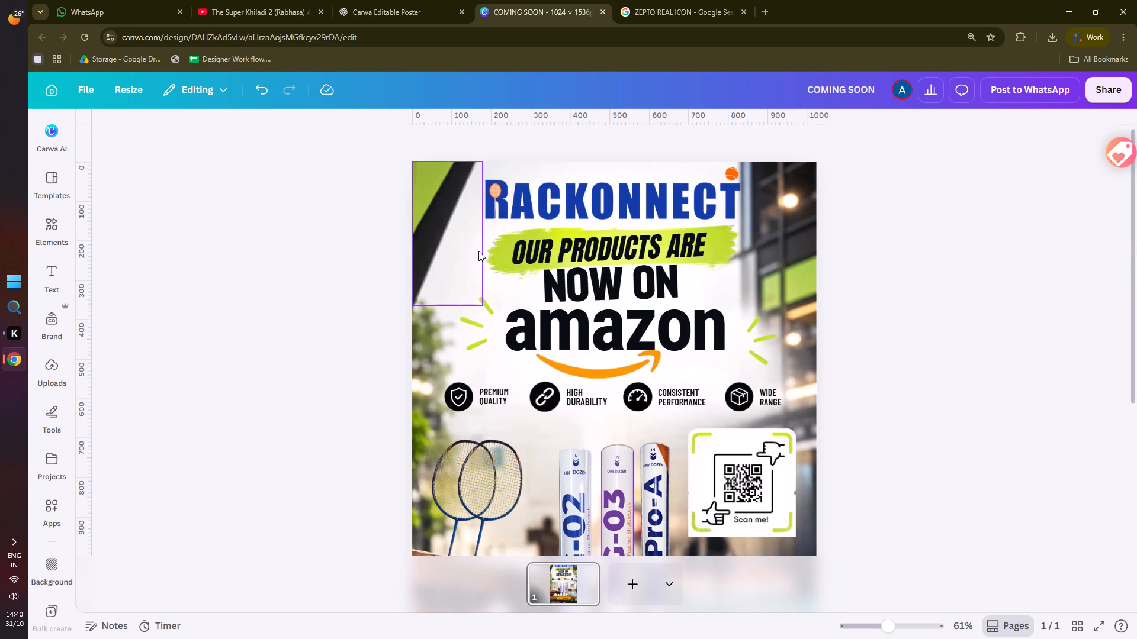
pyautogui.click(615, 212)
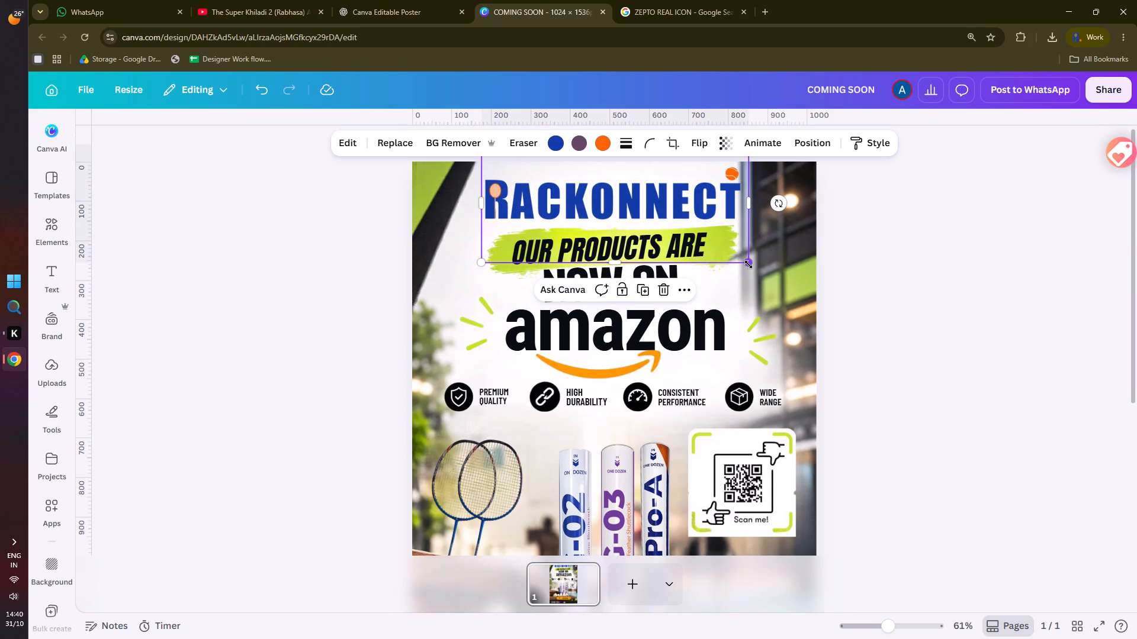
pyautogui.moveTo(749, 264); pyautogui.dragTo(682, 232)
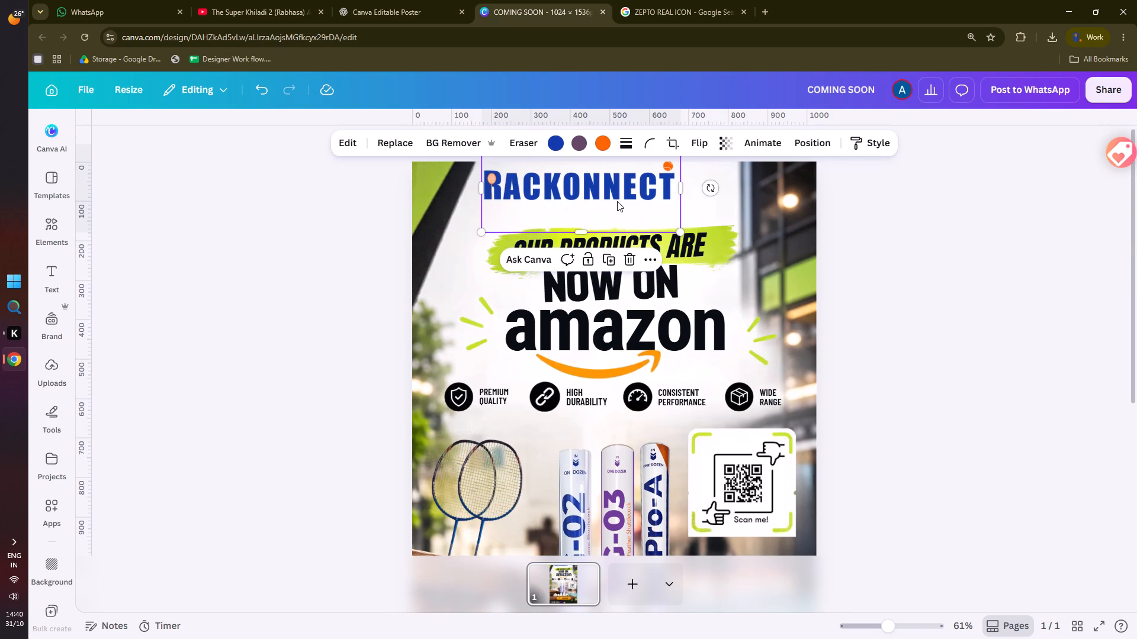
pyautogui.moveTo(605, 196); pyautogui.dragTo(633, 209)
# Crop the empty space below and above the RACKONNECT logo and centre the logo horizontally on the poster.
pyautogui.moveTo(611, 243); pyautogui.dragTo(611, 215)
pyautogui.scroll(2, 609, 199)
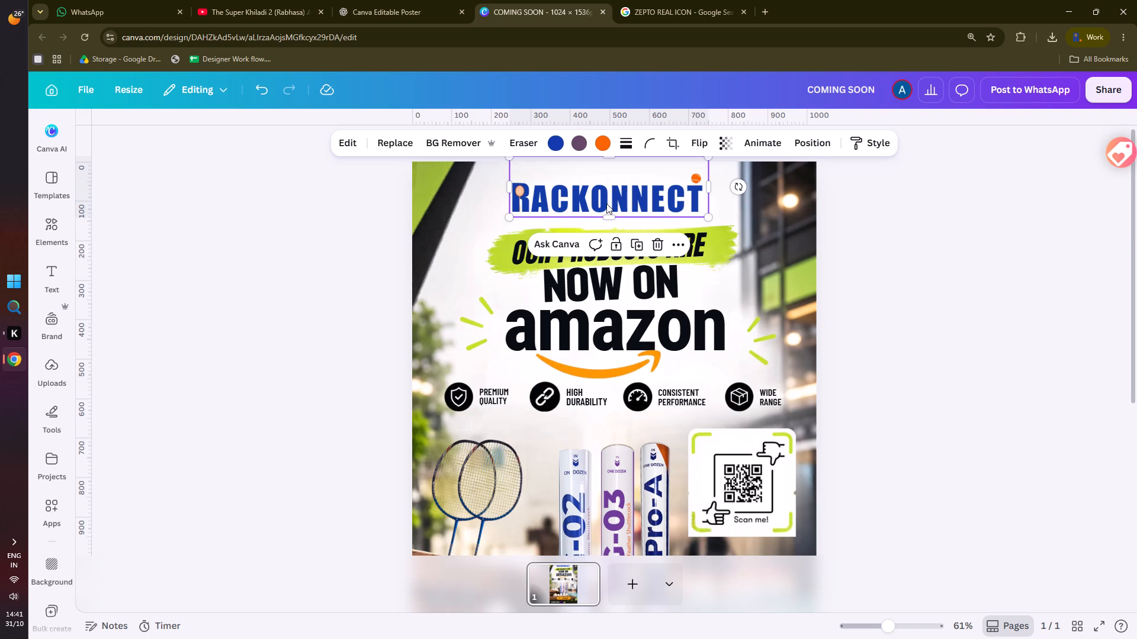
pyautogui.scroll(2, 606, 204)
pyautogui.click(254, 225)
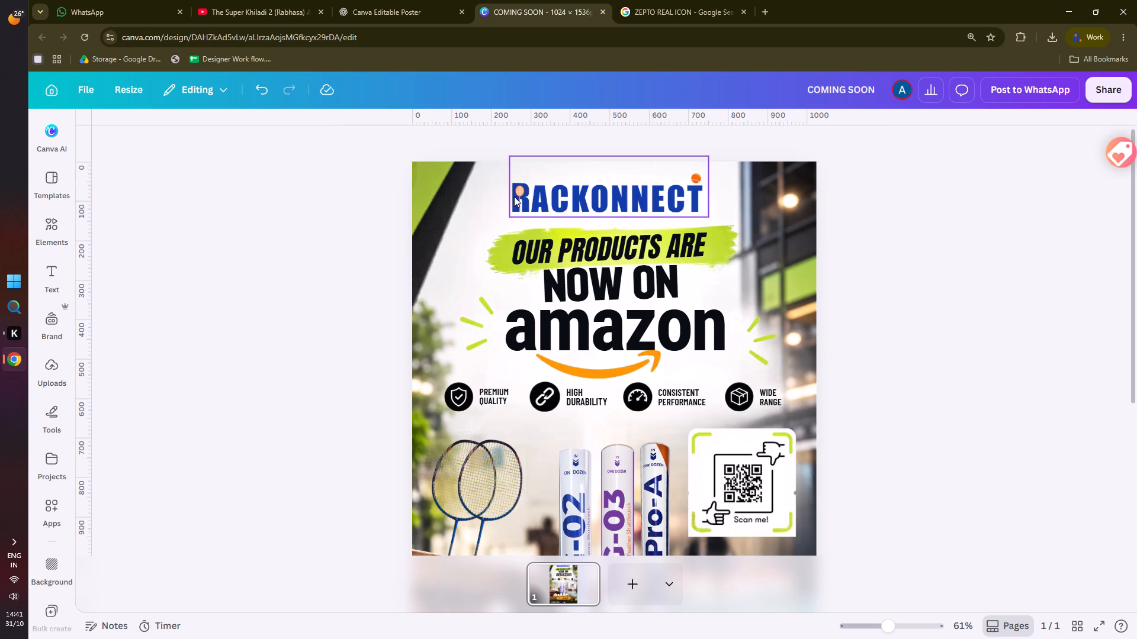
pyautogui.click(539, 199)
pyautogui.moveTo(609, 160); pyautogui.dragTo(607, 180)
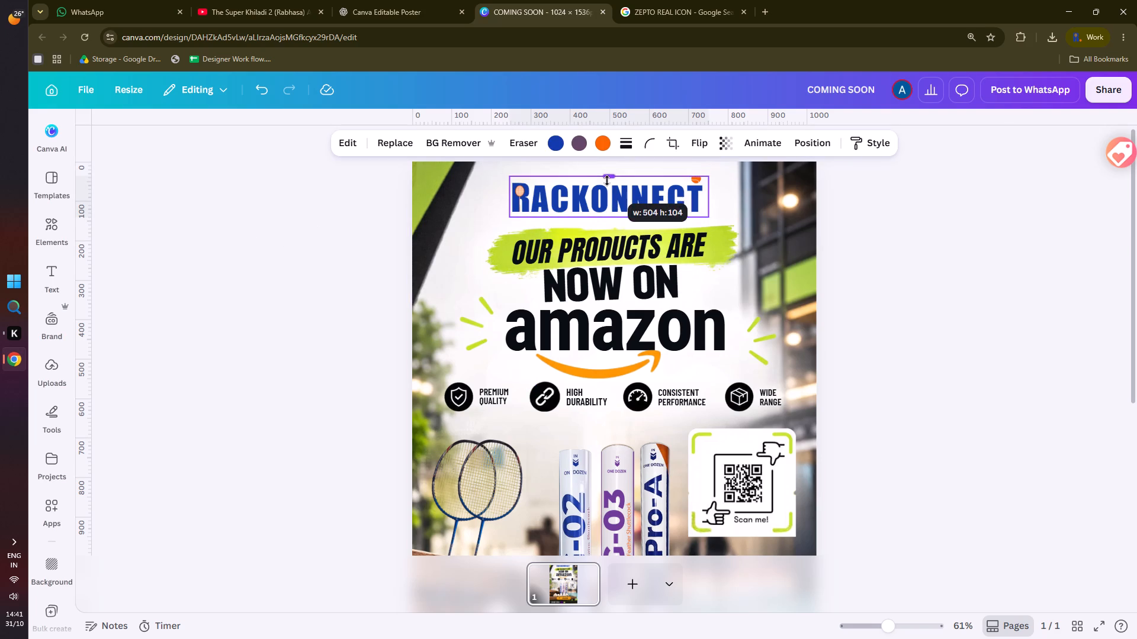
pyautogui.moveTo(607, 180); pyautogui.dragTo(606, 173)
pyautogui.click(263, 250)
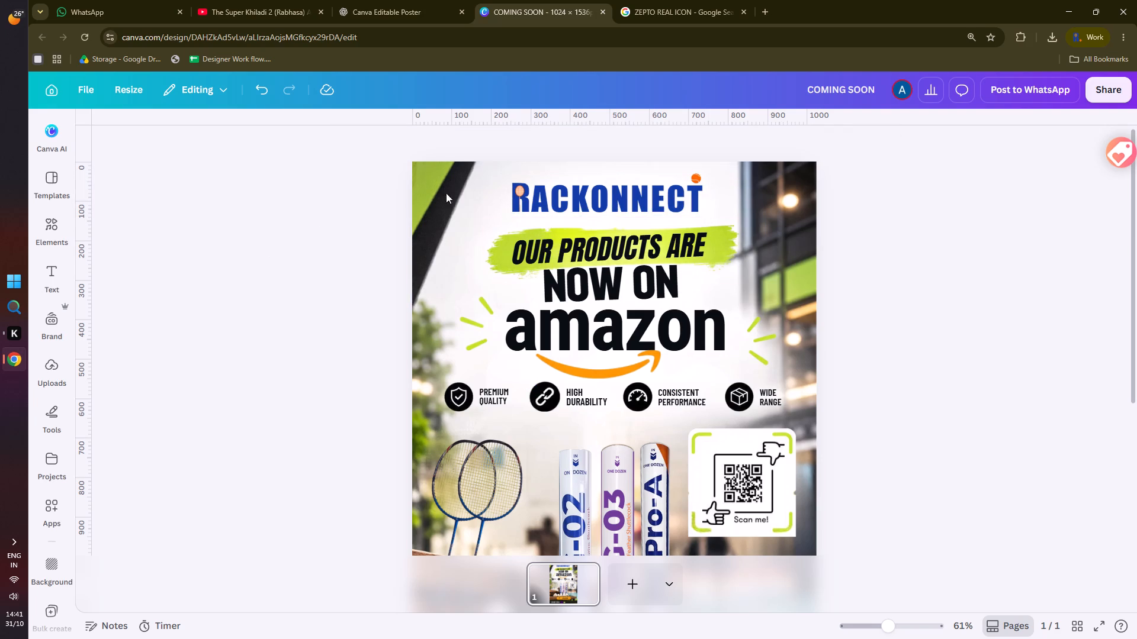
pyautogui.click(620, 192)
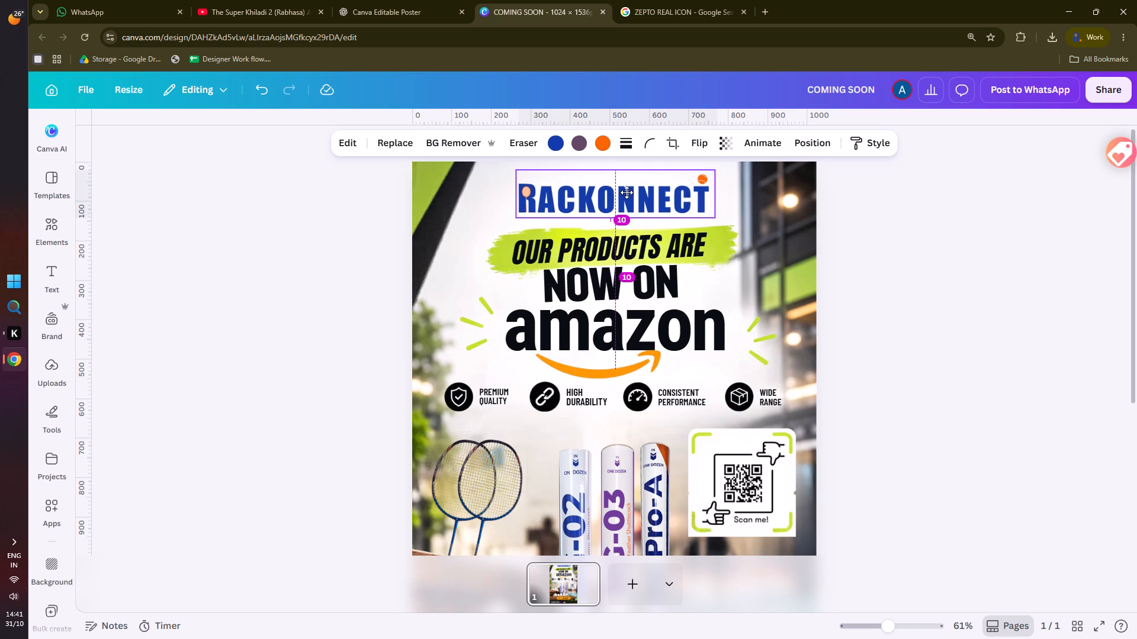
pyautogui.click(248, 295)
# Enlarge the RD Pro-A tube so it stands clearly taller than the RG-02 and RG-03 tubes.
pyautogui.keyDown('ctrl'); pyautogui.scroll(-1, 273, 297); pyautogui.keyUp('ctrl')
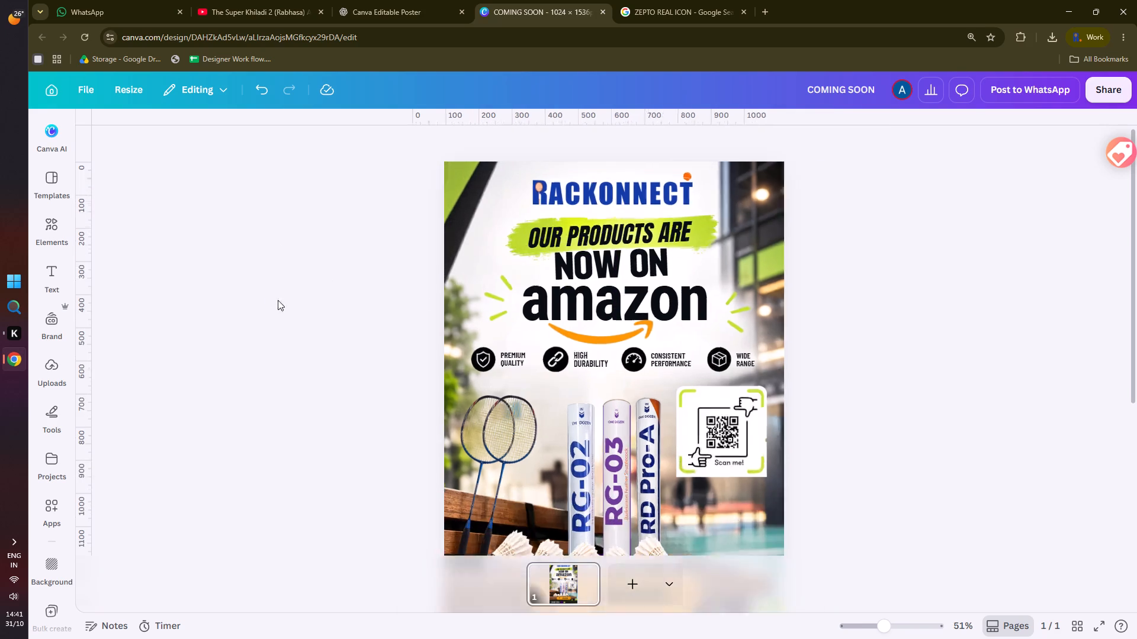
pyautogui.keyDown('ctrl'); pyautogui.scroll(-2, 278, 300); pyautogui.keyUp('ctrl')
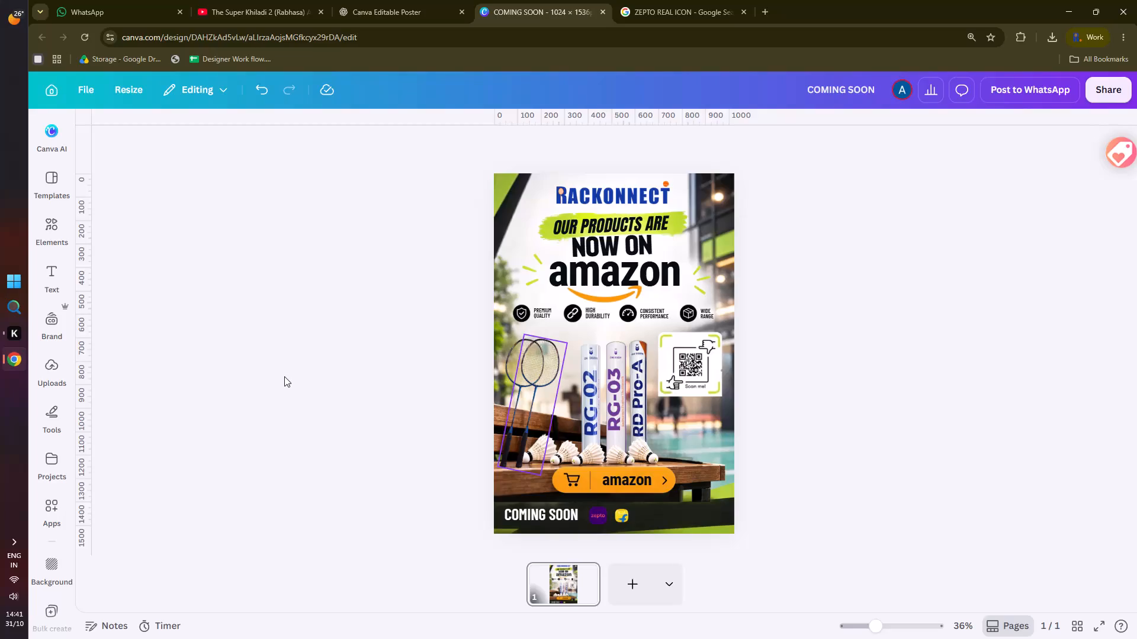
pyautogui.scroll(4, 608, 464)
pyautogui.keyDown('ctrl'); pyautogui.scroll(1, 674, 430); pyautogui.keyUp('ctrl')
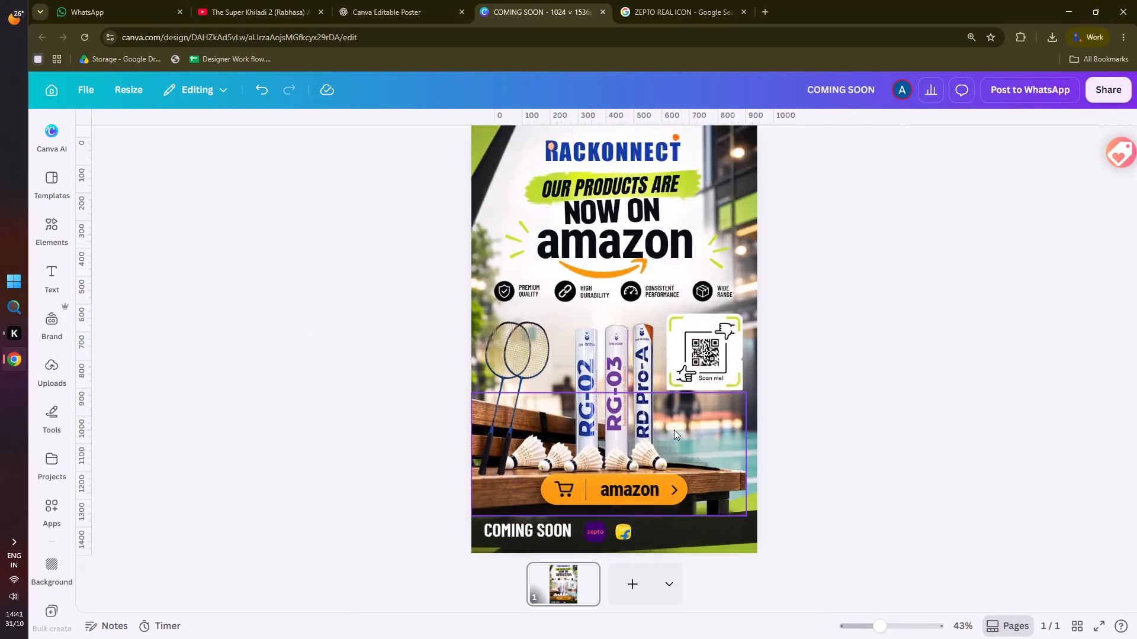
pyautogui.keyDown('ctrl'); pyautogui.scroll(3, 674, 430); pyautogui.keyUp('ctrl')
pyautogui.scroll(3, 645, 392)
pyautogui.scroll(-4, 648, 434)
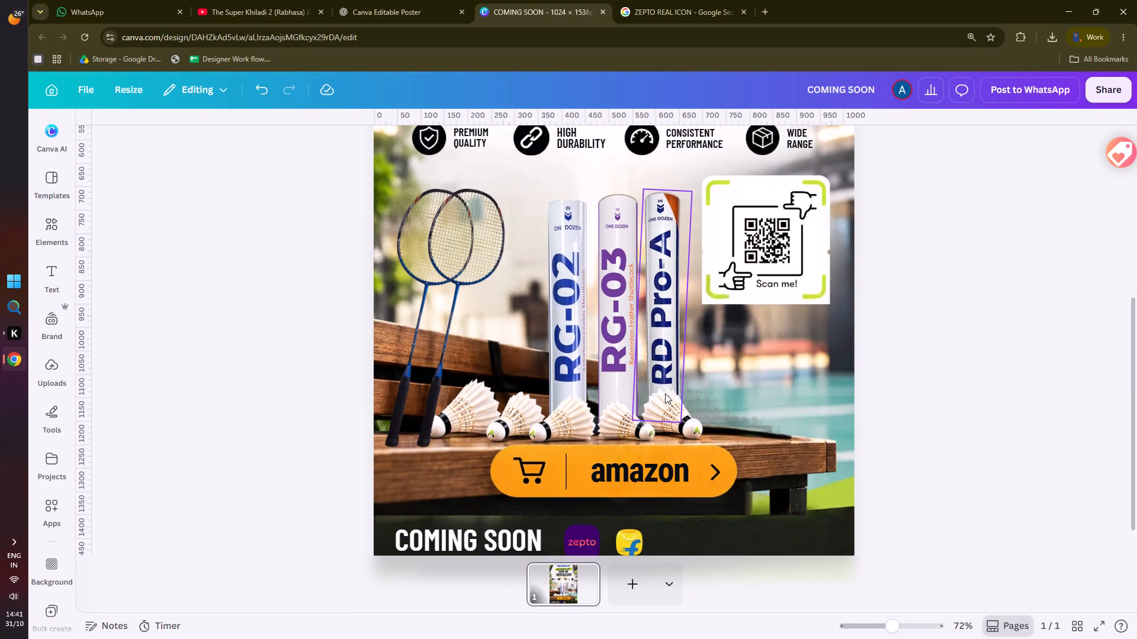
pyautogui.click(666, 345)
pyautogui.moveTo(695, 192); pyautogui.dragTo(714, 169)
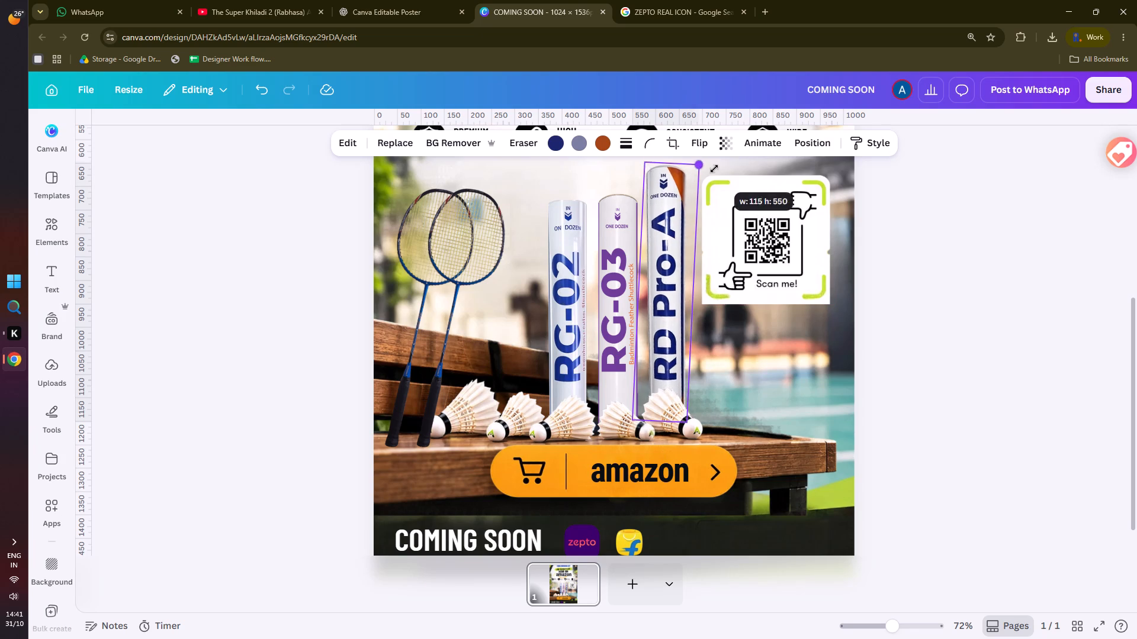
pyautogui.moveTo(714, 169); pyautogui.dragTo(722, 158)
pyautogui.scroll(-2, 655, 328)
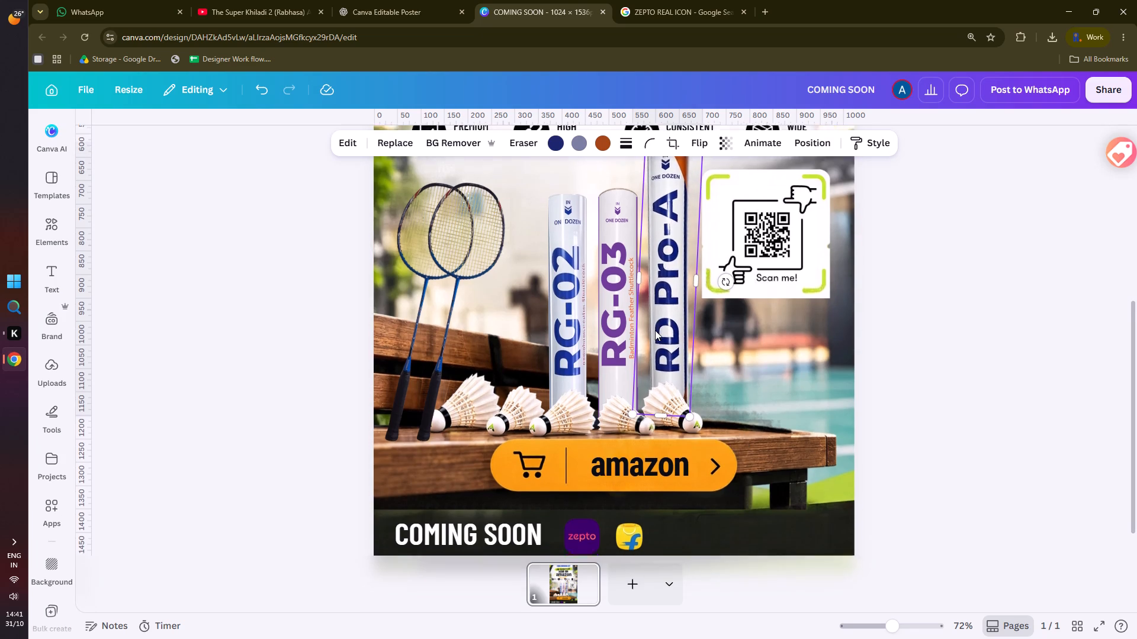
pyautogui.click(188, 418)
pyautogui.keyDown('ctrl'); pyautogui.scroll(-2, 256, 528); pyautogui.keyUp('ctrl')
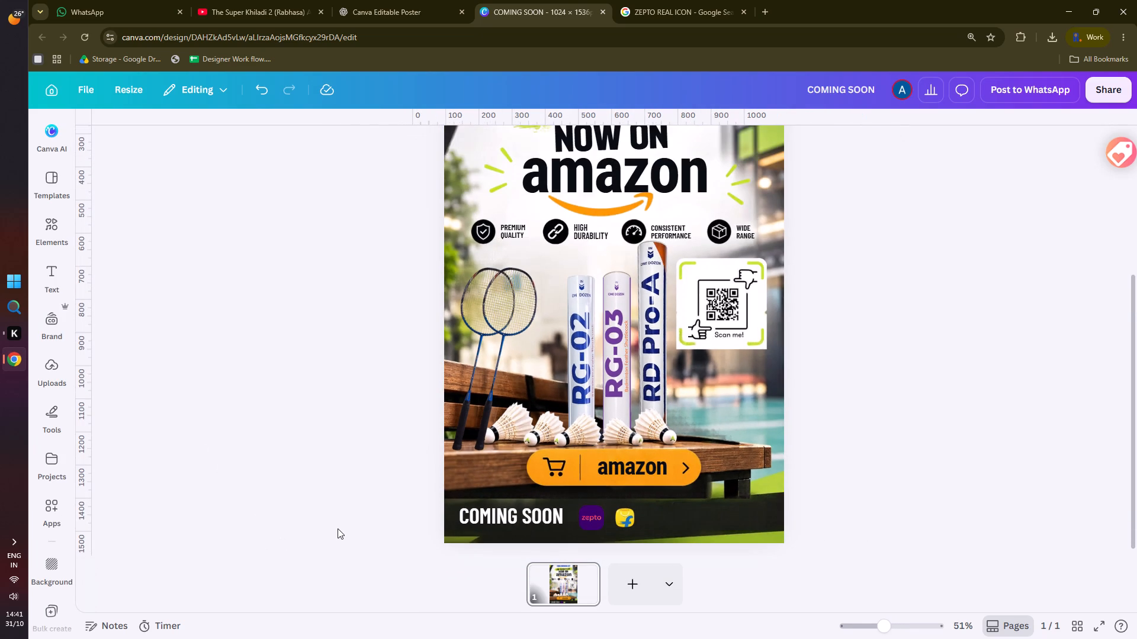
# Lower the RD Pro-A tube slightly so its top sits below the feature icons and its base stays behind the shuttlecocks.
pyautogui.scroll(1, 338, 528)
pyautogui.moveTo(656, 347); pyautogui.dragTo(656, 351)
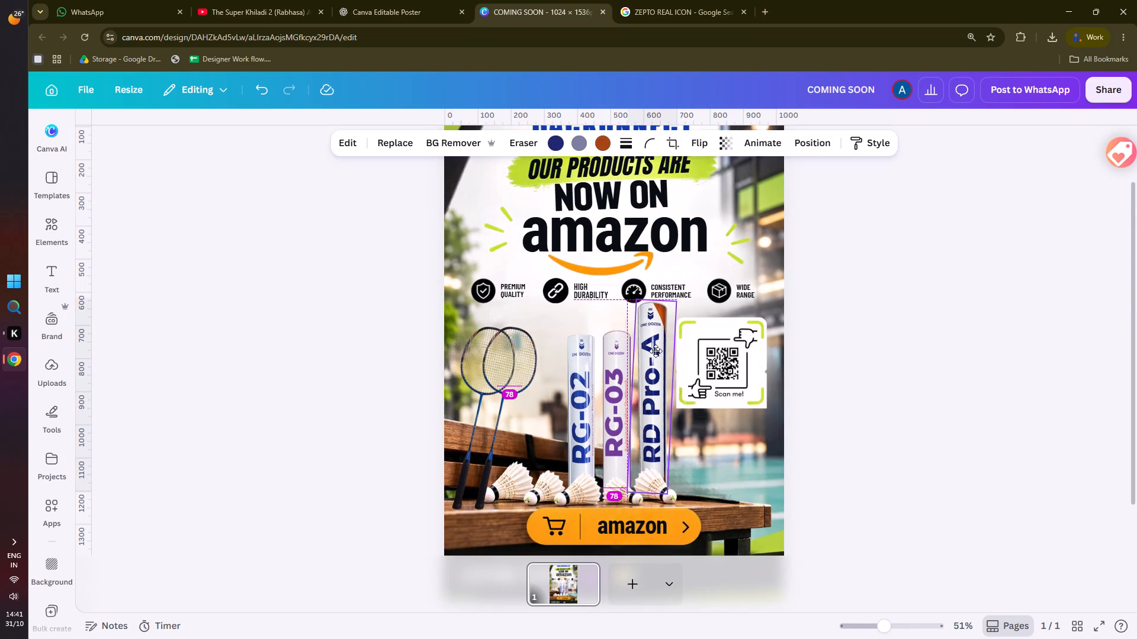
pyautogui.moveTo(656, 351); pyautogui.dragTo(655, 353)
pyautogui.click(337, 408)
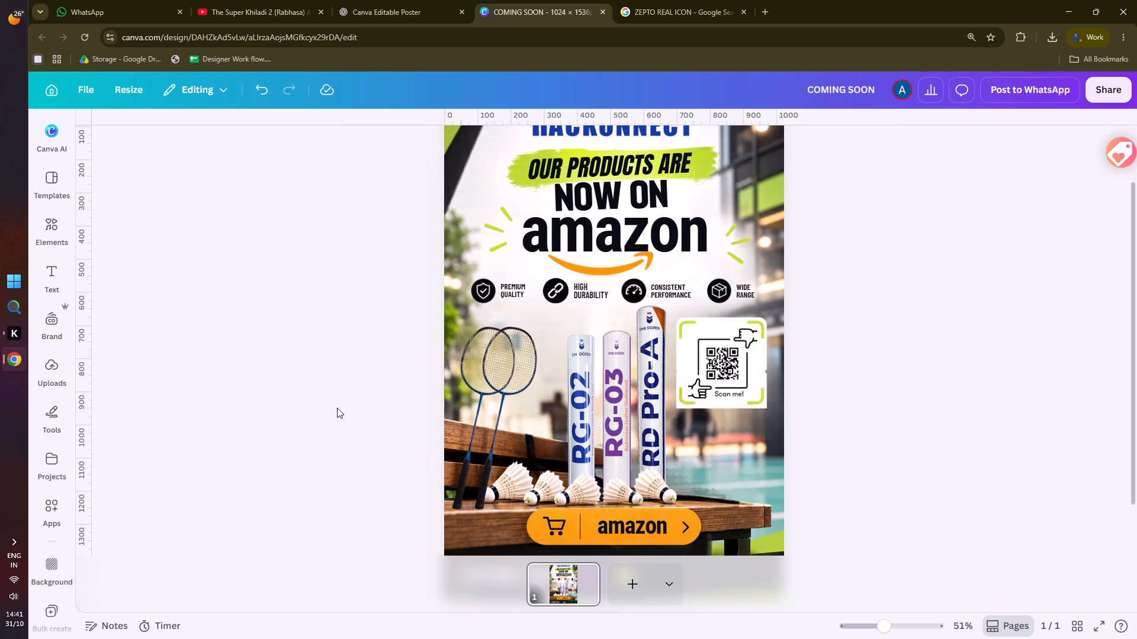
# Enlarge the RG-03 tube so its top rises to just below the top of the RD Pro-A tube.
pyautogui.click(615, 384)
pyautogui.moveTo(635, 329); pyautogui.dragTo(641, 319)
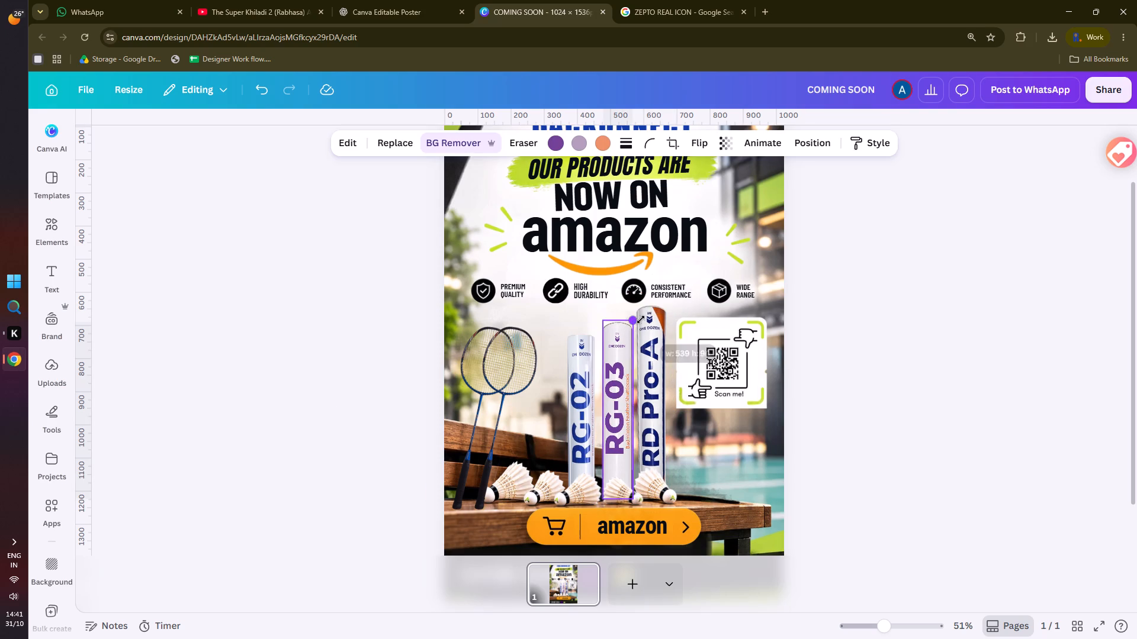
pyautogui.moveTo(641, 319); pyautogui.dragTo(641, 319)
pyautogui.click(374, 448)
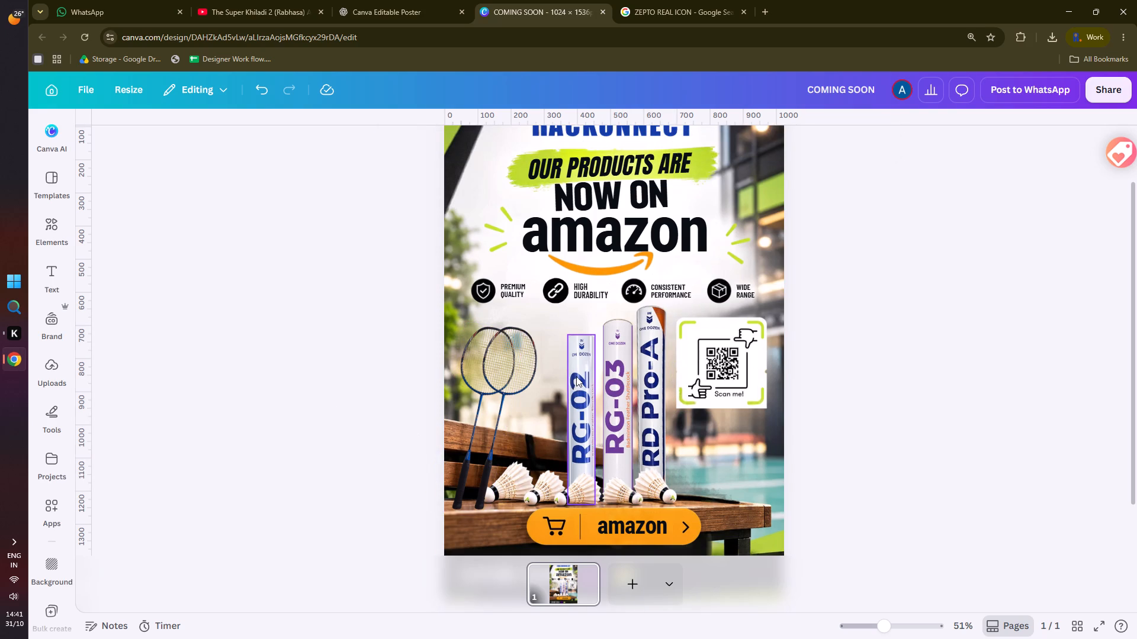
pyautogui.click(623, 343)
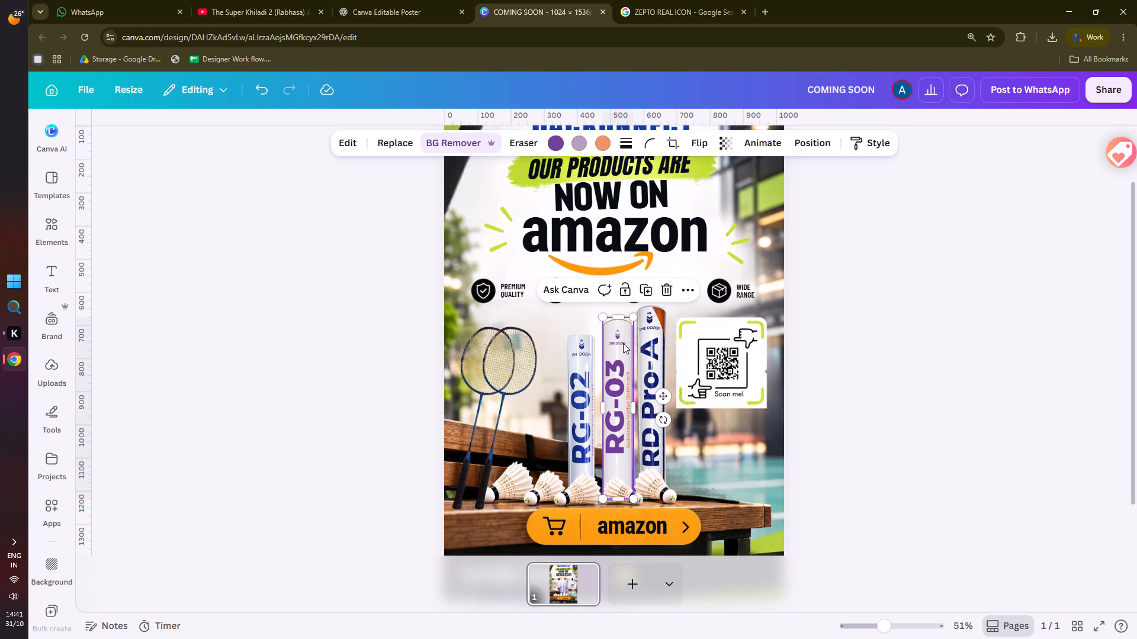
pyautogui.click(635, 318)
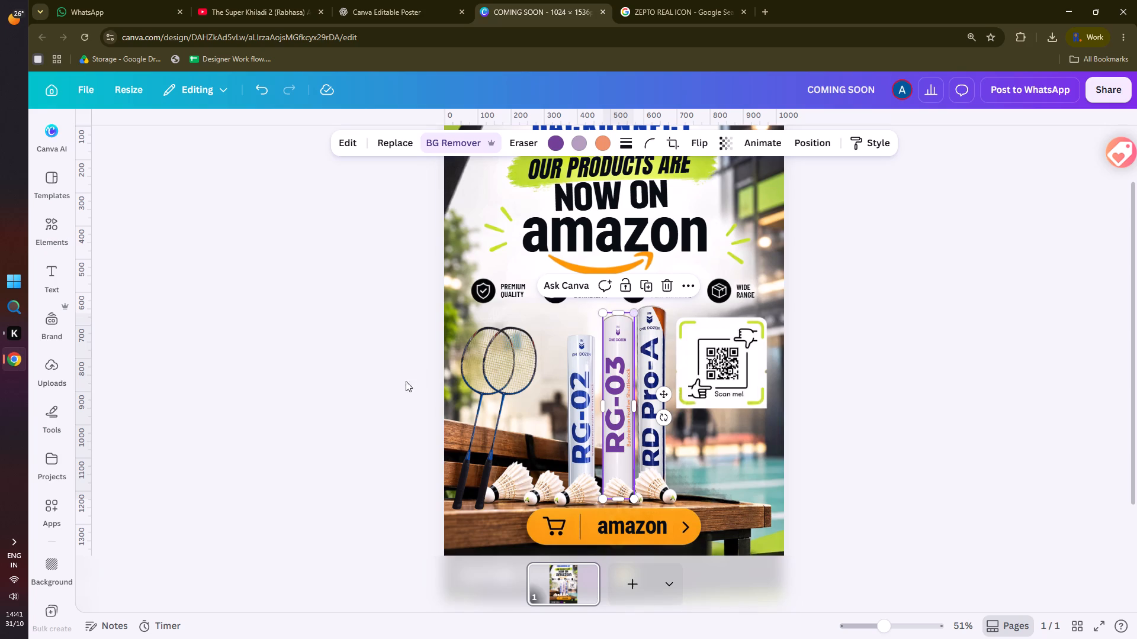
pyautogui.click(367, 377)
# Enlarge the RG-02 tube slightly so it stands one step shorter than the RG-03 tube.
pyautogui.click(579, 386)
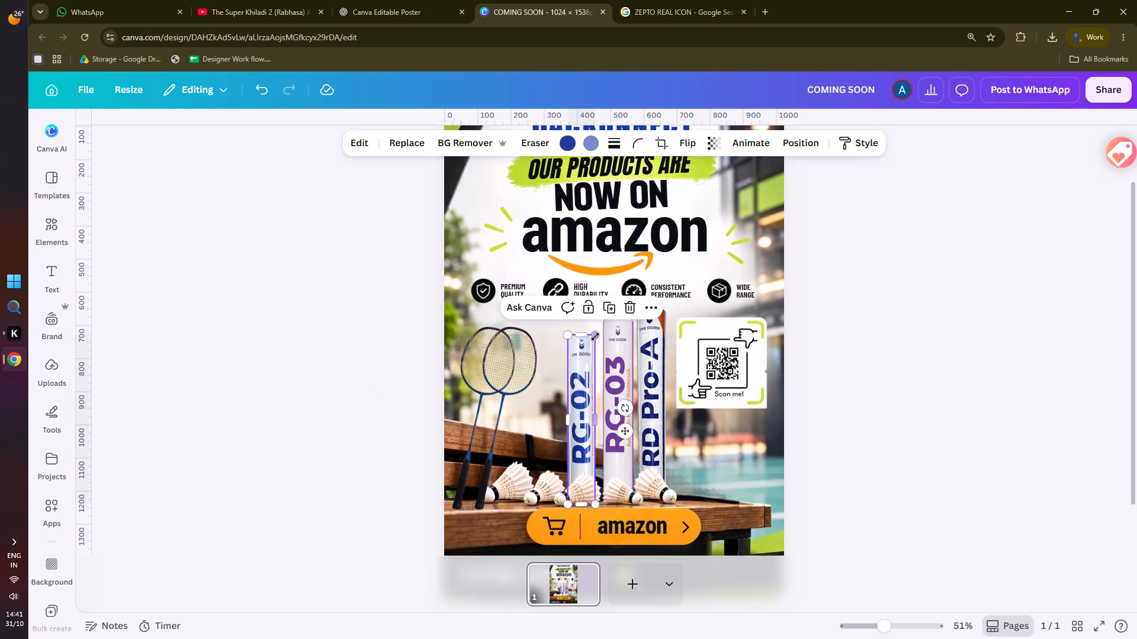
pyautogui.moveTo(595, 337); pyautogui.dragTo(598, 327)
pyautogui.click(319, 479)
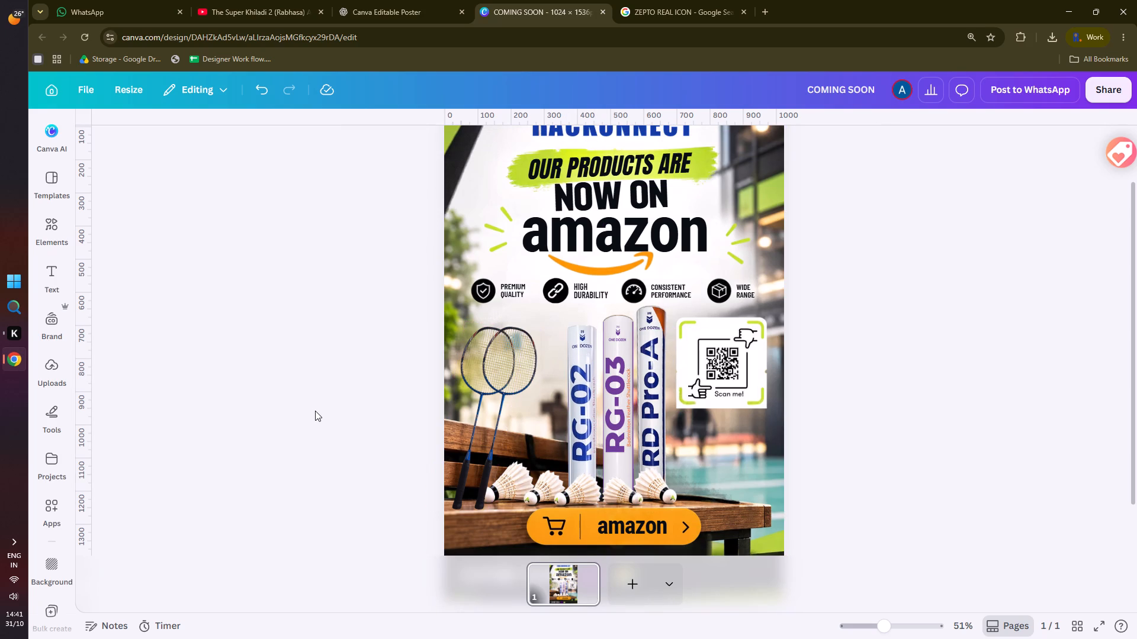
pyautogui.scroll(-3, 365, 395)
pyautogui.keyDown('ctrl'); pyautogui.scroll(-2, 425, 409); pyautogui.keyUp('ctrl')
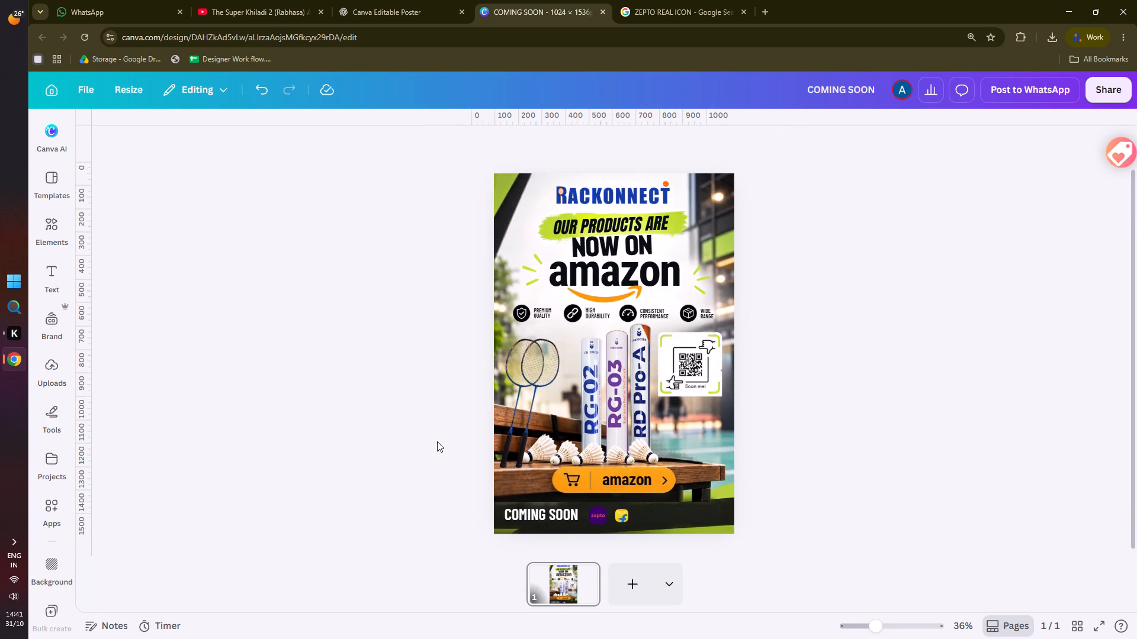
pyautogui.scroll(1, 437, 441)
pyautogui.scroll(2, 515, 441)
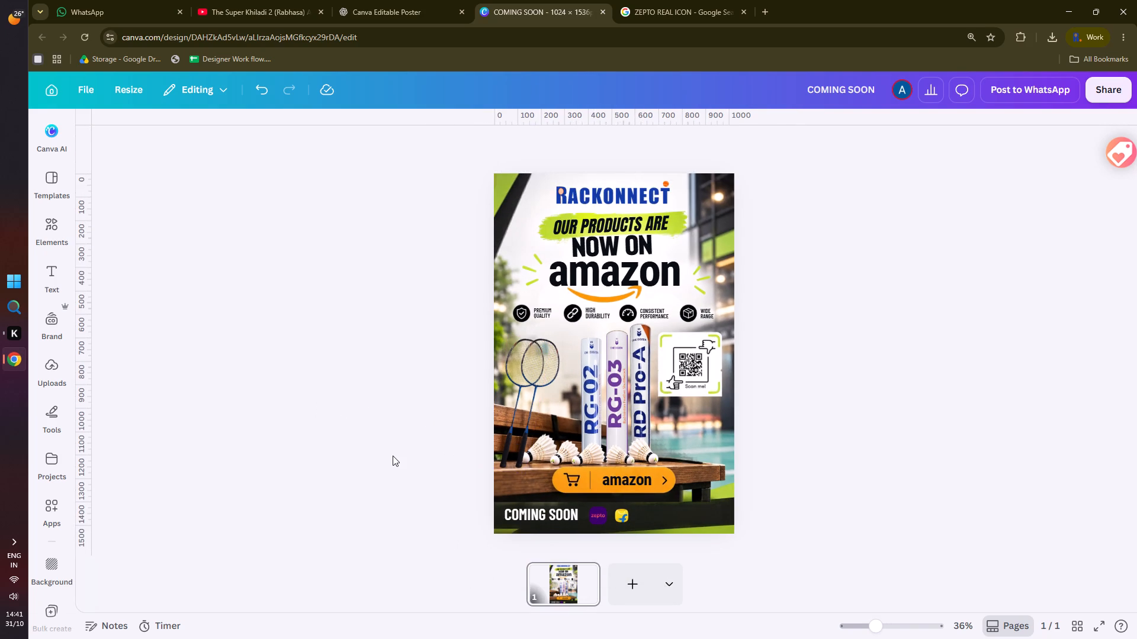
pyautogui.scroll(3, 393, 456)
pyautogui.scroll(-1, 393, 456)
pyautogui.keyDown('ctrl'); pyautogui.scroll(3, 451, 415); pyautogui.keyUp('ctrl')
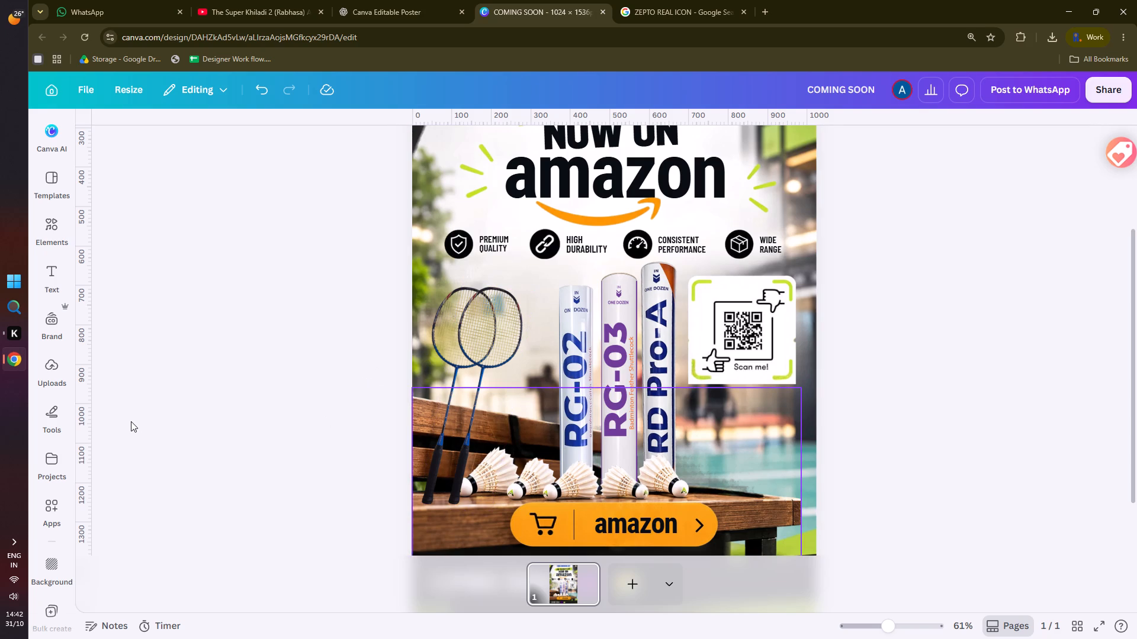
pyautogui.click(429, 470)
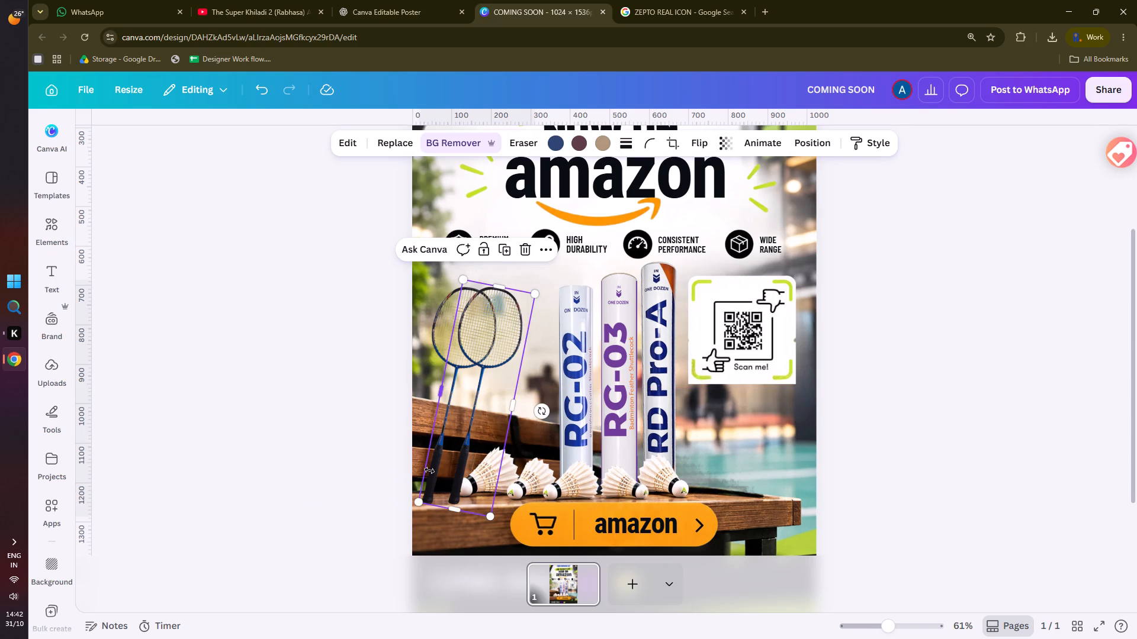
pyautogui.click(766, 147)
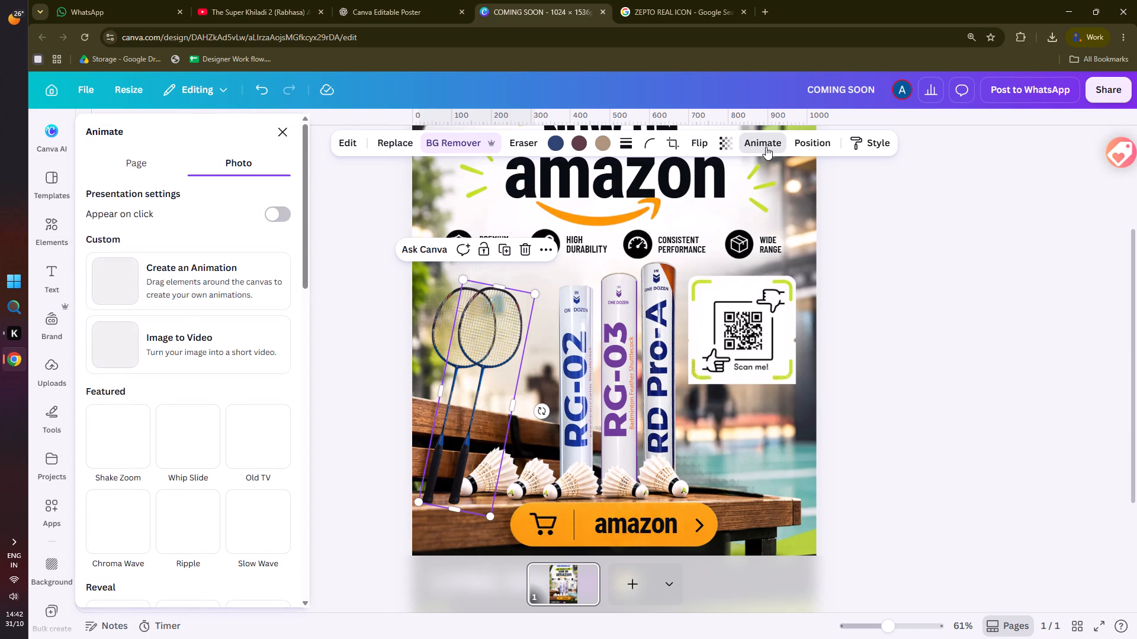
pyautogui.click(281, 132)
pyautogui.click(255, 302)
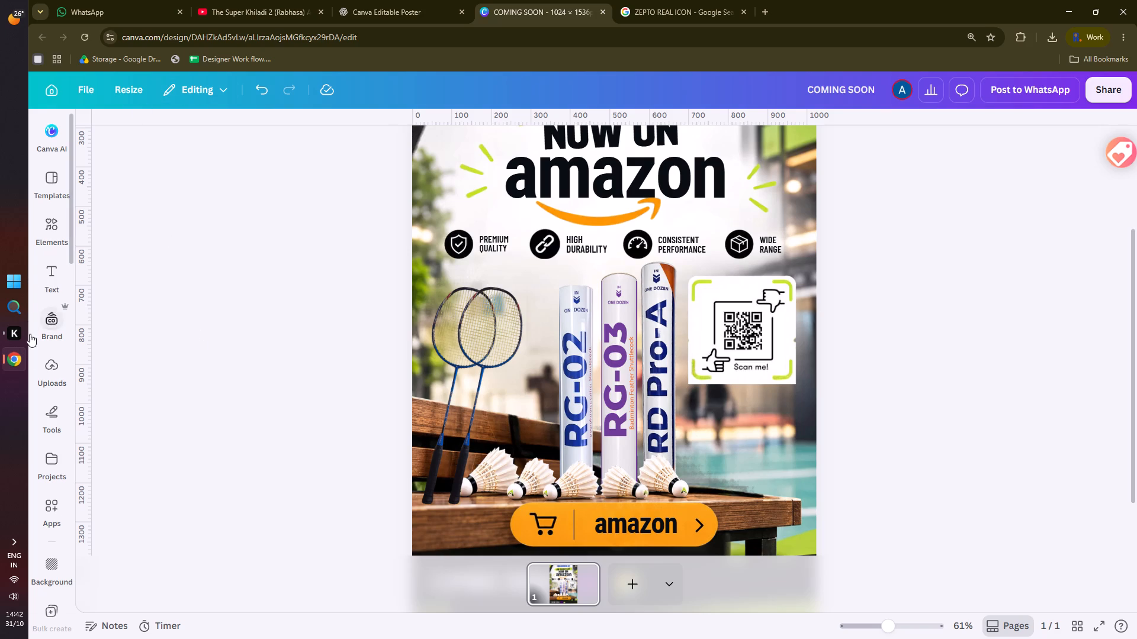
# Find the RACKONNECT "PLAY BETTER" image with four shuttle tubes among the uploads and add it to the poster.
pyautogui.click(39, 367)
pyautogui.scroll(4, 172, 392)
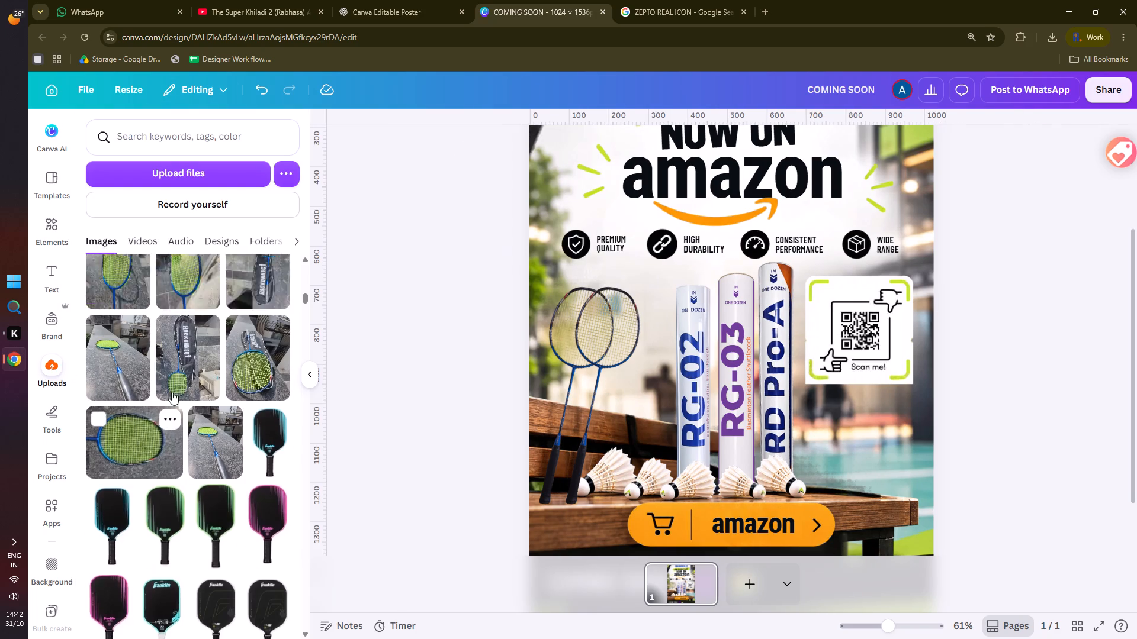
pyautogui.scroll(11, 172, 392)
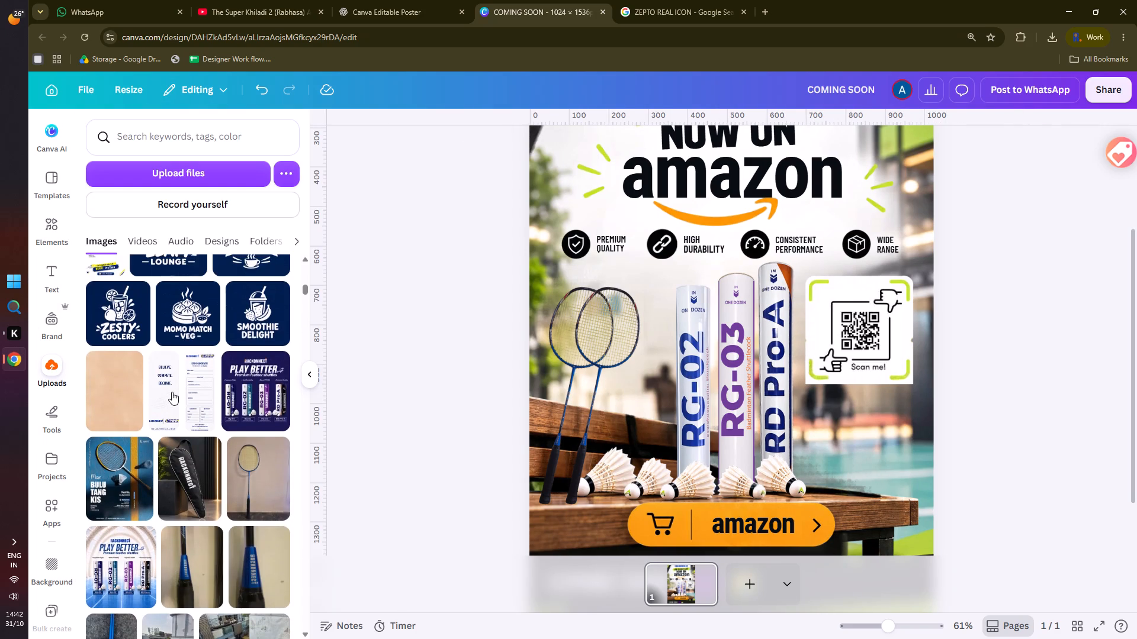
pyautogui.scroll(-3, 172, 392)
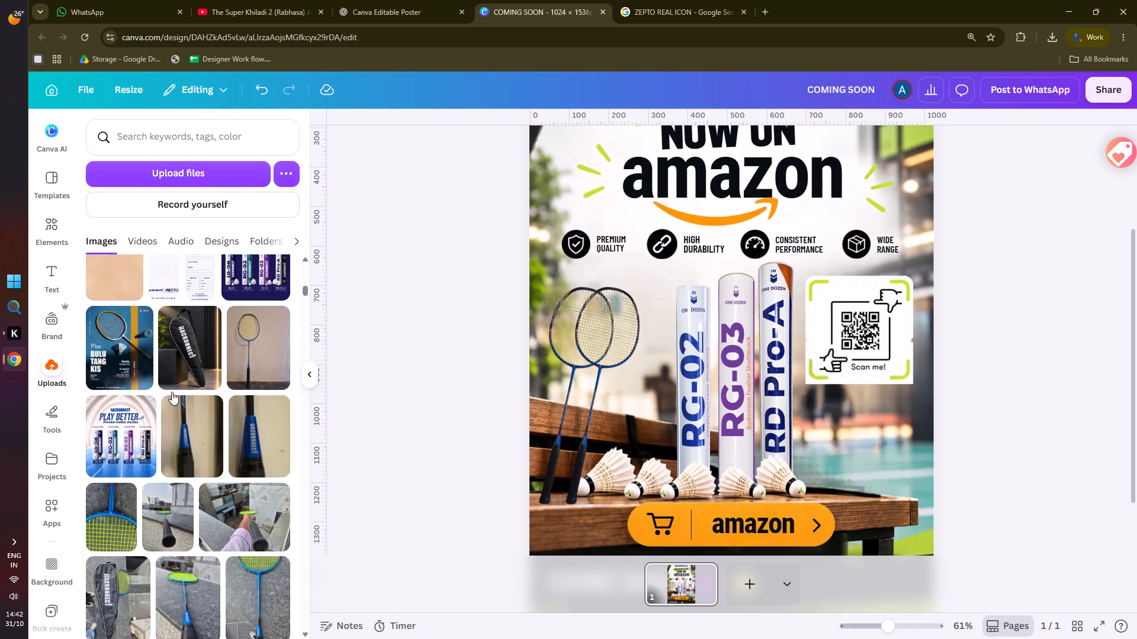
pyautogui.click(121, 393)
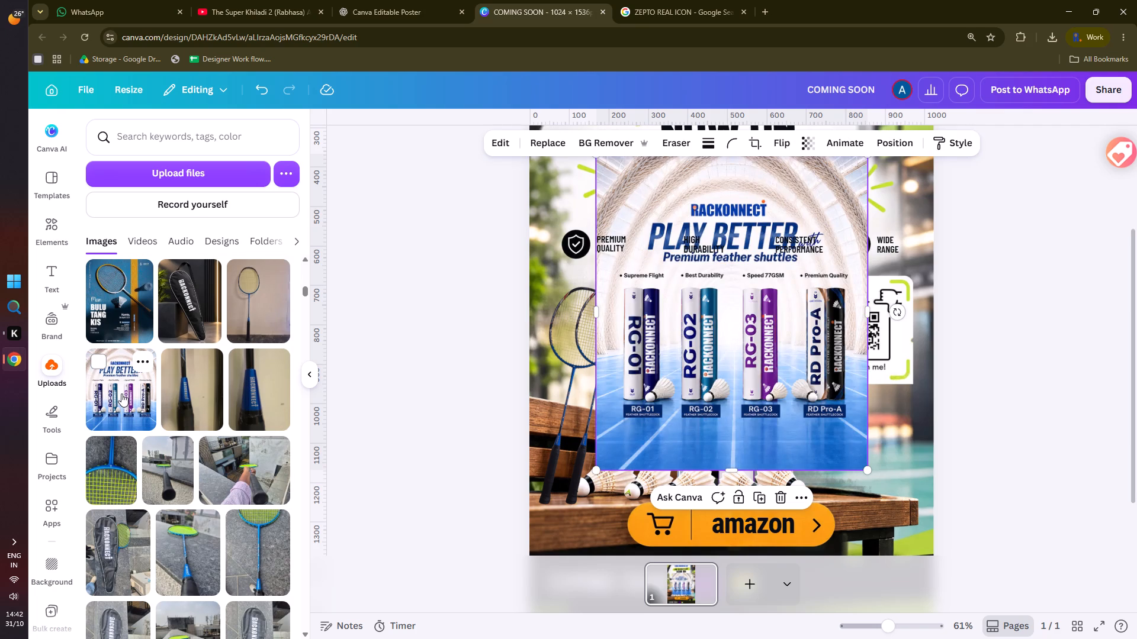
# Remove the background of the added "PLAY BETTER" image, keeping its four shuttle tubes.
pyautogui.rightClick(744, 380)
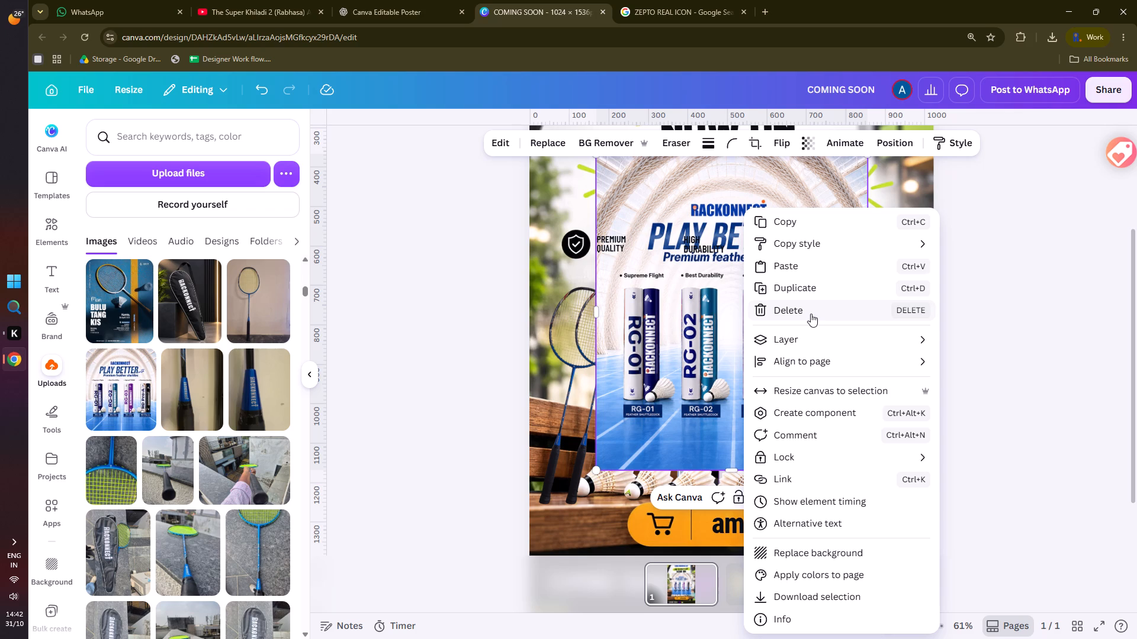
pyautogui.click(440, 392)
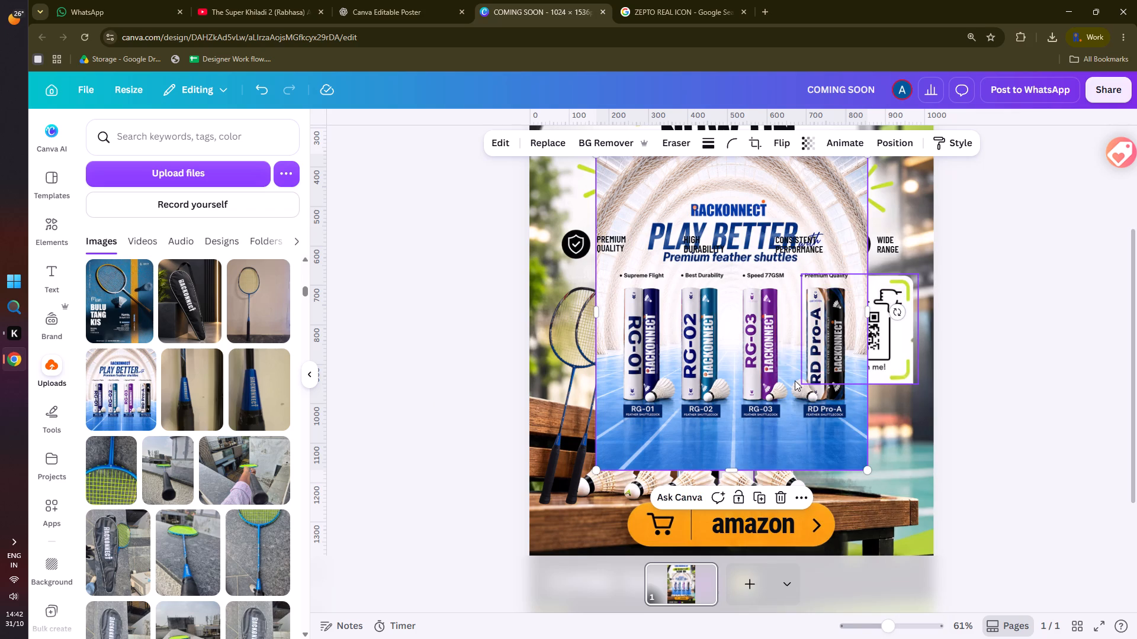
pyautogui.click(795, 380)
pyautogui.click(708, 308)
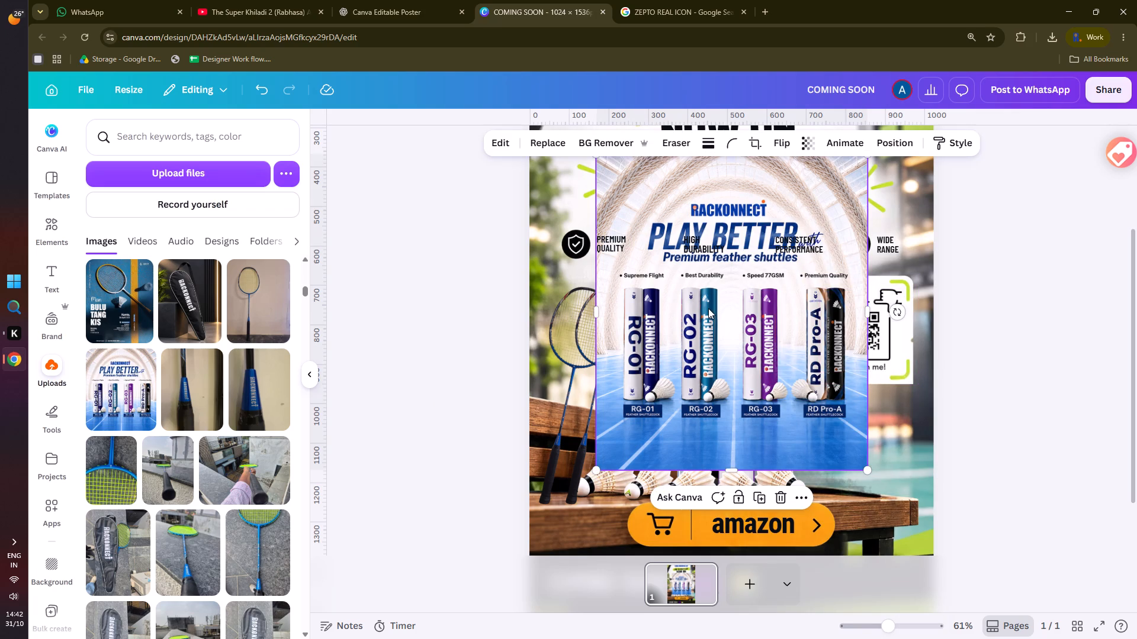
pyautogui.click(596, 145)
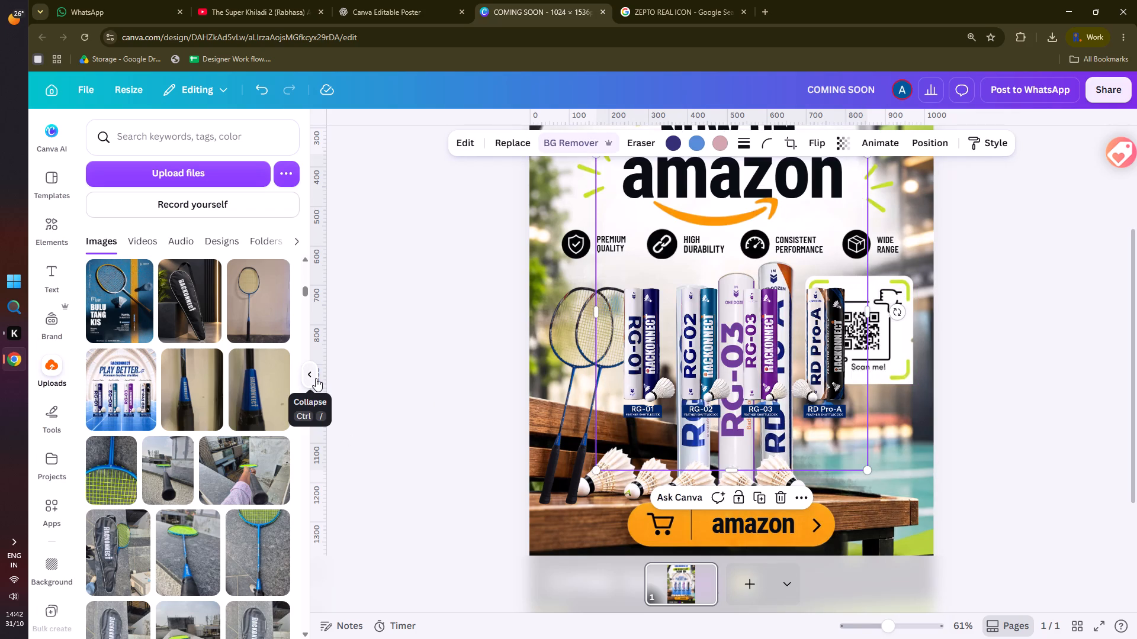
# Move the four-tube cutout down towards the bench and crop its bottom edge to cut off the product name plates.
pyautogui.moveTo(784, 361); pyautogui.dragTo(773, 408)
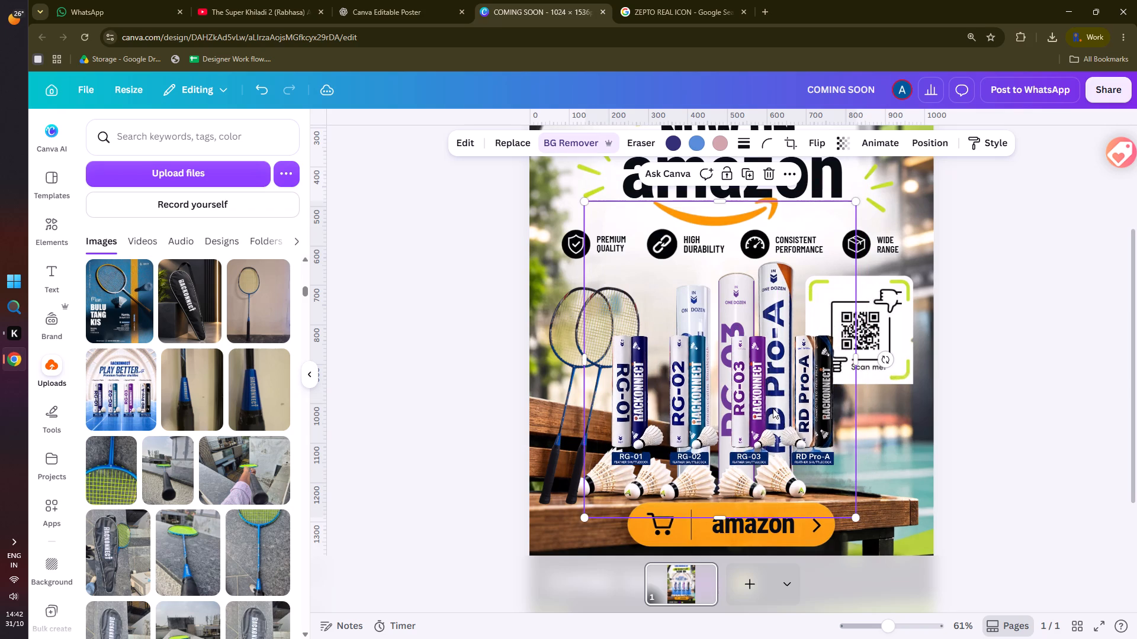
pyautogui.moveTo(716, 517); pyautogui.dragTo(721, 454)
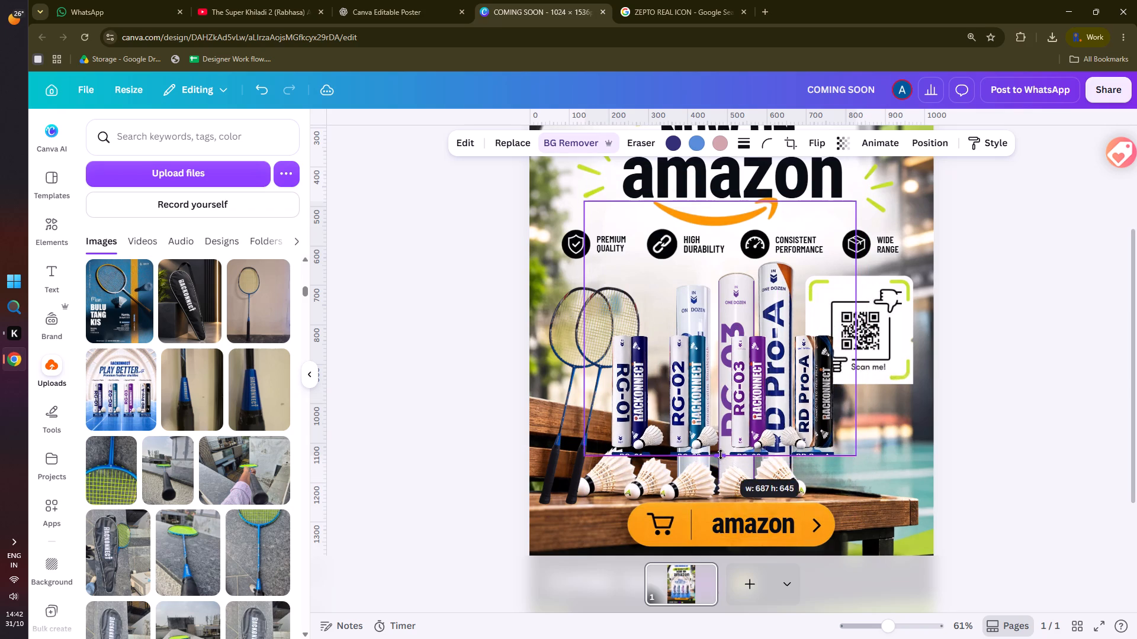
pyautogui.moveTo(721, 454); pyautogui.dragTo(722, 453)
pyautogui.scroll(5, 722, 454)
pyautogui.scroll(-4, 722, 454)
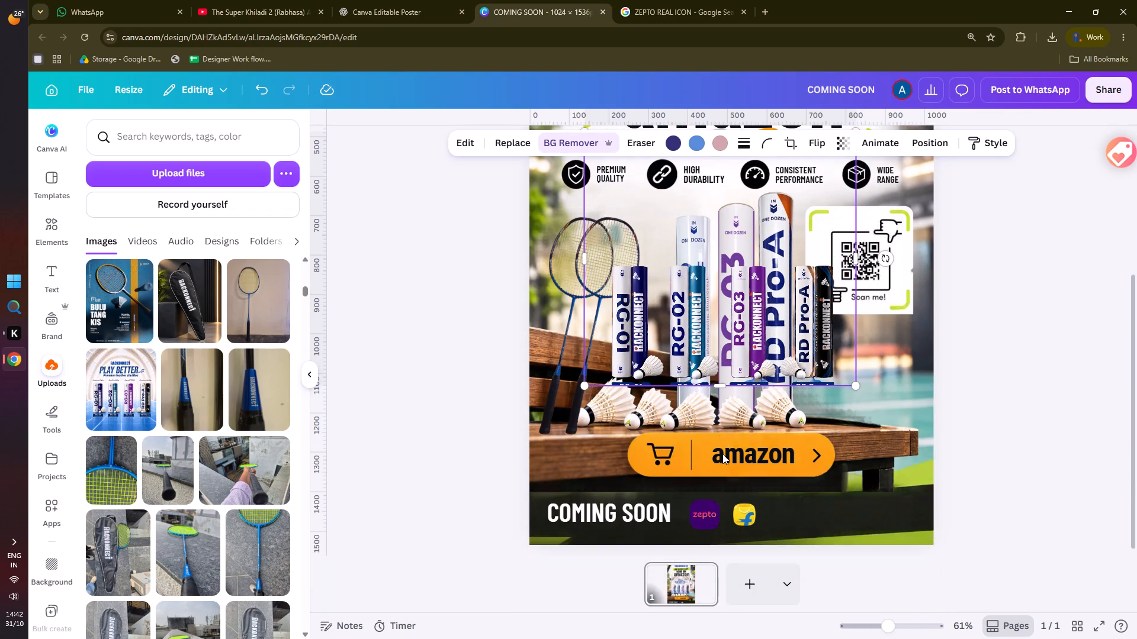
pyautogui.keyDown('ctrl'); pyautogui.scroll(4, 718, 403); pyautogui.keyUp('ctrl')
pyautogui.keyDown('ctrl'); pyautogui.middleClick(718, 403); pyautogui.keyUp('ctrl')
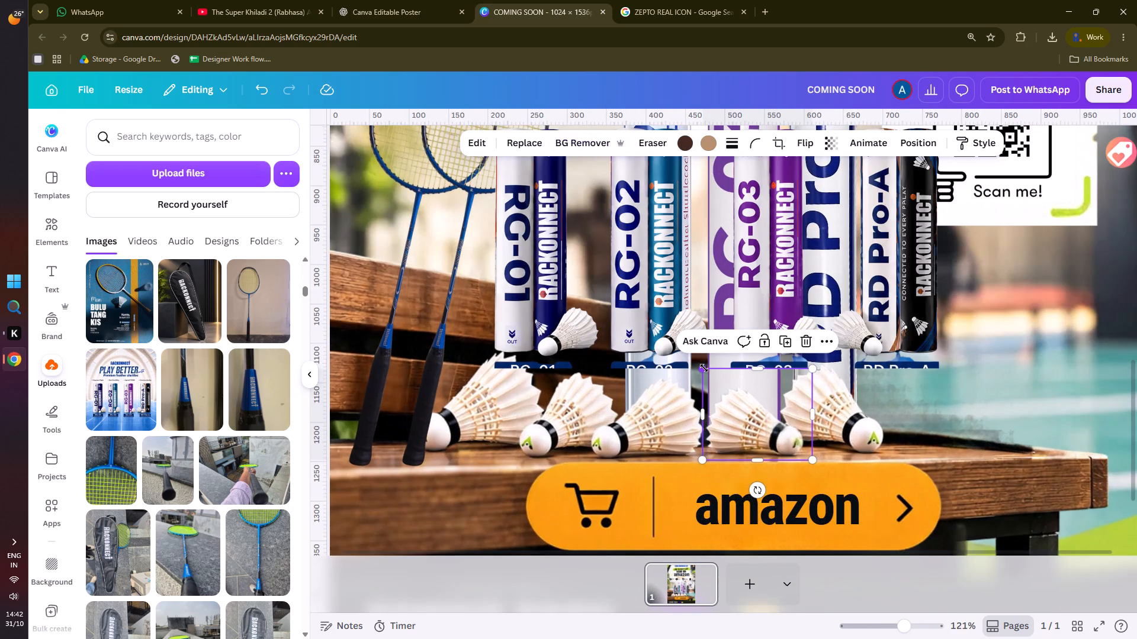
pyautogui.click(686, 407)
pyautogui.click(714, 336)
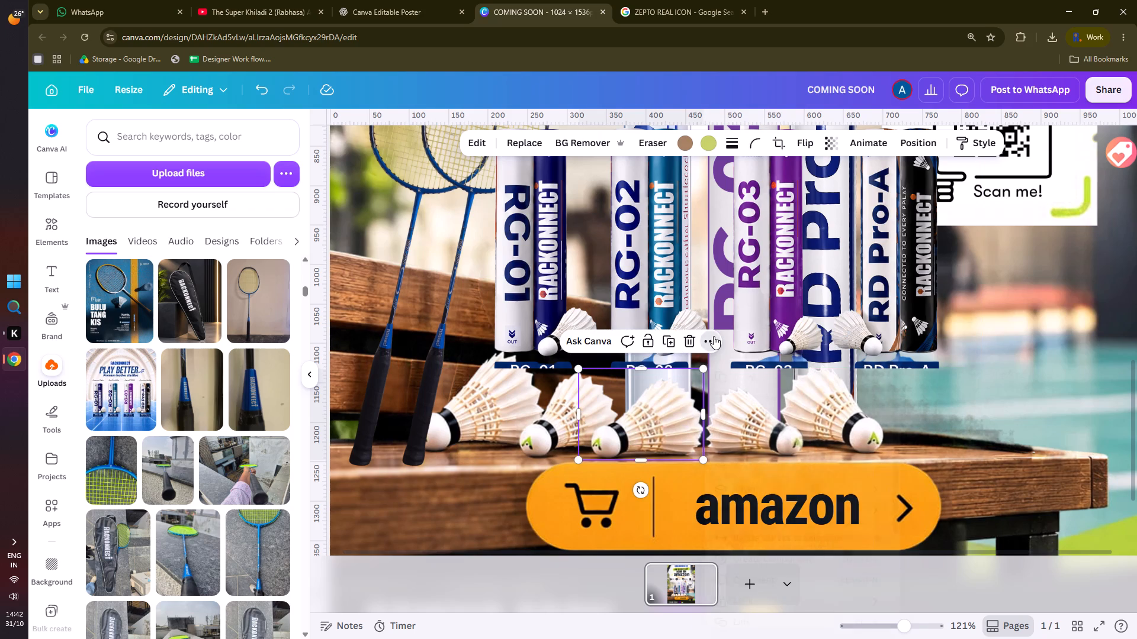
pyautogui.click(768, 325)
pyautogui.moveTo(705, 370); pyautogui.dragTo(707, 364)
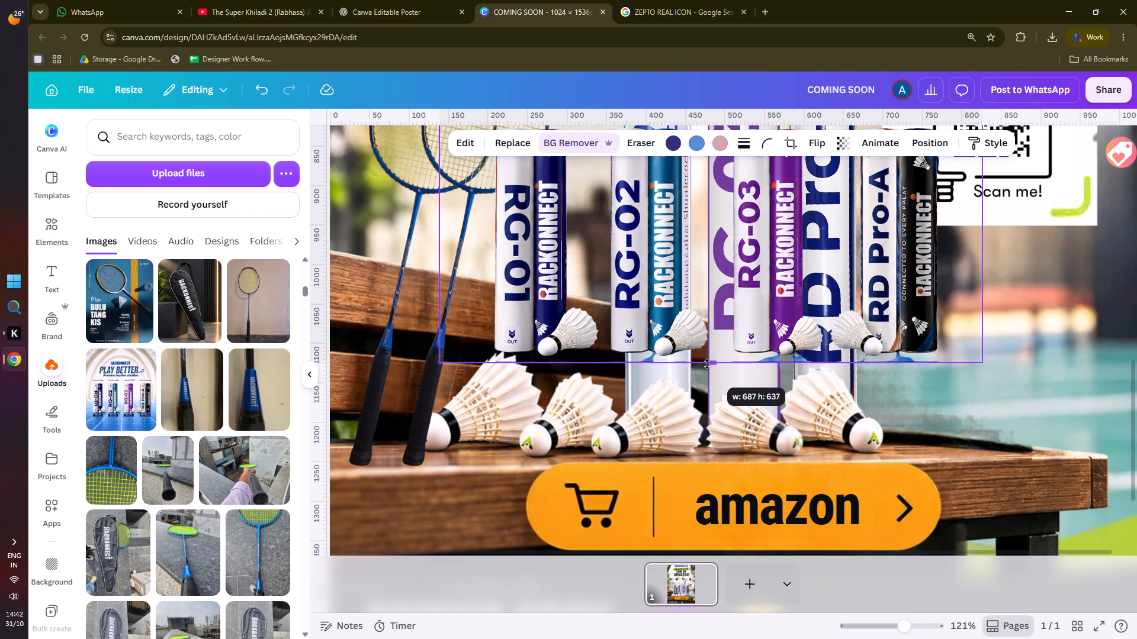
pyautogui.moveTo(707, 364); pyautogui.dragTo(708, 362)
# Crop the empty space above and on both sides of the four-tube cutout so its frame fits the tubes closely.
pyautogui.scroll(-3, 746, 440)
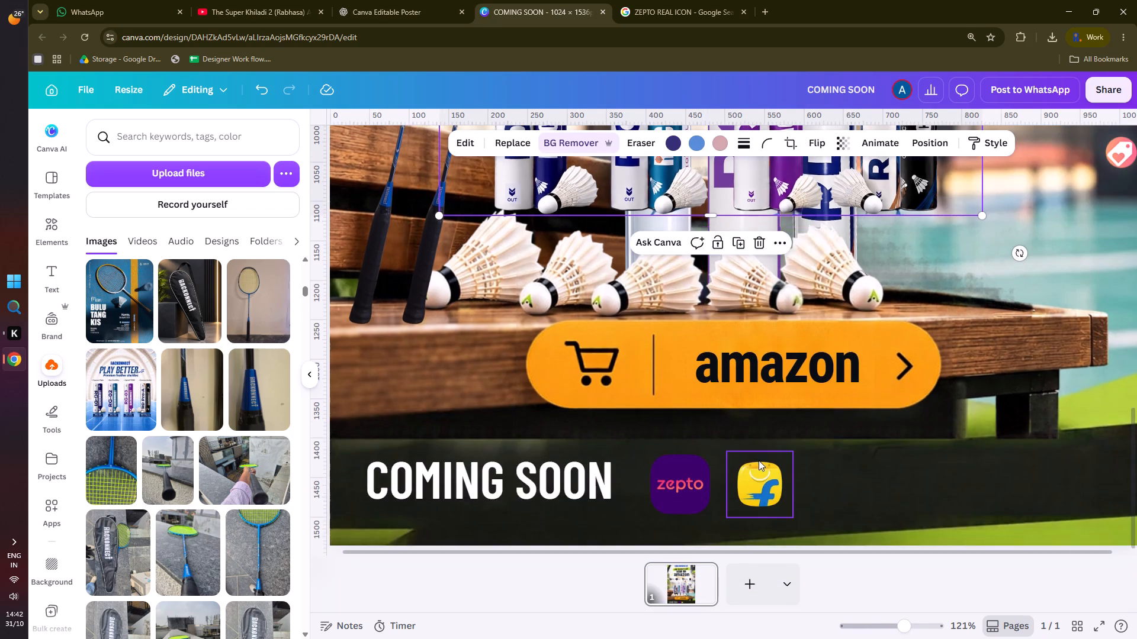
pyautogui.keyDown('ctrl'); pyautogui.scroll(-5, 759, 460); pyautogui.keyUp('ctrl')
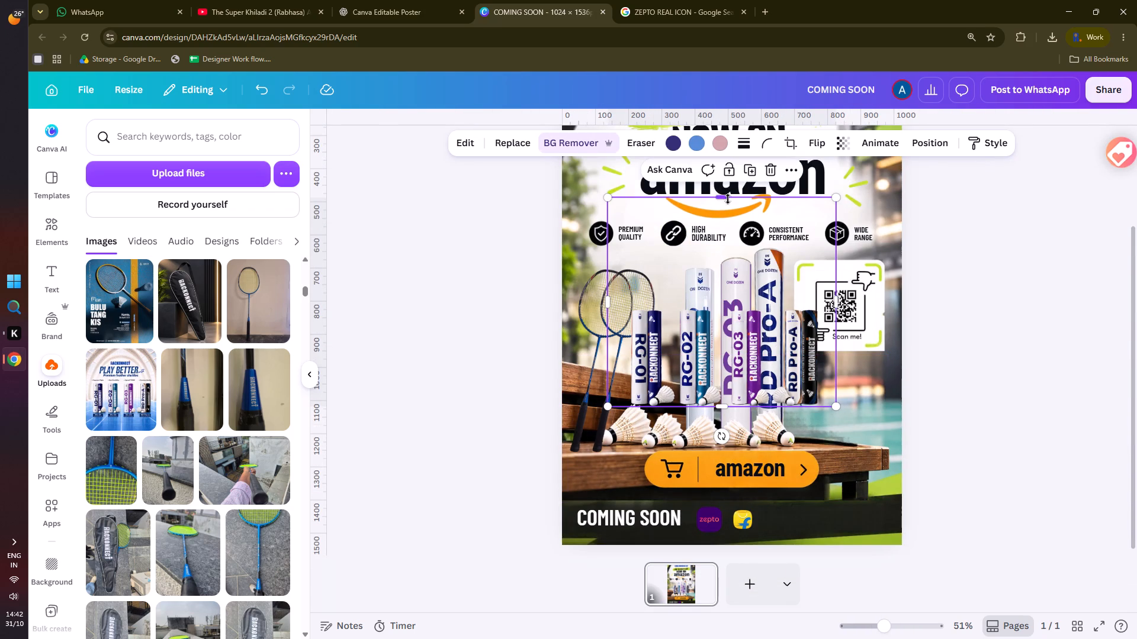
pyautogui.moveTo(728, 199); pyautogui.dragTo(727, 305)
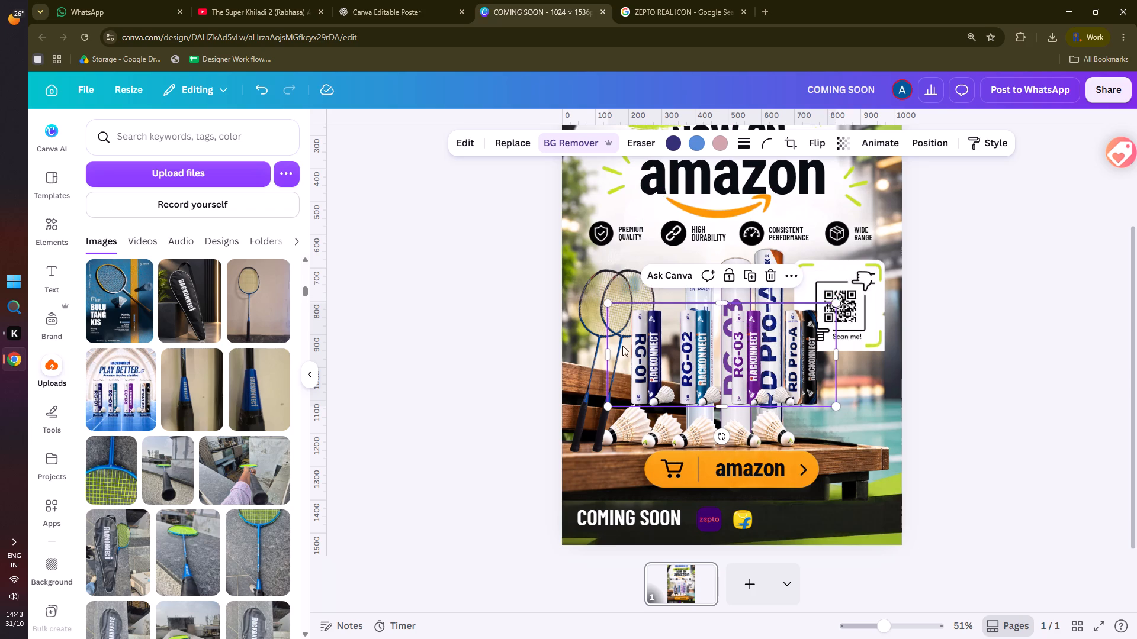
pyautogui.moveTo(603, 354); pyautogui.dragTo(620, 347)
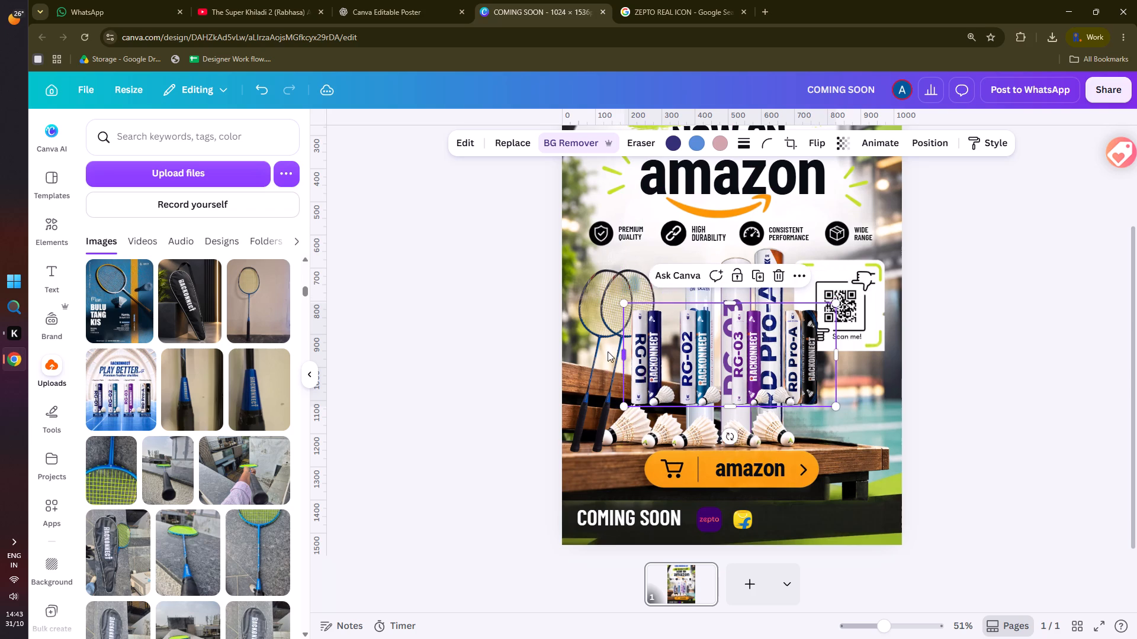
pyautogui.click(384, 403)
pyautogui.click(804, 360)
pyautogui.moveTo(837, 353); pyautogui.dragTo(826, 356)
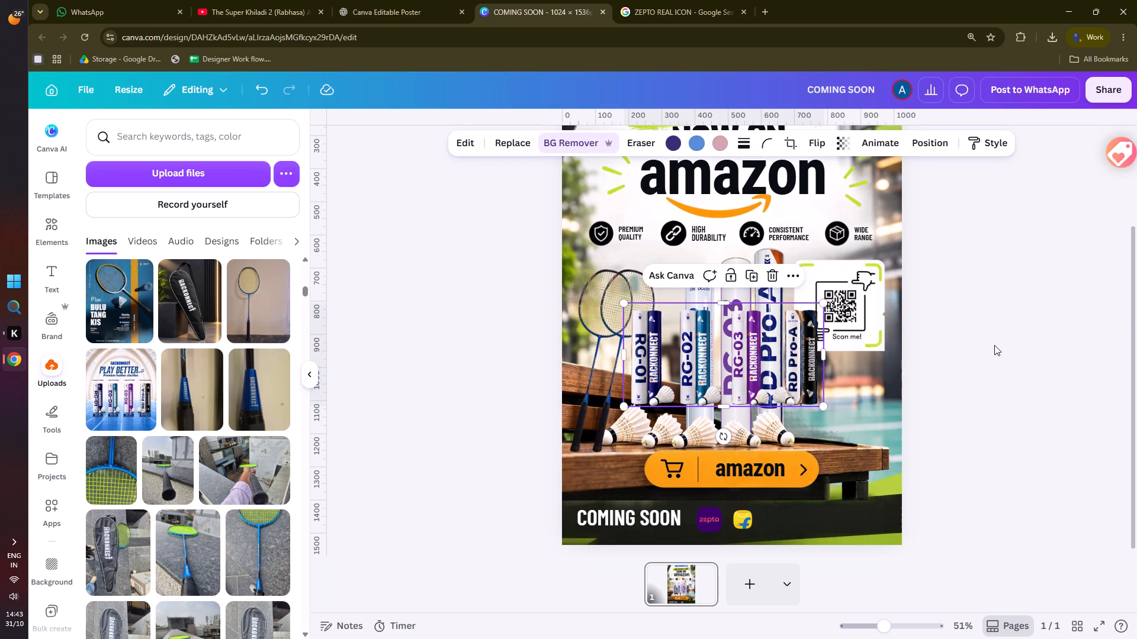
pyautogui.click(1008, 327)
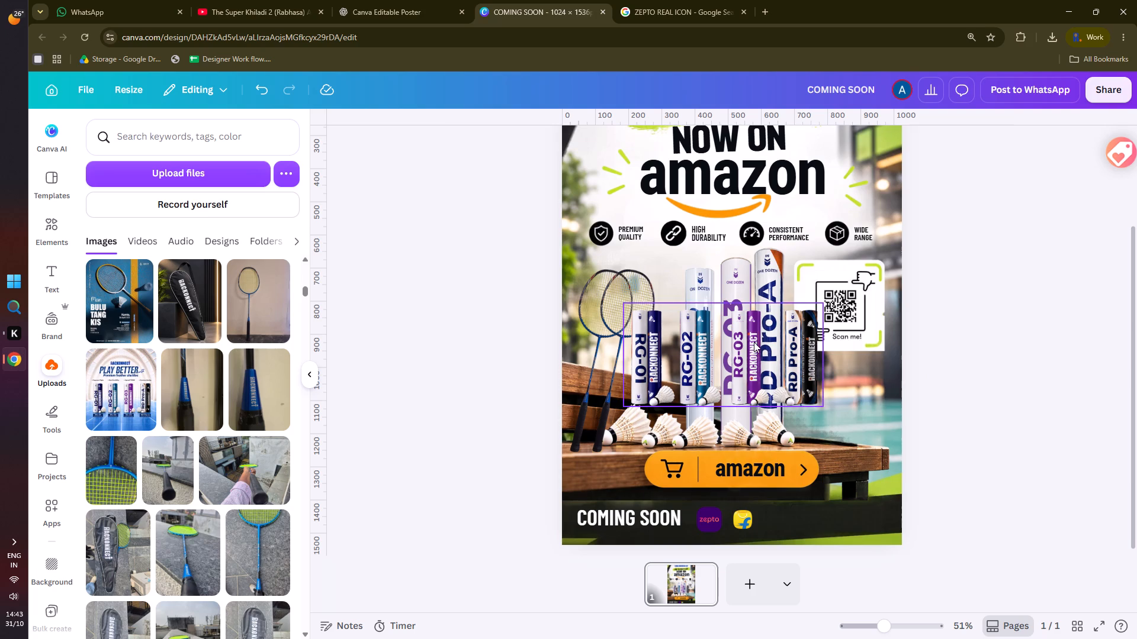
# Group the three separate RG-02, RG-03 and RD Pro-A tubes and move them aside to the poster's upper right corner.
pyautogui.click(739, 276)
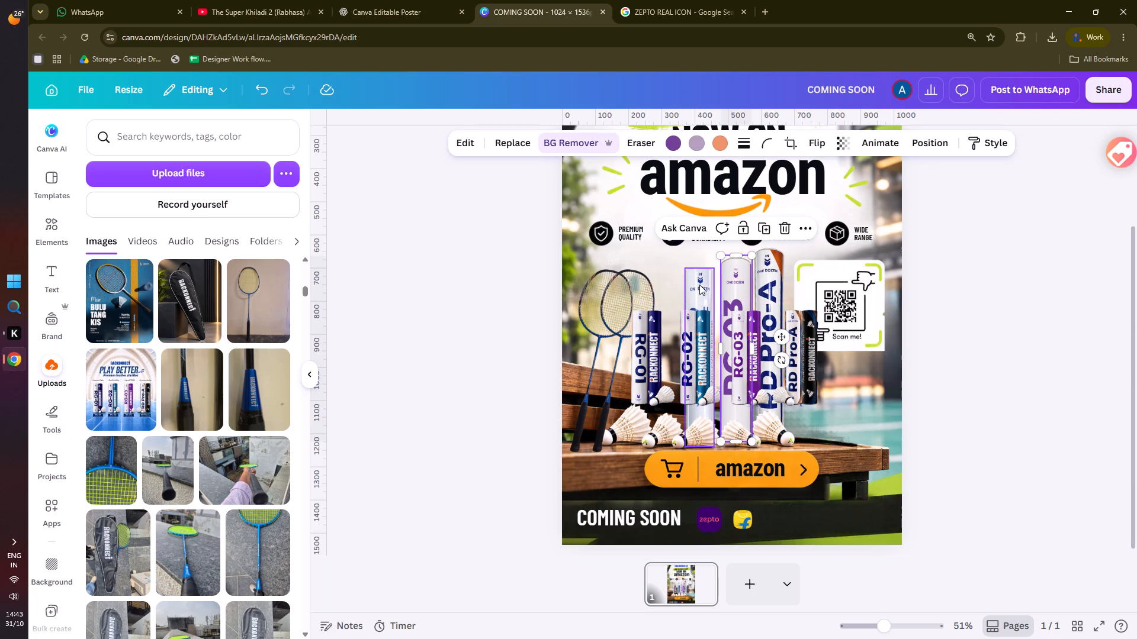
pyautogui.keyDown('shift'); pyautogui.click(699, 285); pyautogui.keyUp('shift')
pyautogui.keyDown('shift'); pyautogui.click(763, 280); pyautogui.keyUp('shift')
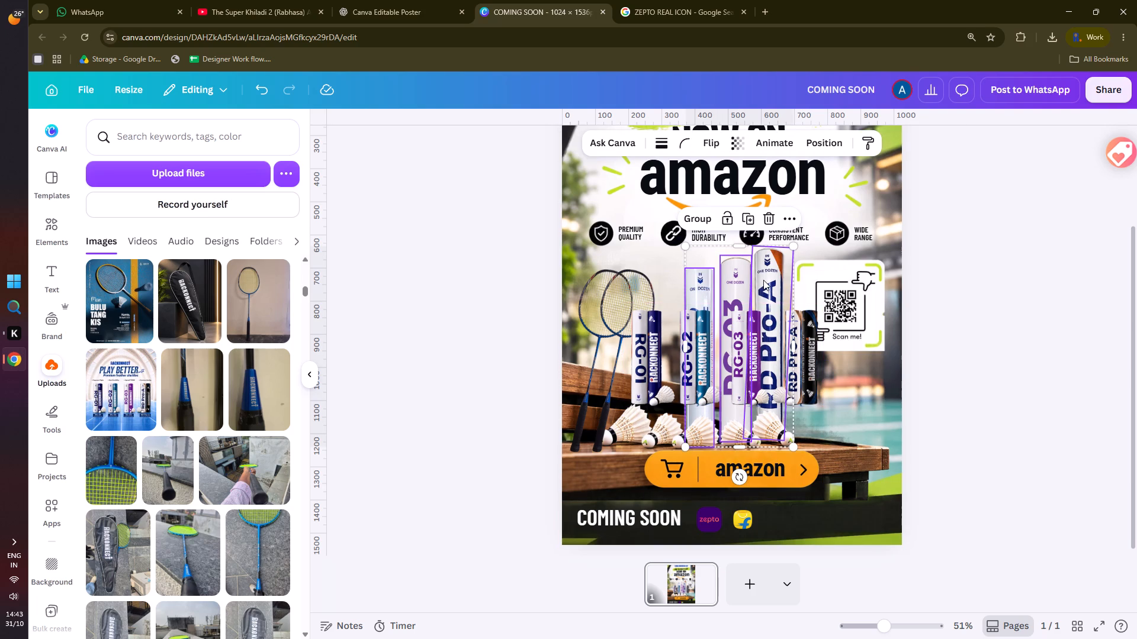
pyautogui.click(698, 218)
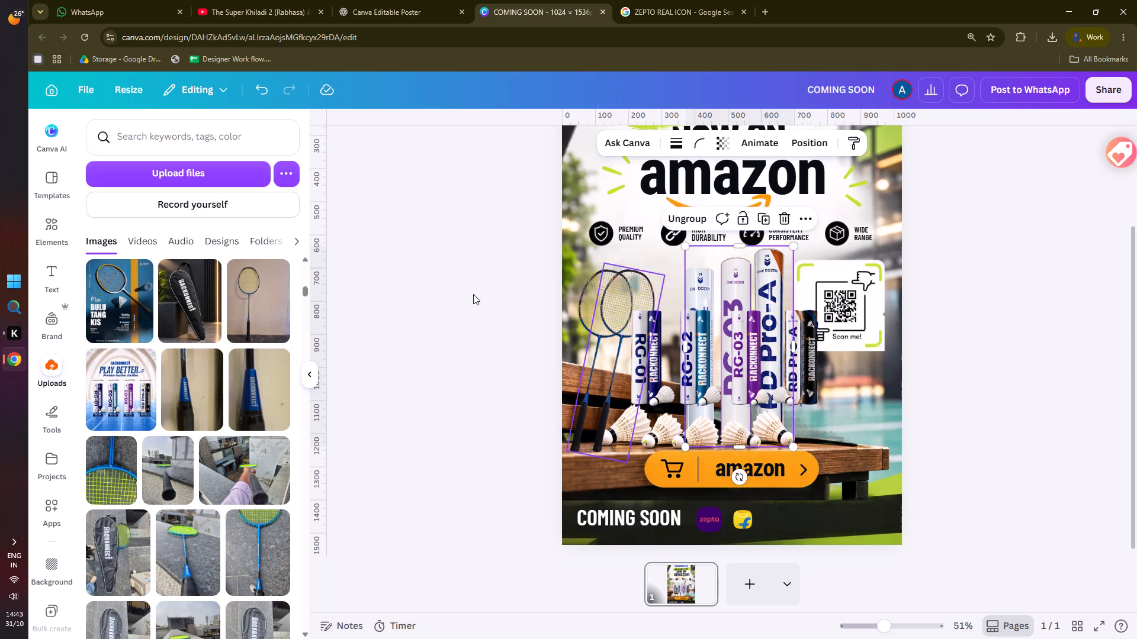
pyautogui.click(473, 294)
pyautogui.click(738, 291)
pyautogui.moveTo(738, 291); pyautogui.dragTo(750, 246)
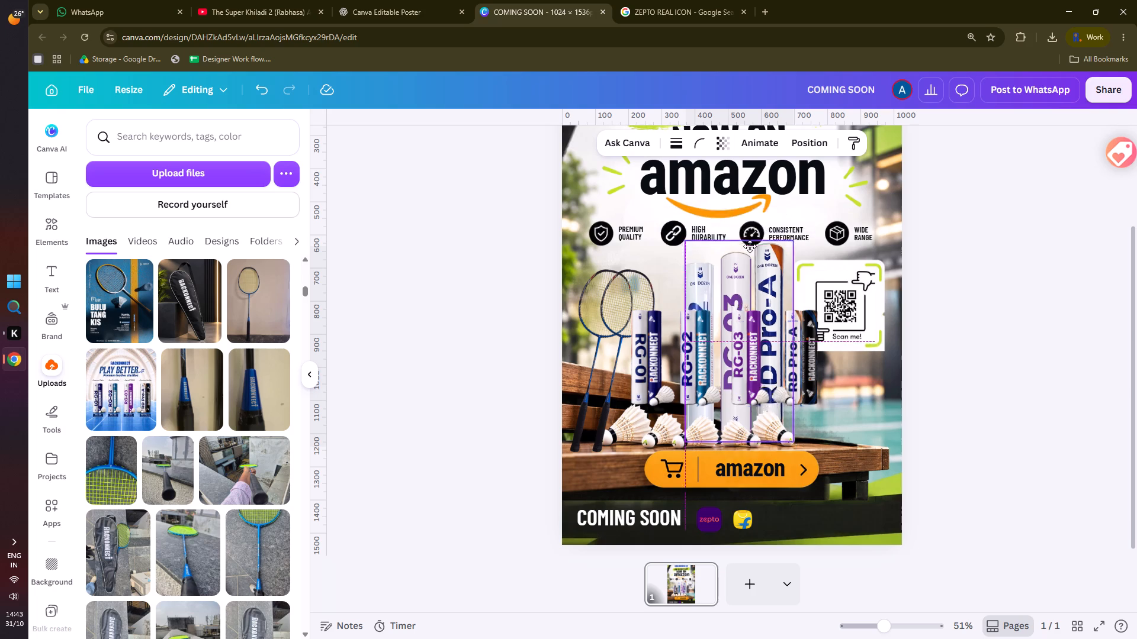
pyautogui.moveTo(750, 246); pyautogui.dragTo(853, 112)
# Shift the four-tube cutout slightly down and left towards the row of shuttlecocks on the bench.
pyautogui.moveTo(772, 363); pyautogui.dragTo(765, 372)
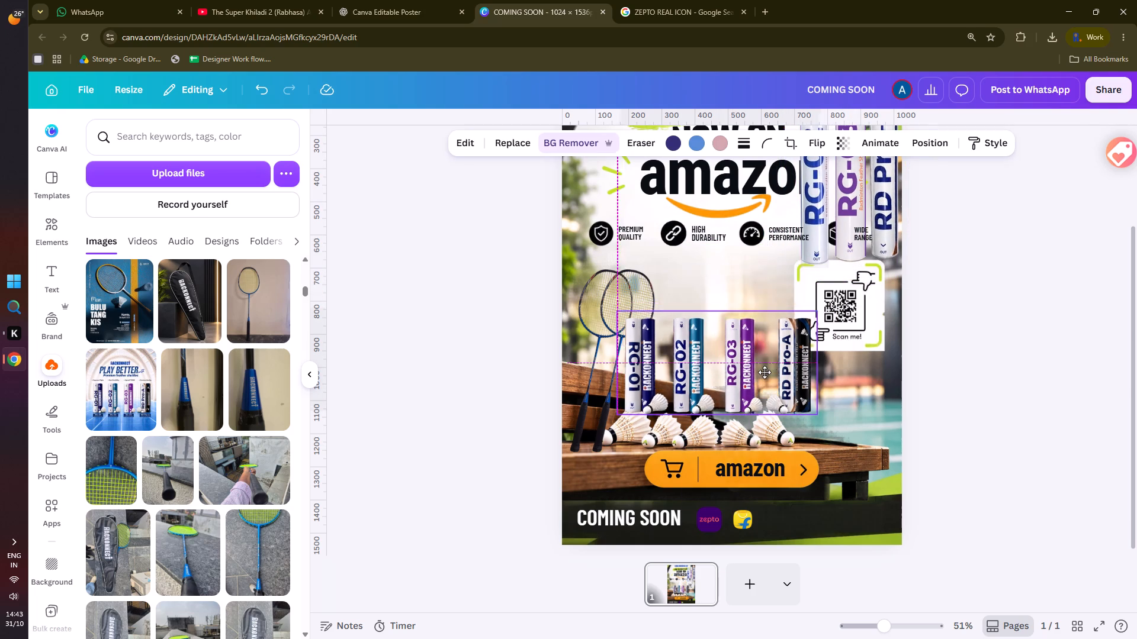
pyautogui.moveTo(765, 372); pyautogui.dragTo(759, 380)
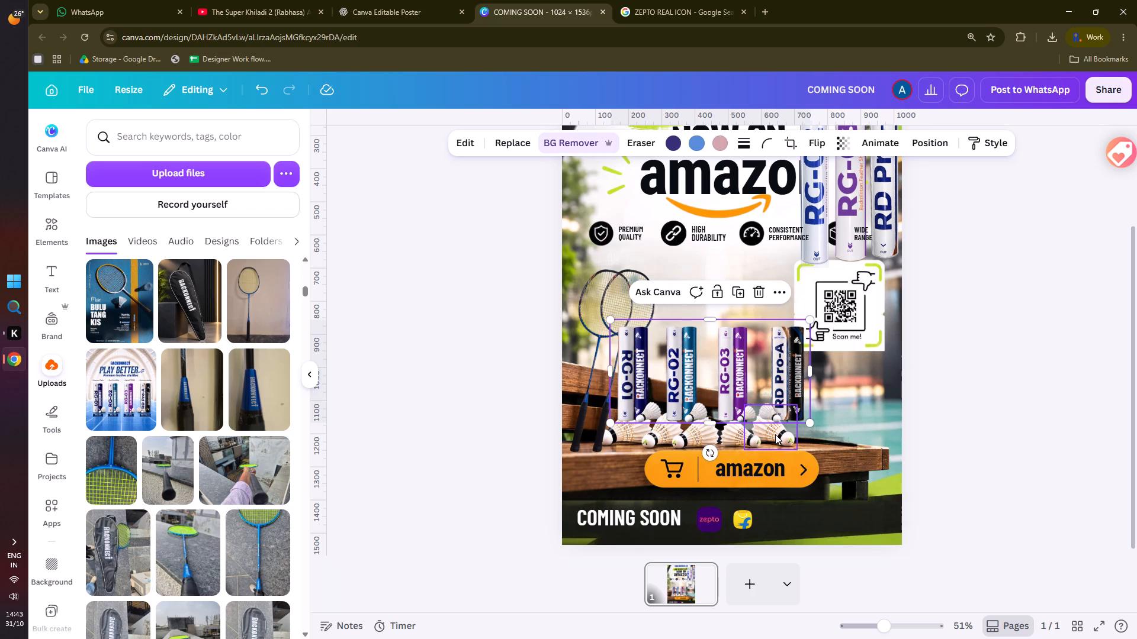
# Delete the five loose shuttlecocks lying in a row on the bench.
pyautogui.click(775, 434)
pyautogui.press('Delete')
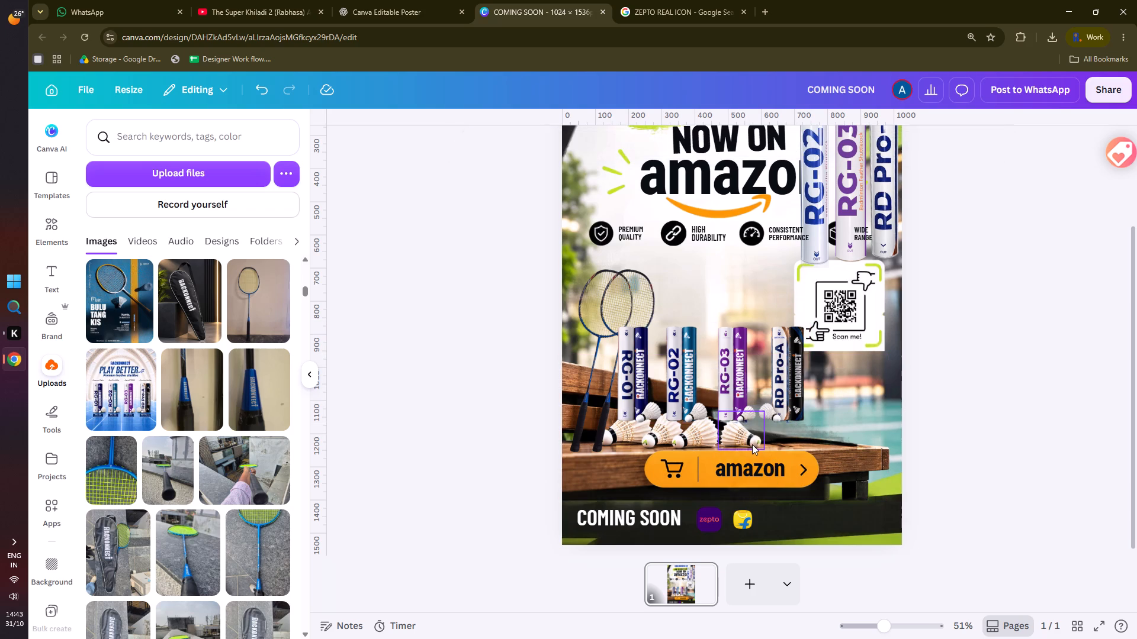
pyautogui.click(752, 444)
pyautogui.press('Delete')
pyautogui.click(711, 441)
pyautogui.press('Delete')
pyautogui.click(666, 444)
pyautogui.press('Delete')
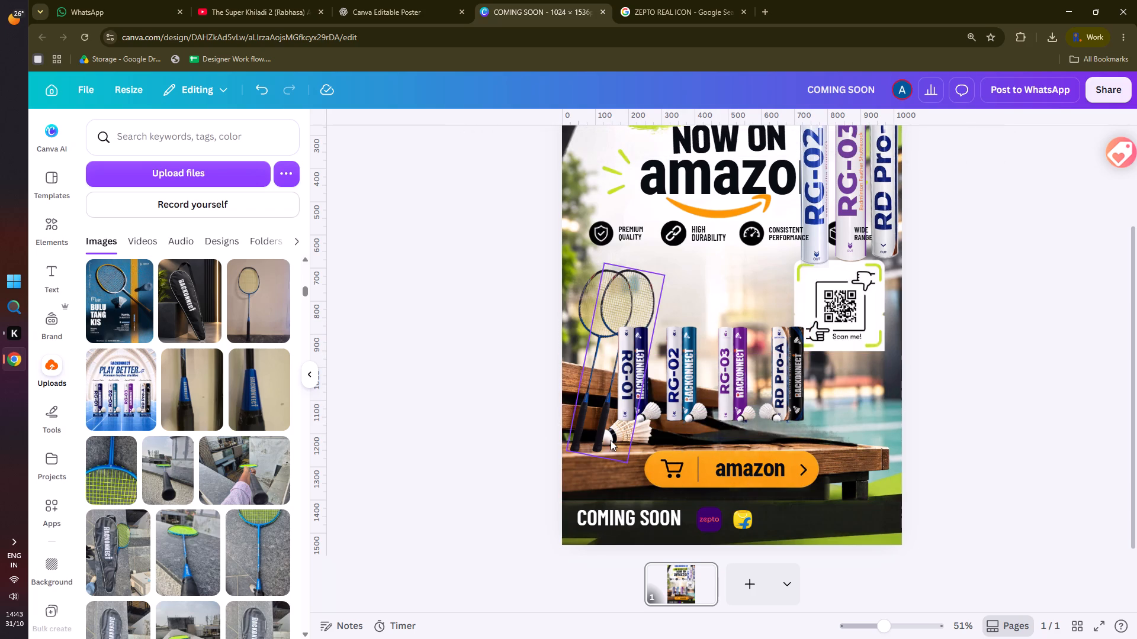
pyautogui.click(634, 434)
pyautogui.press('Delete')
# Move the four-tube cutout down so the tubes stand on the bench just above the amazon button.
pyautogui.moveTo(738, 379); pyautogui.dragTo(738, 404)
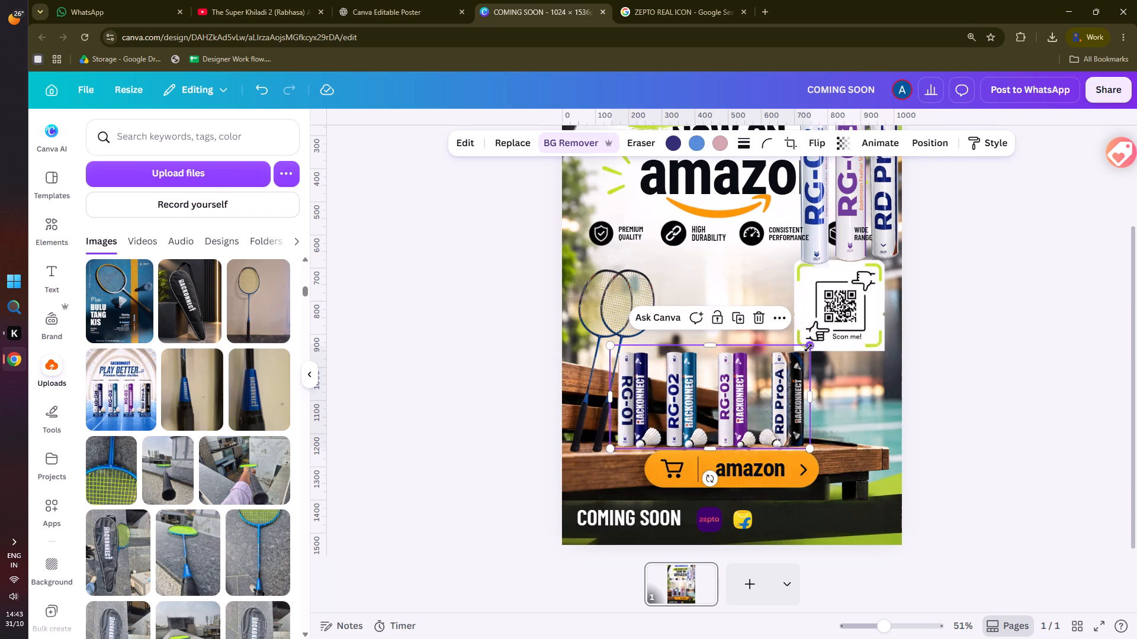
pyautogui.click(808, 348)
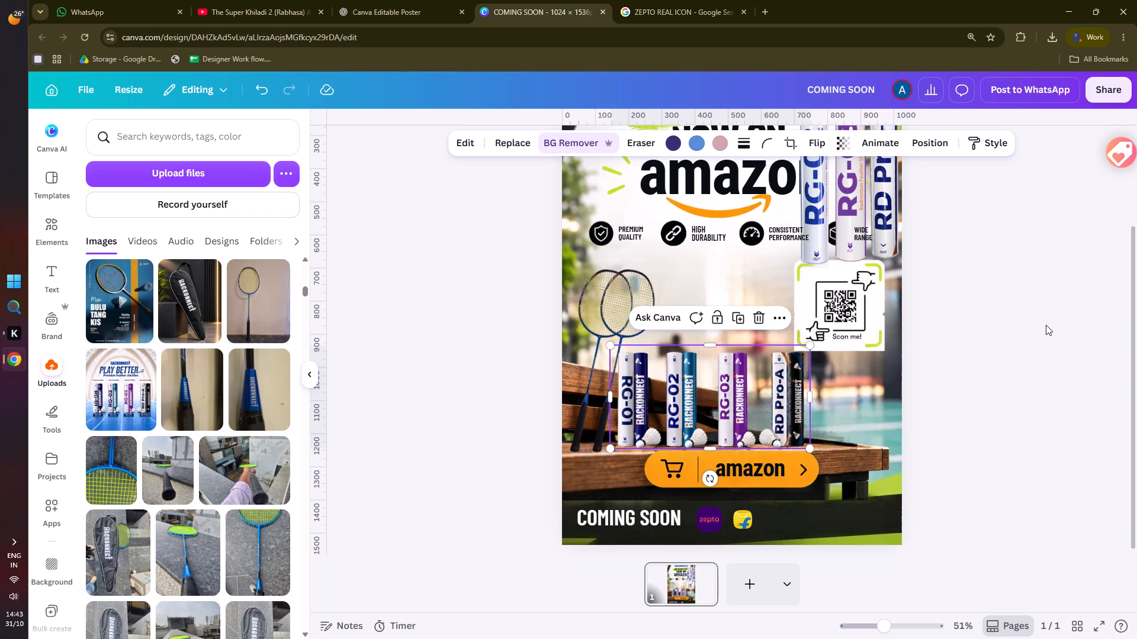
pyautogui.click(1046, 325)
pyautogui.keyDown('ctrl'); pyautogui.scroll(-2, 989, 348); pyautogui.keyUp('ctrl')
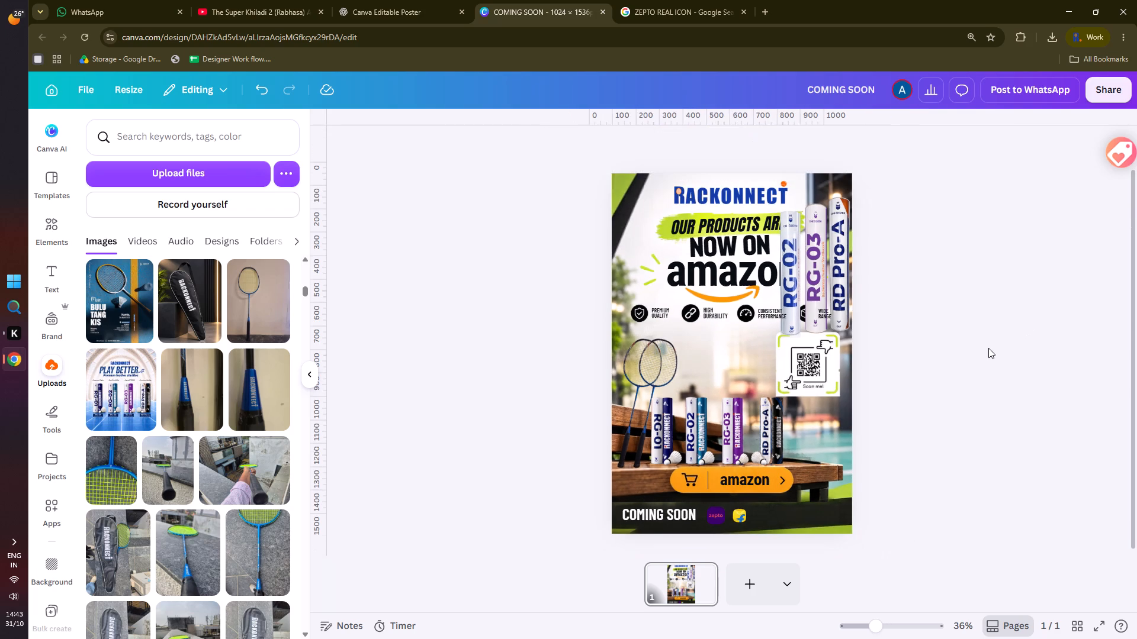
pyautogui.keyDown('ctrl'); pyautogui.scroll(2, 880, 463); pyautogui.keyUp('ctrl')
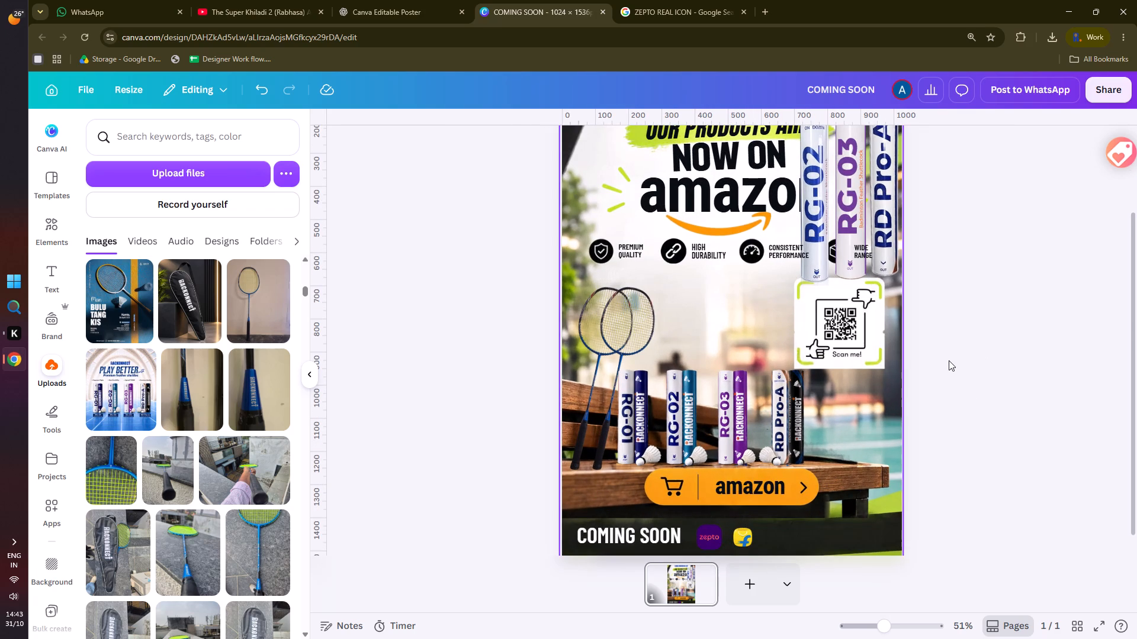
pyautogui.moveTo(781, 420); pyautogui.dragTo(786, 424)
pyautogui.click(1038, 361)
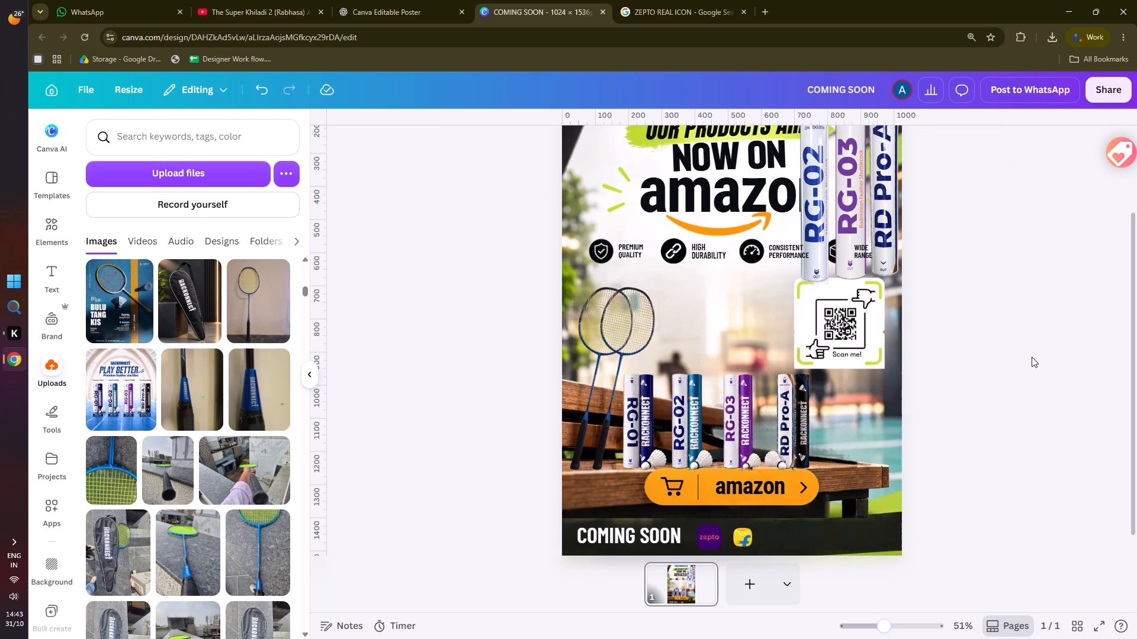
# Move the group of three old tubes further up the poster, clear of the feature icons.
pyautogui.scroll(-2, 952, 373)
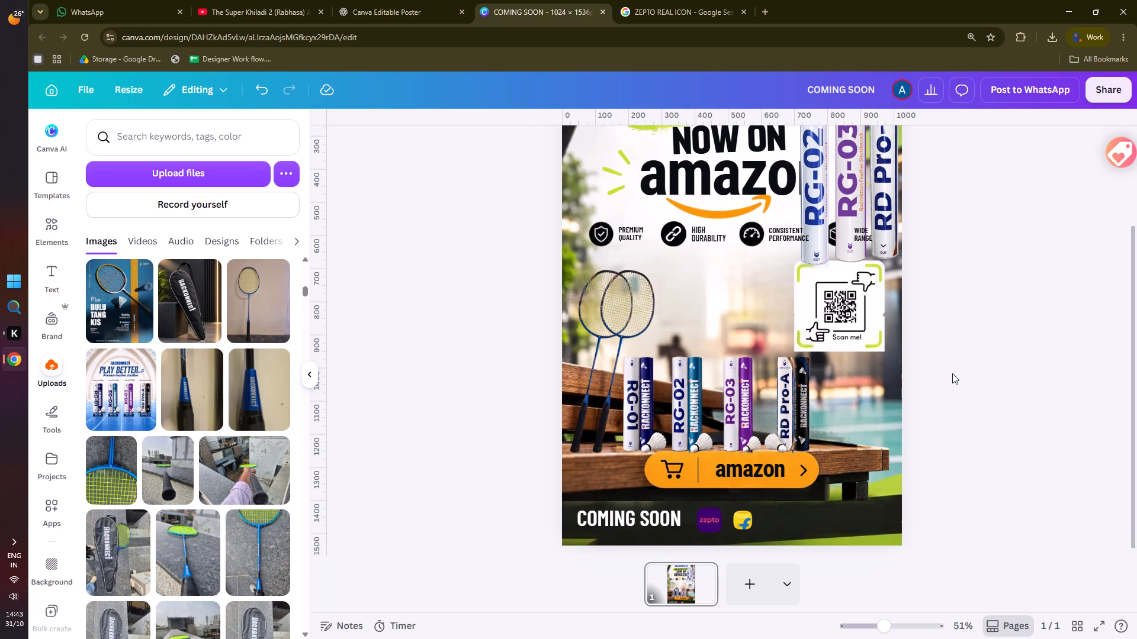
pyautogui.scroll(-3, 937, 373)
pyautogui.scroll(1, 886, 277)
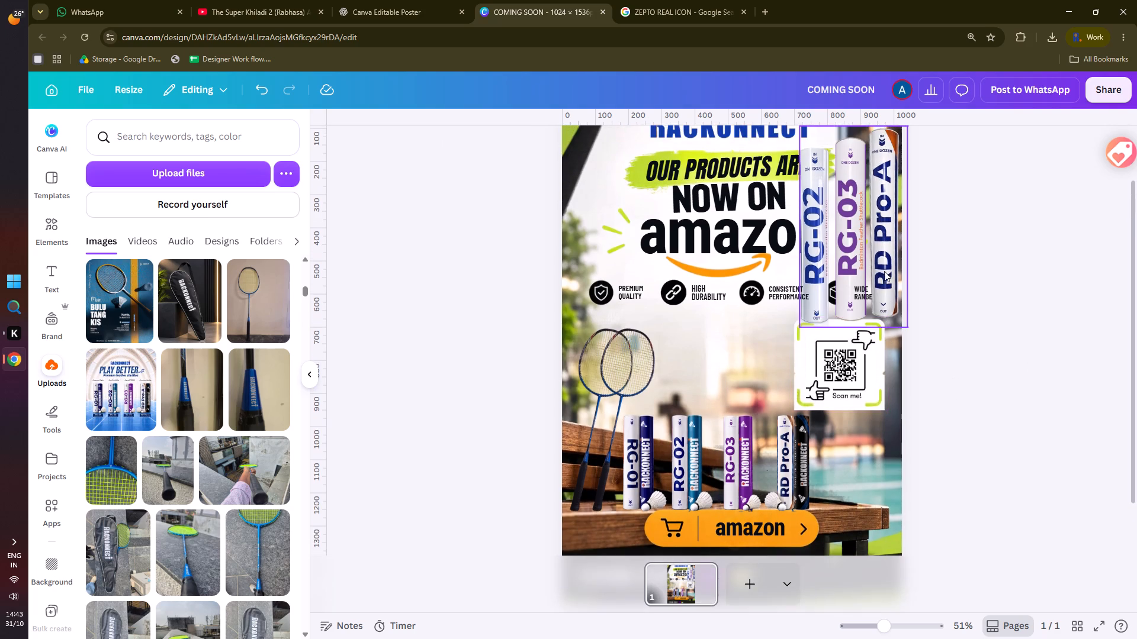
pyautogui.moveTo(871, 250); pyautogui.dragTo(871, 177)
# Group the QR code with its green-cornered frame and move the card aside, partly over the poster's right edge.
pyautogui.click(860, 357)
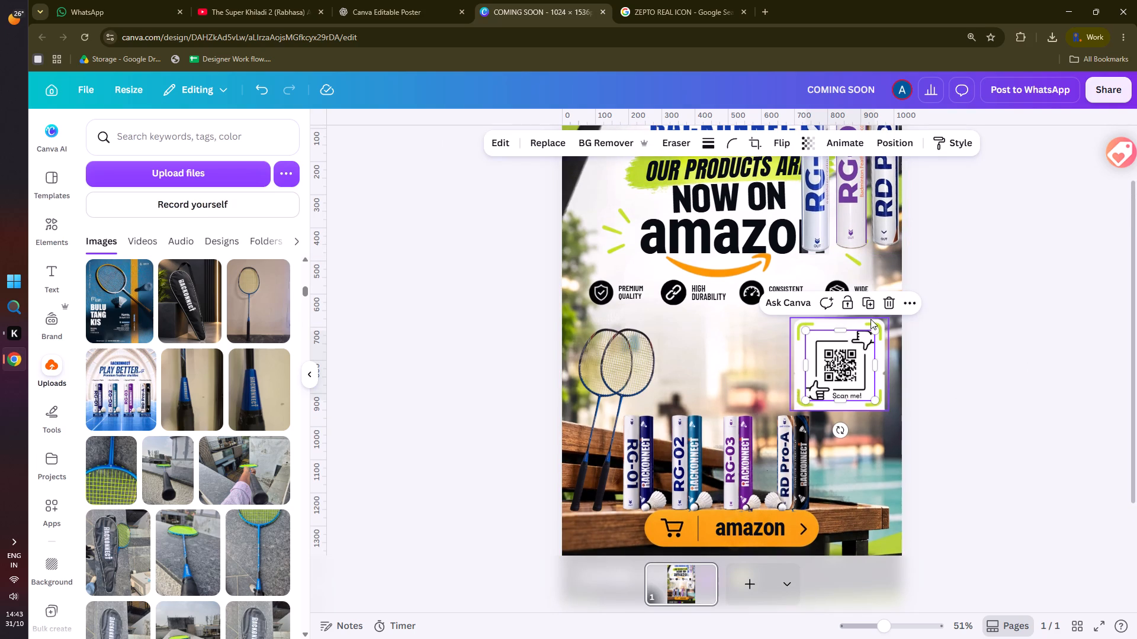
pyautogui.keyDown('shift'); pyautogui.click(874, 319); pyautogui.keyUp('shift')
pyautogui.click(791, 289)
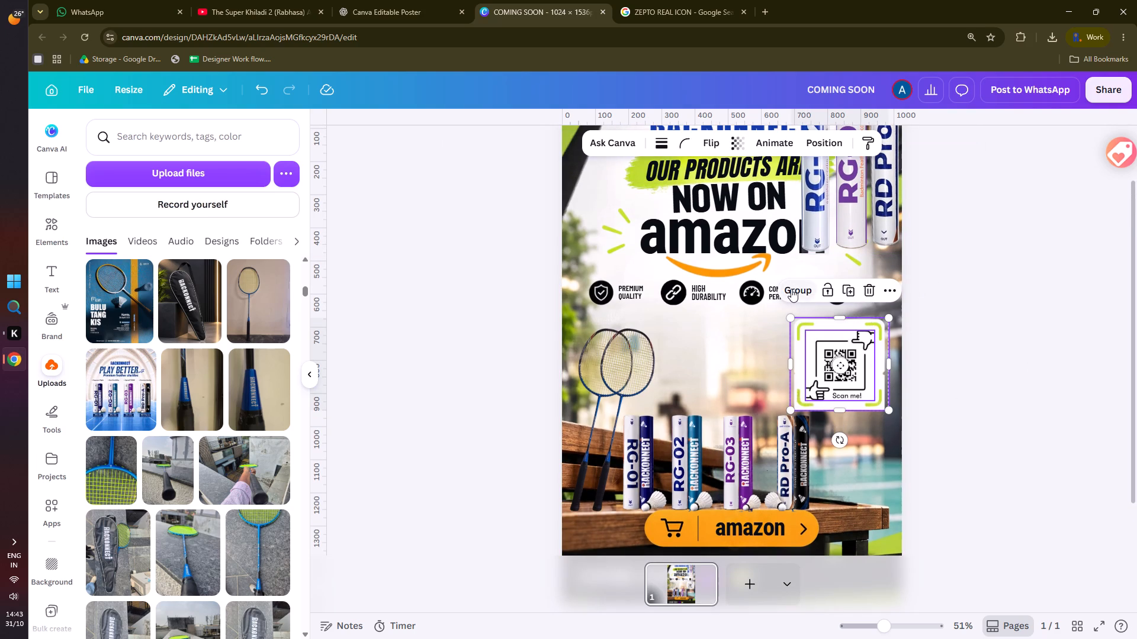
pyautogui.moveTo(830, 360); pyautogui.dragTo(868, 433)
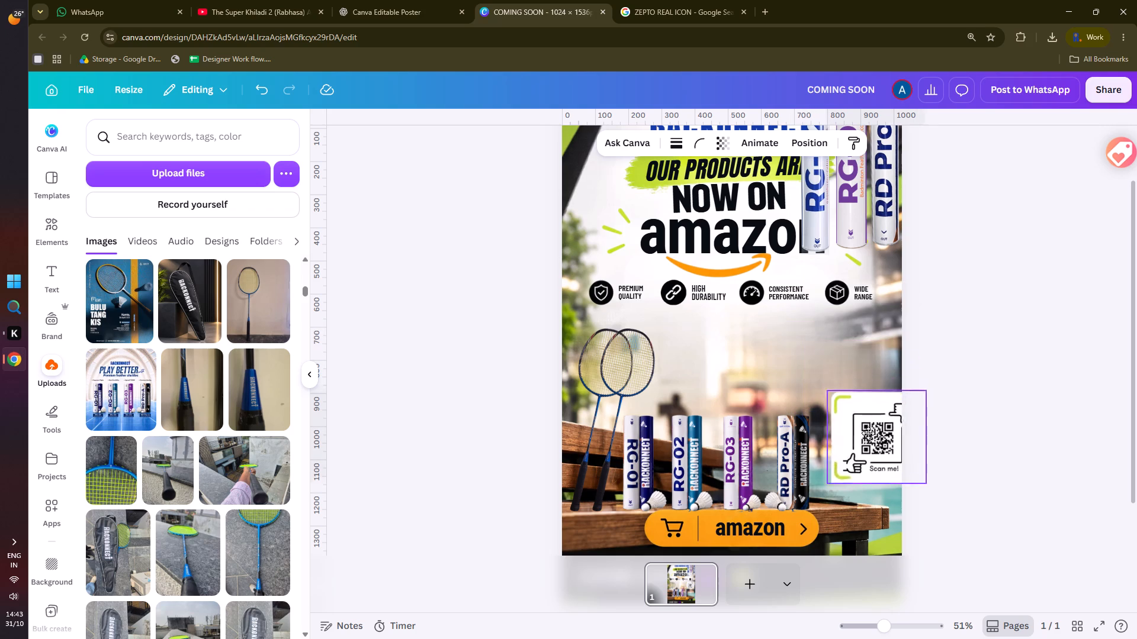
pyautogui.moveTo(868, 433); pyautogui.dragTo(881, 411)
# Enlarge the four-tube cutout proportionally so the tubes span the bench from the rackets towards the poster's right edge.
pyautogui.click(796, 449)
pyautogui.moveTo(820, 411); pyautogui.dragTo(863, 337)
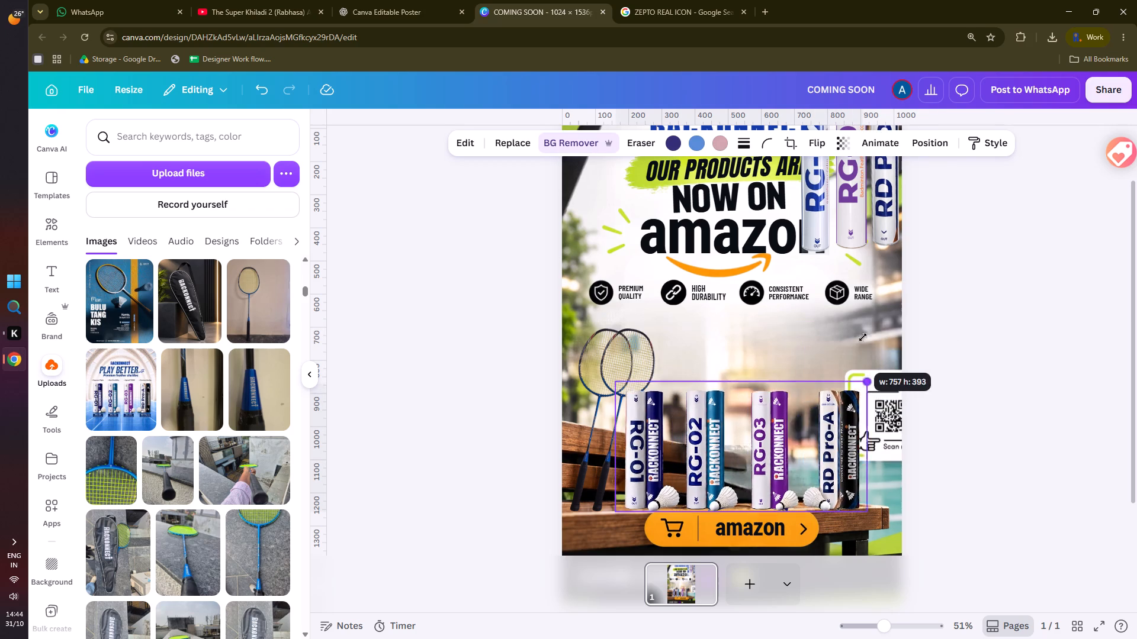
pyautogui.moveTo(863, 337); pyautogui.dragTo(866, 338)
pyautogui.click(957, 305)
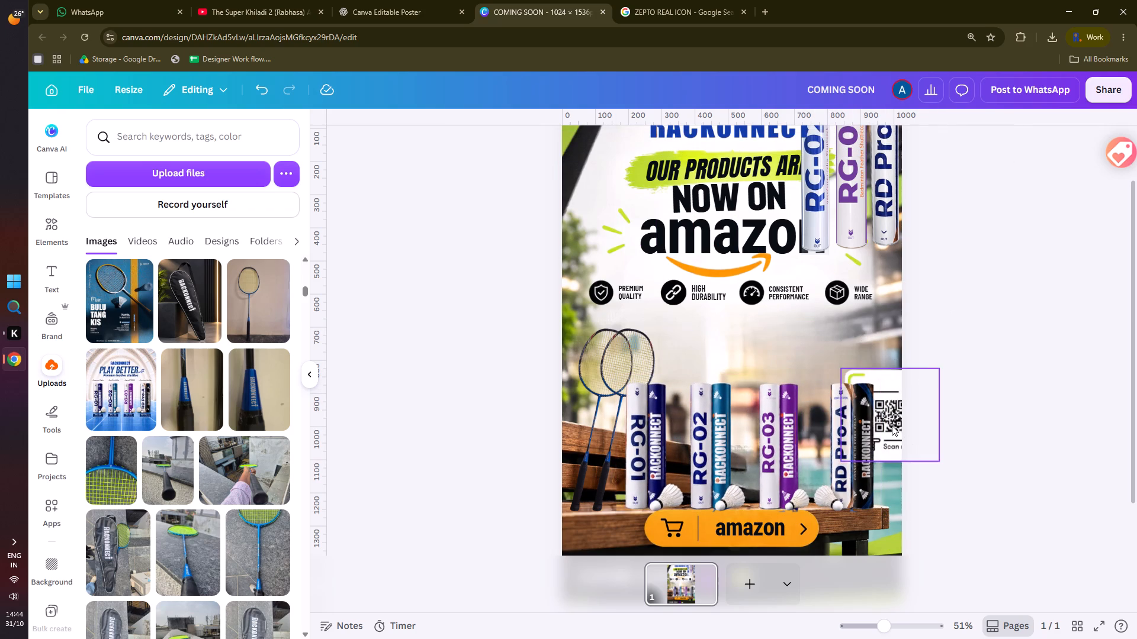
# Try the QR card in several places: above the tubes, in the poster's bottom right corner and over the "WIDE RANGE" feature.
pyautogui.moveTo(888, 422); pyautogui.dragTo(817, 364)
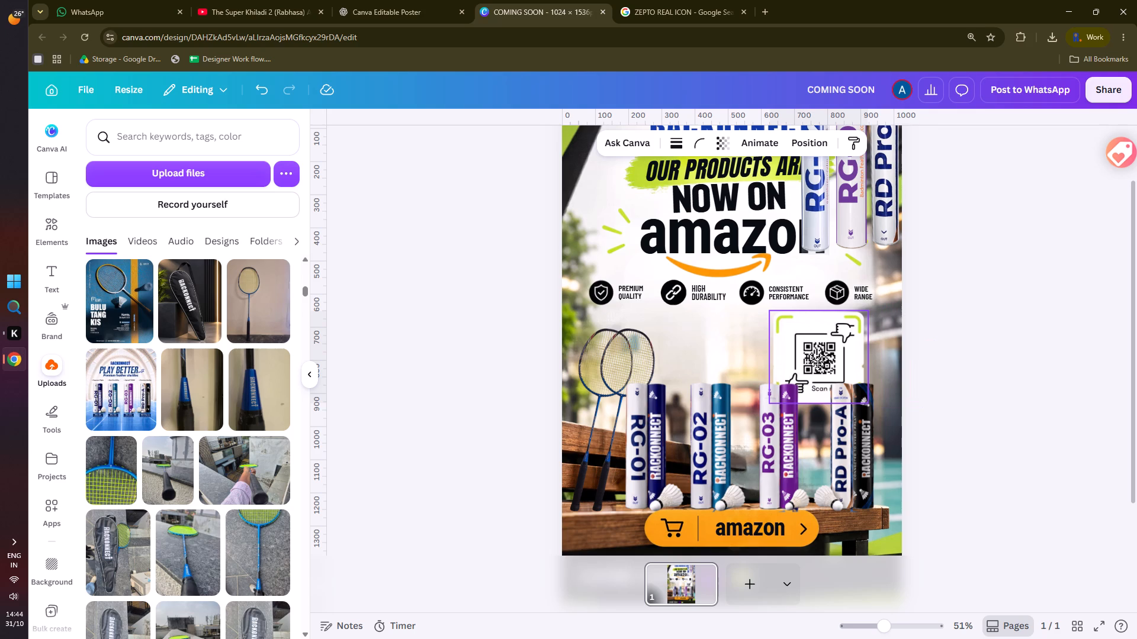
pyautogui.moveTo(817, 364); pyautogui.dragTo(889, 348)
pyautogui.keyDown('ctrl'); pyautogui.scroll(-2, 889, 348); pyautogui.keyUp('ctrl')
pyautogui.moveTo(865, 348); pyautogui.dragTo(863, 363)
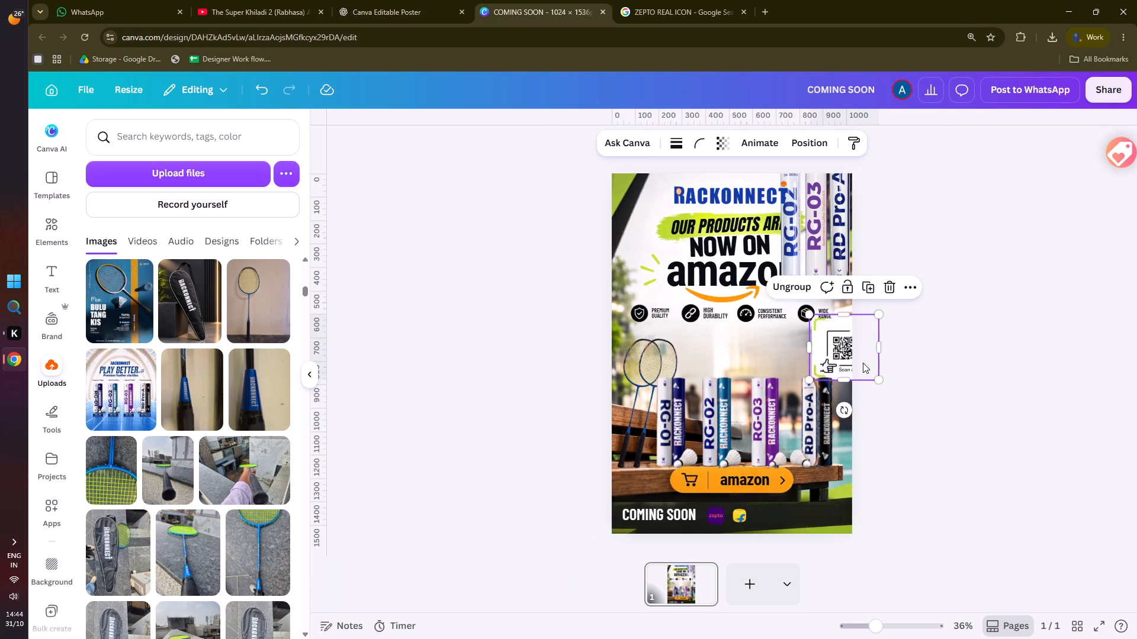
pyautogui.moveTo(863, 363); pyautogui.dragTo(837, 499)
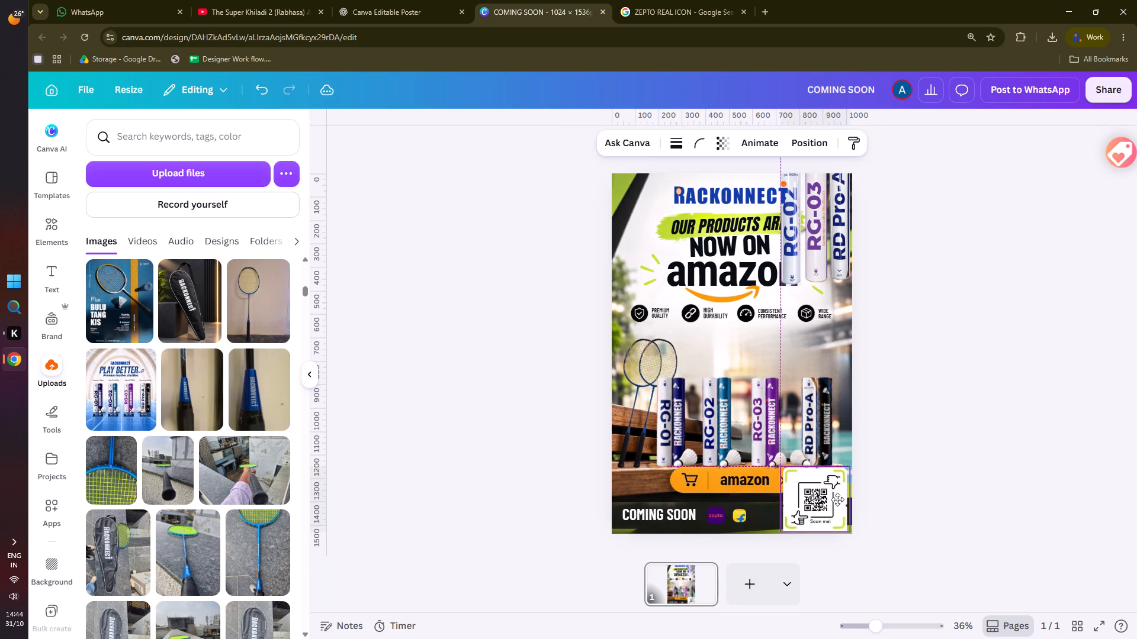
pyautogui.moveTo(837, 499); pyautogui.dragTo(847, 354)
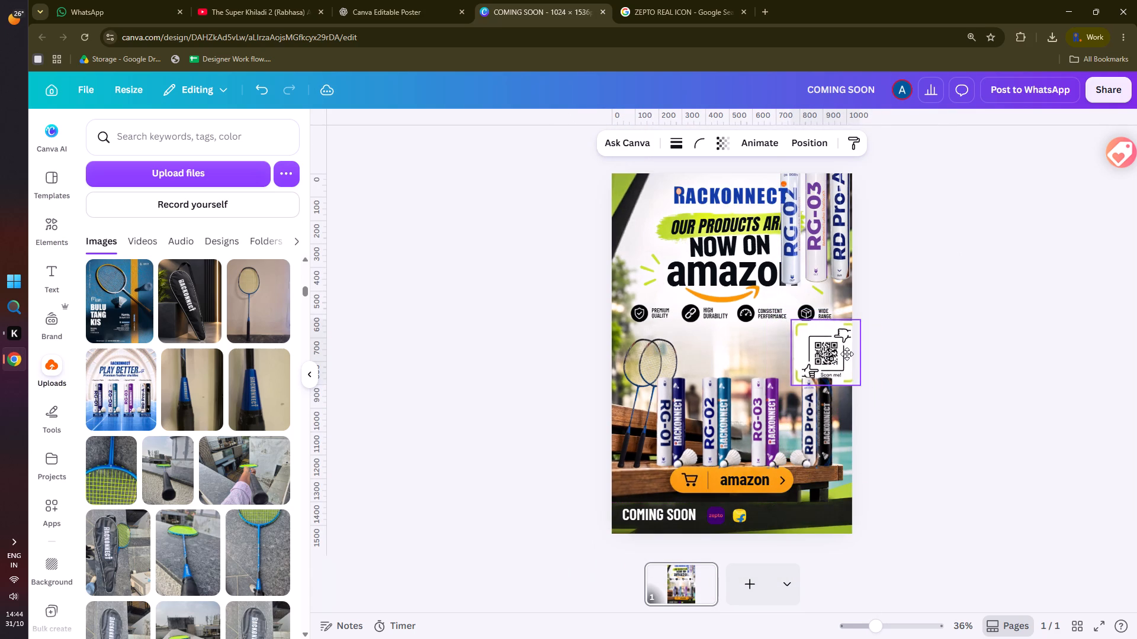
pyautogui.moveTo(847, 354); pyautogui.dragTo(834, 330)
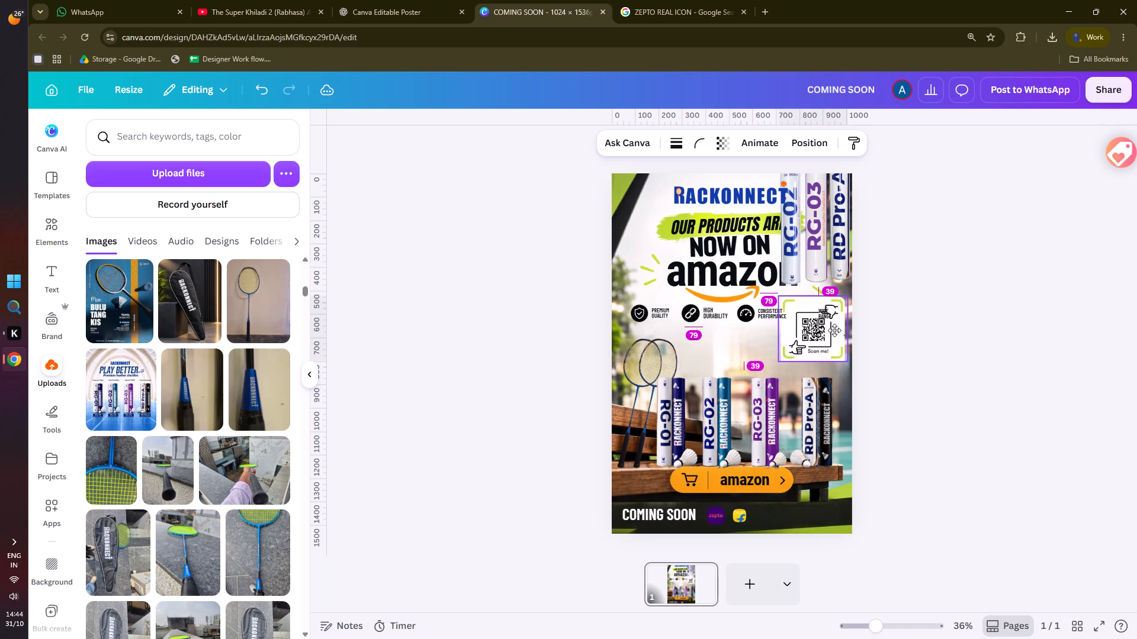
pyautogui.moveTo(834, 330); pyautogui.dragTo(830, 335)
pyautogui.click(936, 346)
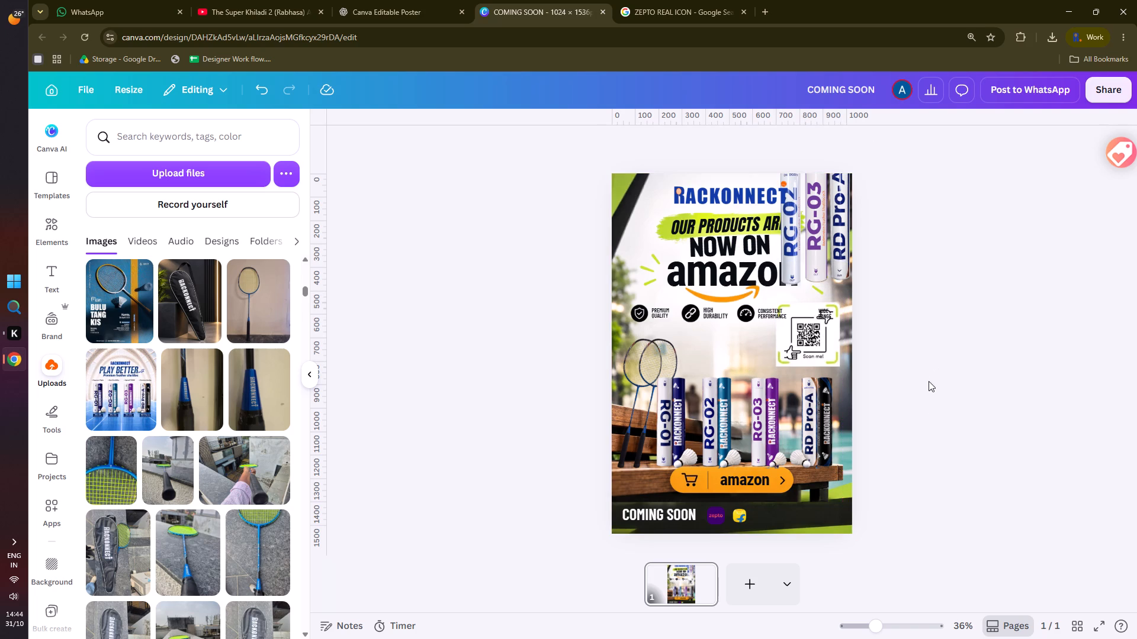
# Shrink the QR card and fit it between the "WIDE RANGE" feature and the top of the RD Pro-A tube.
pyautogui.keyDown('ctrl'); pyautogui.scroll(2, 849, 488); pyautogui.keyUp('ctrl')
pyautogui.scroll(2, 849, 488)
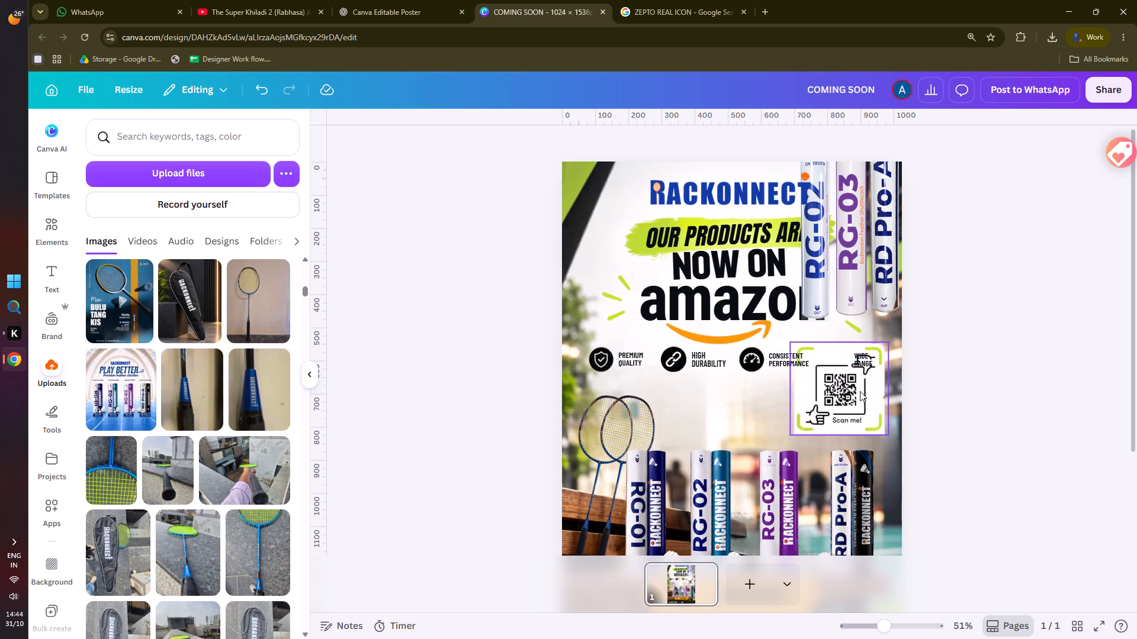
pyautogui.moveTo(860, 391); pyautogui.dragTo(863, 432)
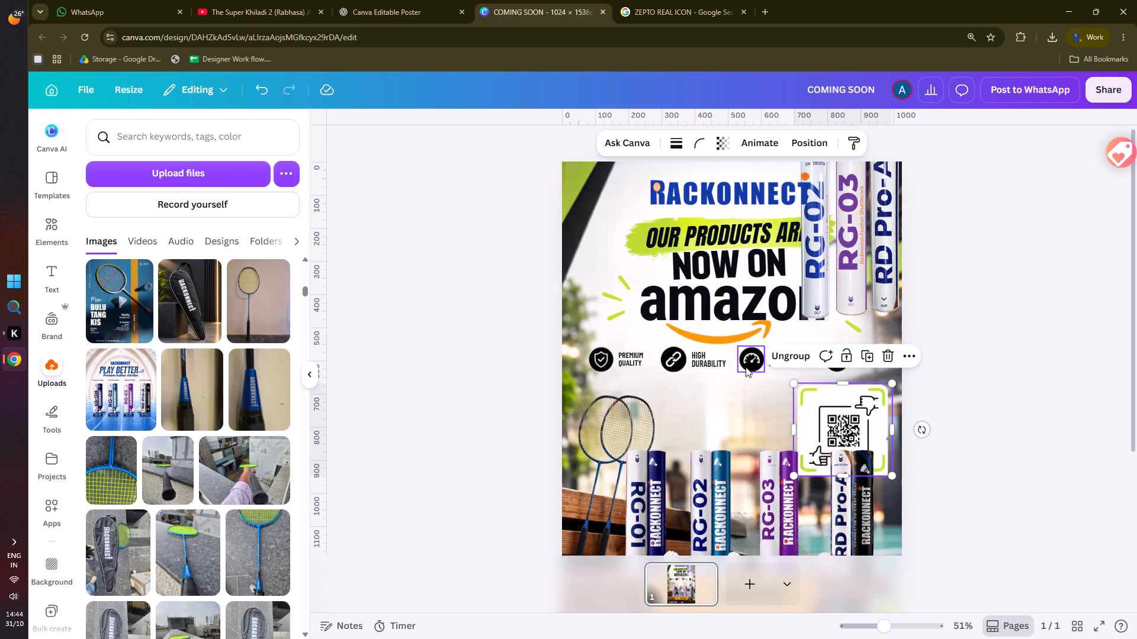
pyautogui.click(973, 341)
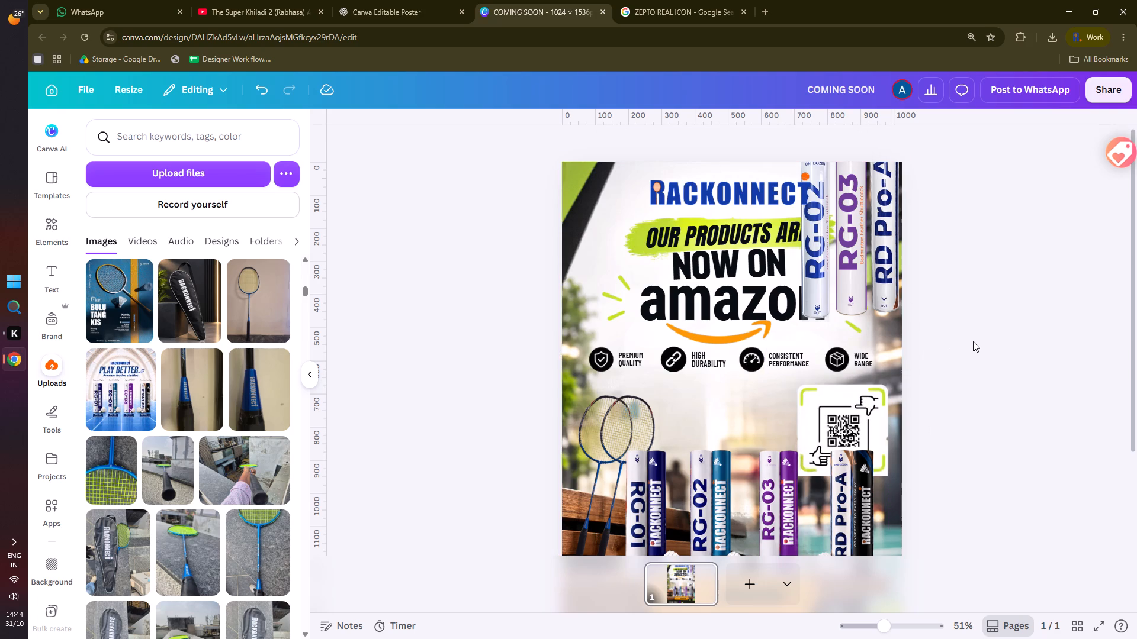
pyautogui.click(866, 429)
pyautogui.moveTo(890, 479); pyautogui.dragTo(873, 465)
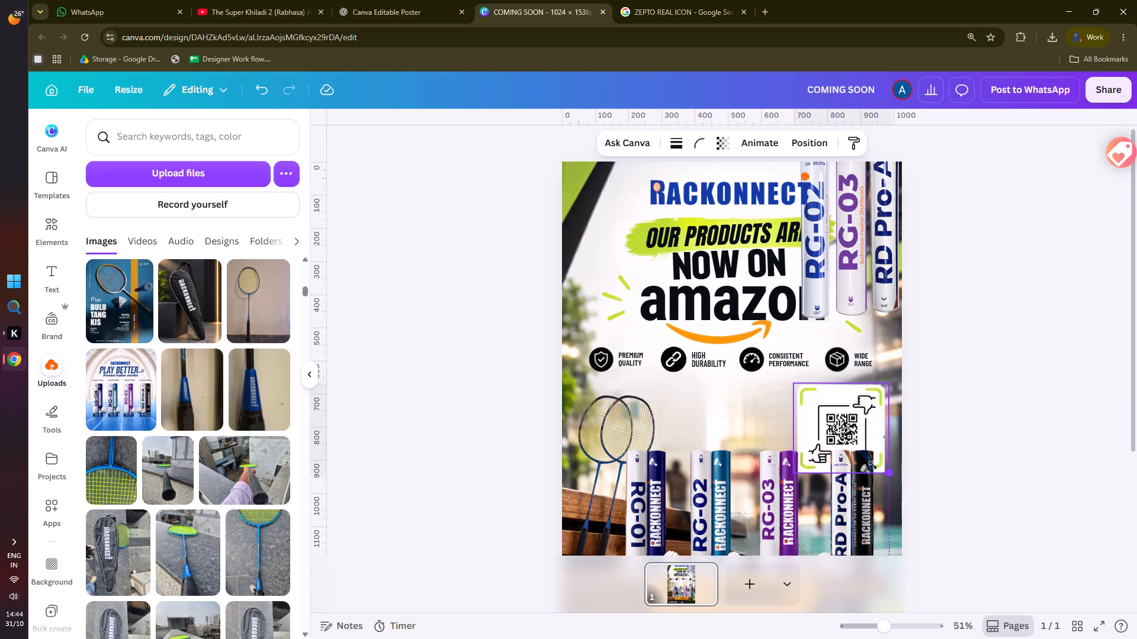
pyautogui.moveTo(873, 465); pyautogui.dragTo(869, 448)
pyautogui.moveTo(827, 406); pyautogui.dragTo(847, 398)
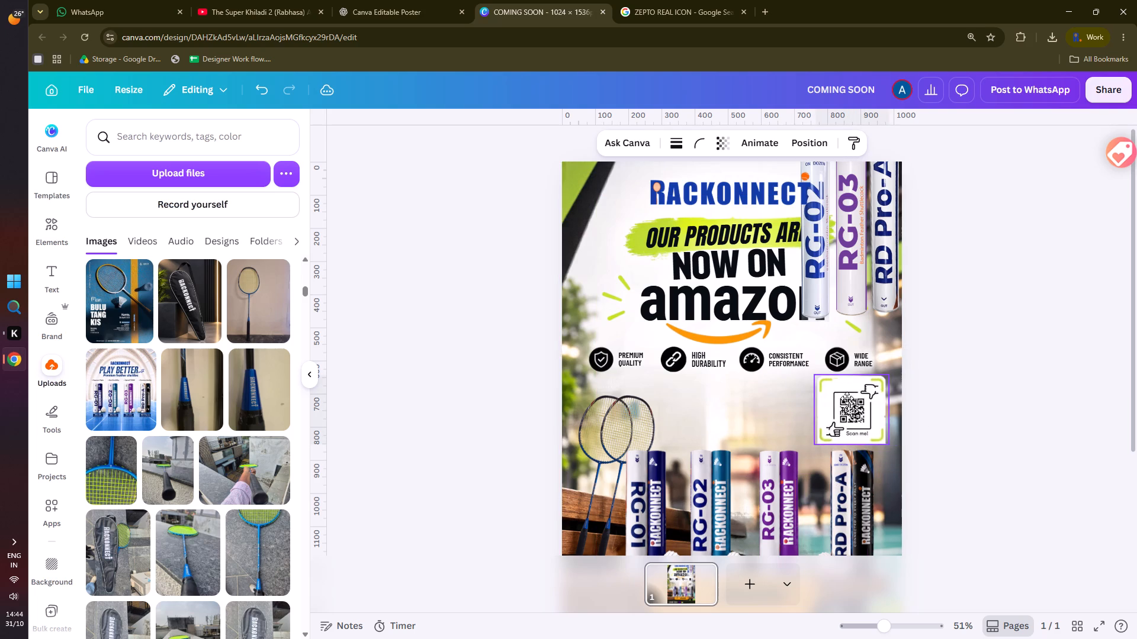
pyautogui.moveTo(847, 398); pyautogui.dragTo(838, 399)
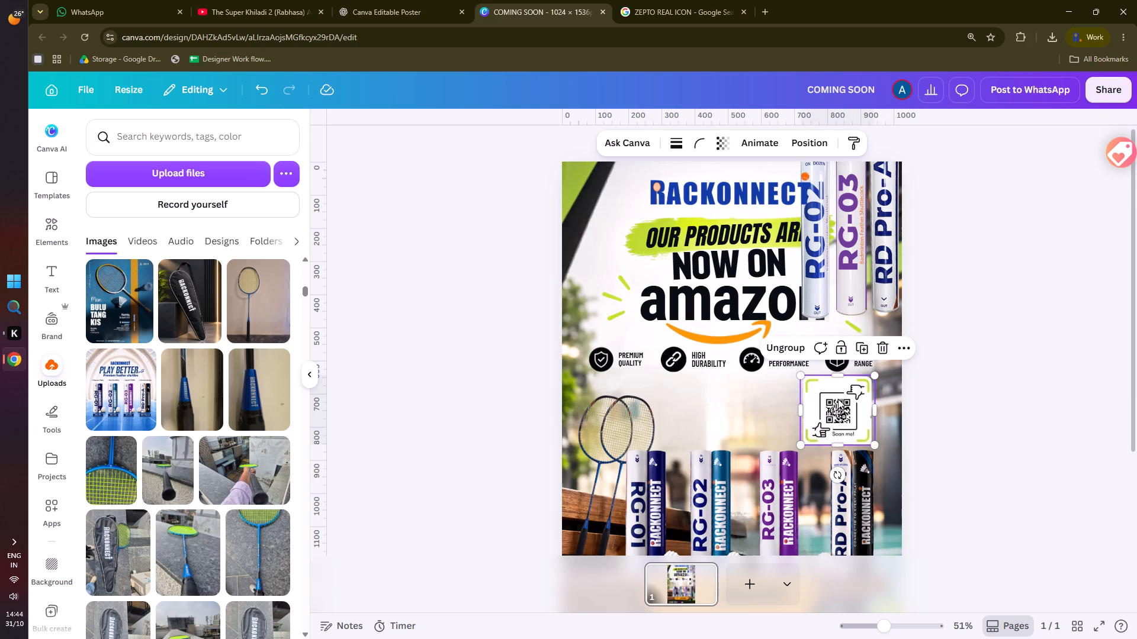
# Deselect the QR card and review the poster's layout from the headline to the "COMING SOON" strip, checking the card and tube placement.
pyautogui.click(982, 382)
pyautogui.keyDown('ctrl'); pyautogui.scroll(-3, 950, 376); pyautogui.keyUp('ctrl')
pyautogui.scroll(2, 857, 483)
pyautogui.scroll(1, 776, 499)
pyautogui.keyDown('ctrl'); pyautogui.scroll(3, 837, 469); pyautogui.keyUp('ctrl')
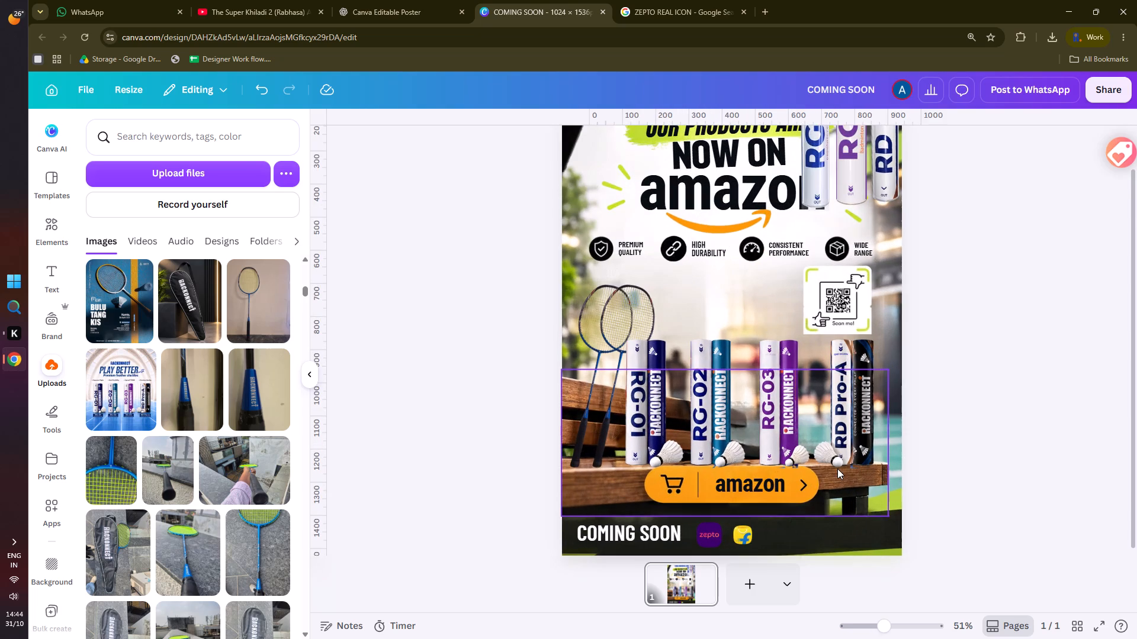
pyautogui.click(949, 354)
pyautogui.scroll(2, 949, 354)
pyautogui.scroll(-1, 949, 354)
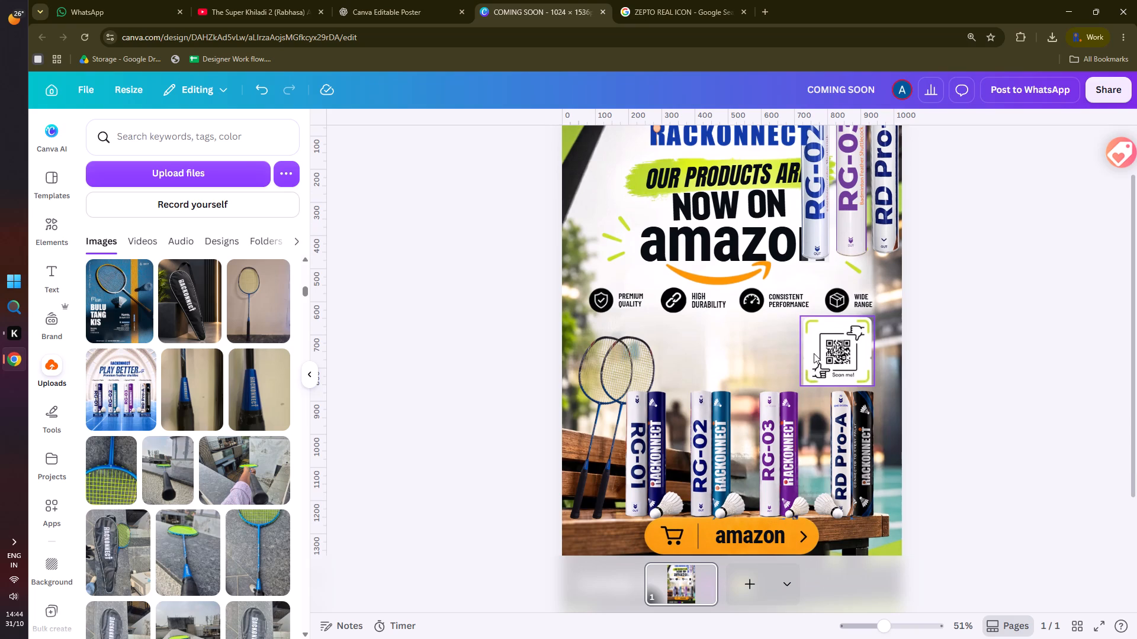
pyautogui.scroll(-2, 827, 354)
pyautogui.scroll(-2, 859, 434)
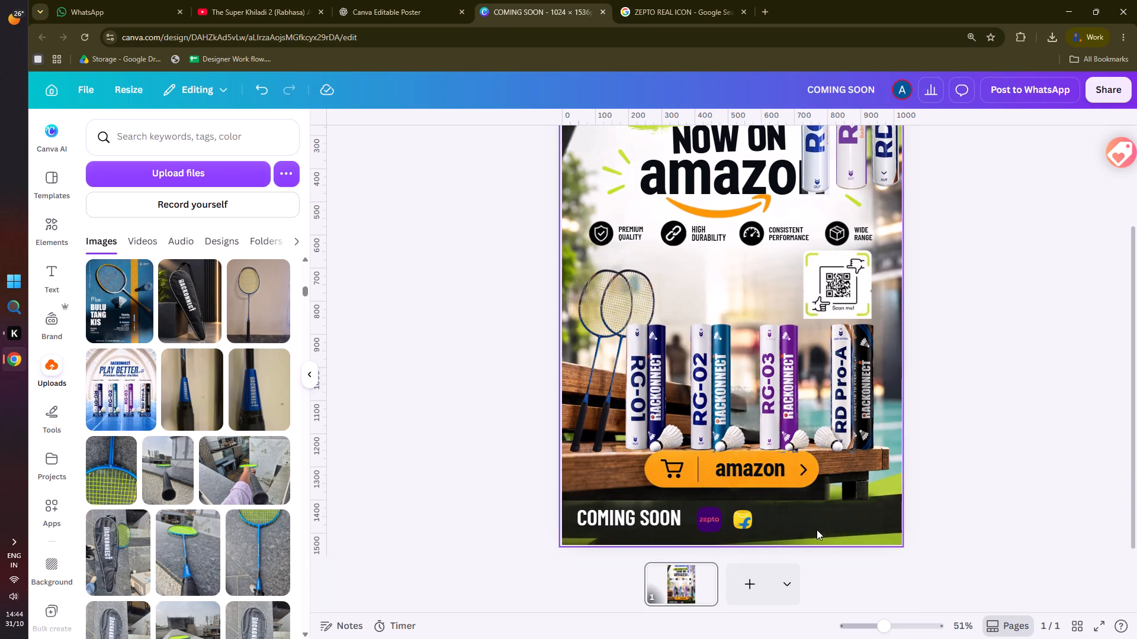
pyautogui.scroll(2, 814, 482)
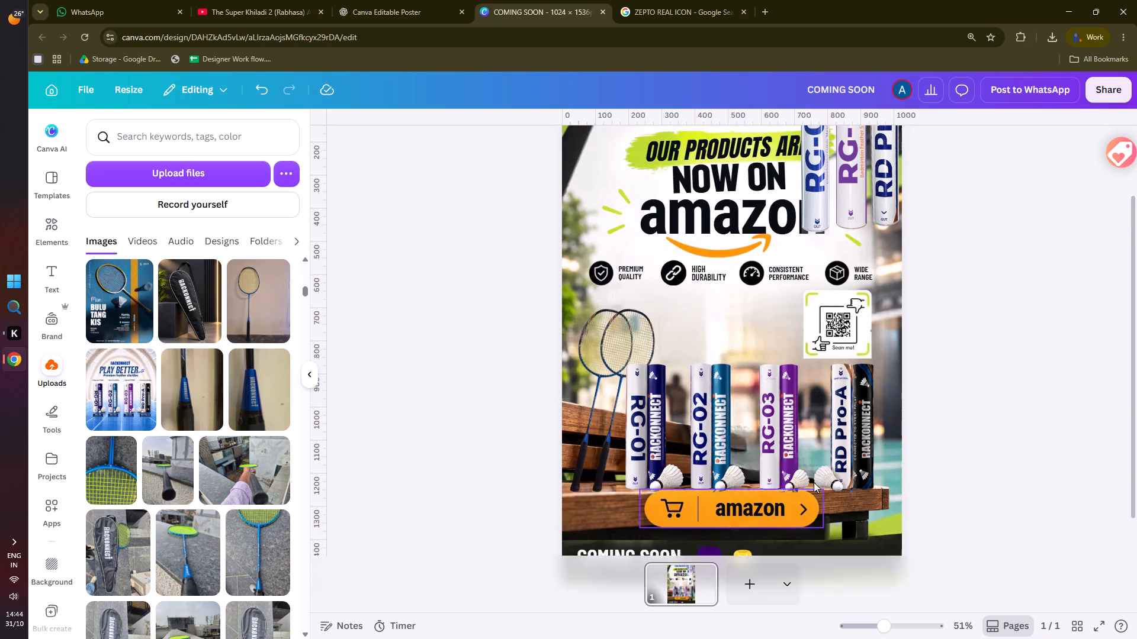
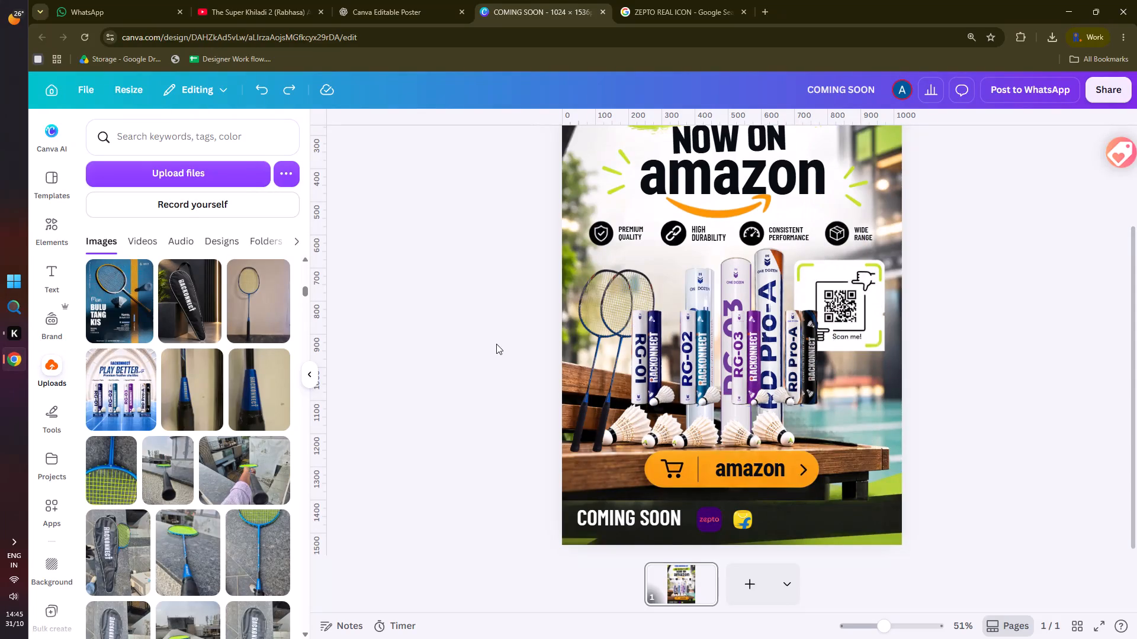
# Undo the last change, and copy and delete the four-tube Rackonnect cutout overlapping the three tall tubes on the bench.
pyautogui.hotkey('ctrl', 'z')
pyautogui.click(791, 325)
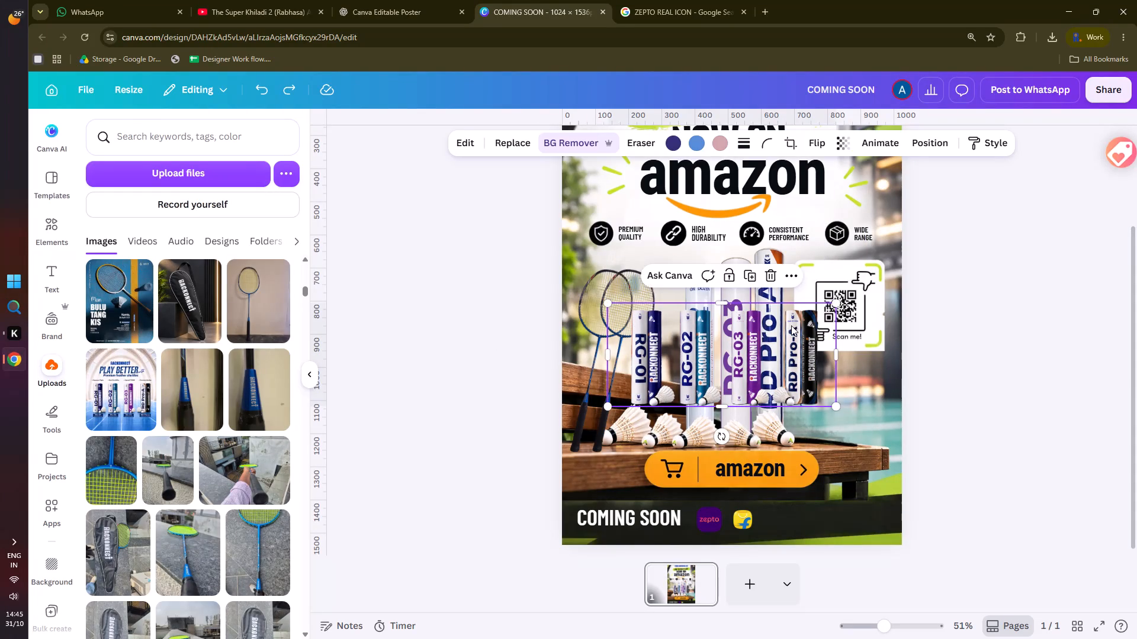
pyautogui.hotkey('ctrl', 'c')
pyautogui.click(791, 341)
pyautogui.press('Delete')
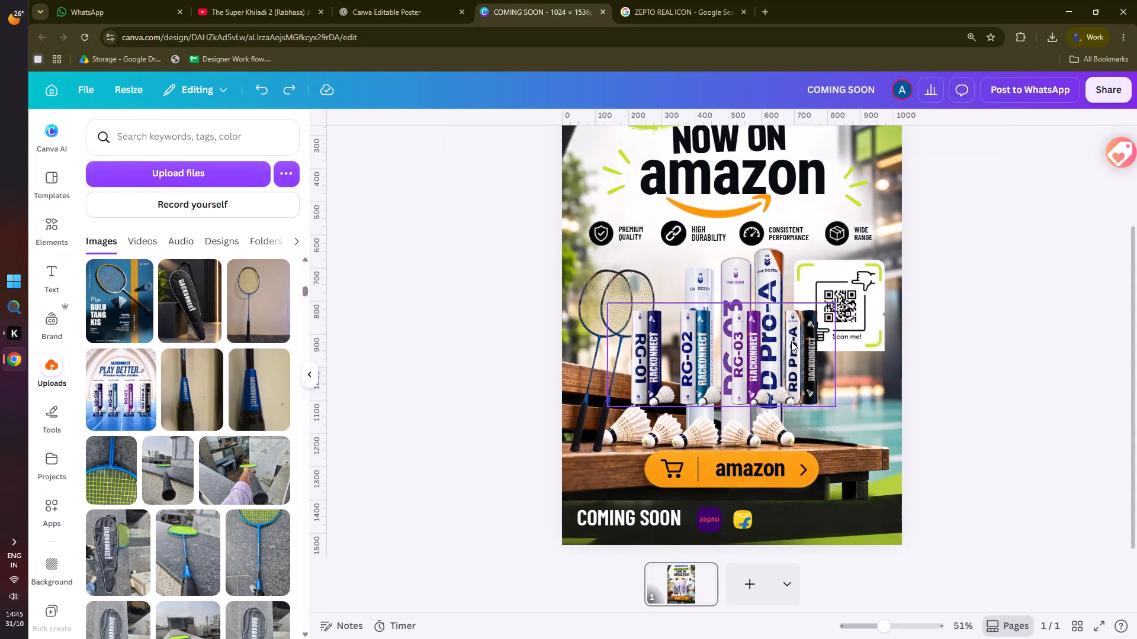
pyautogui.click(803, 341)
pyautogui.press('Delete')
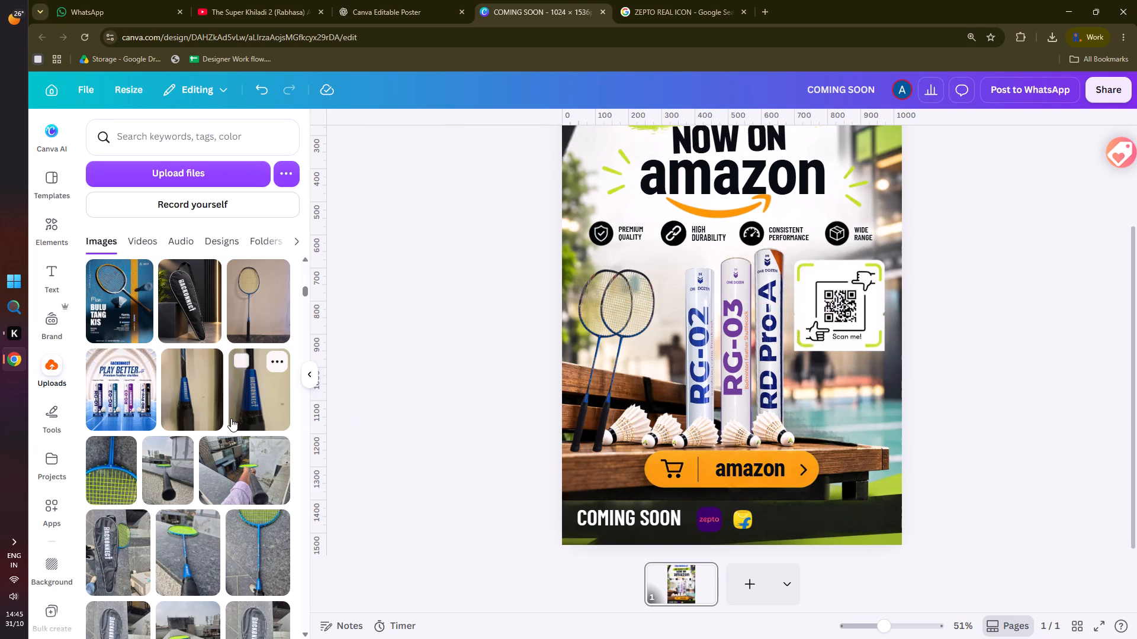
# Find the uploaded photo of the RG-01 and blue Rackonnect tubes on a dark background and place it over the poster's lower middle.
pyautogui.scroll(-16, 207, 447)
pyautogui.scroll(-12, 207, 447)
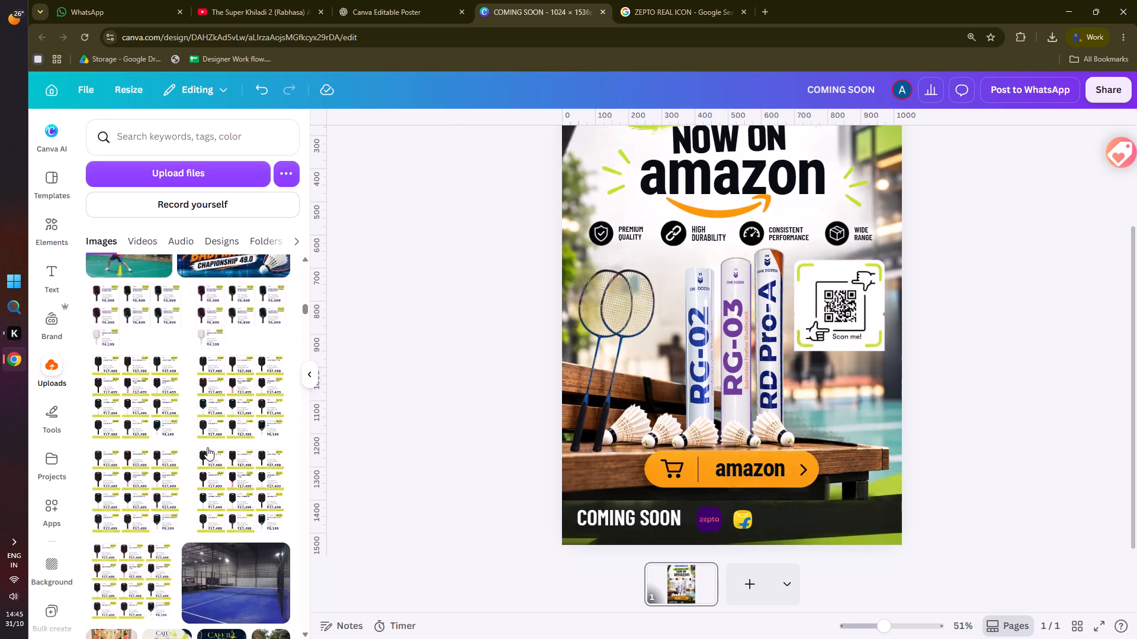
pyautogui.scroll(-8, 207, 447)
pyautogui.scroll(-16, 207, 447)
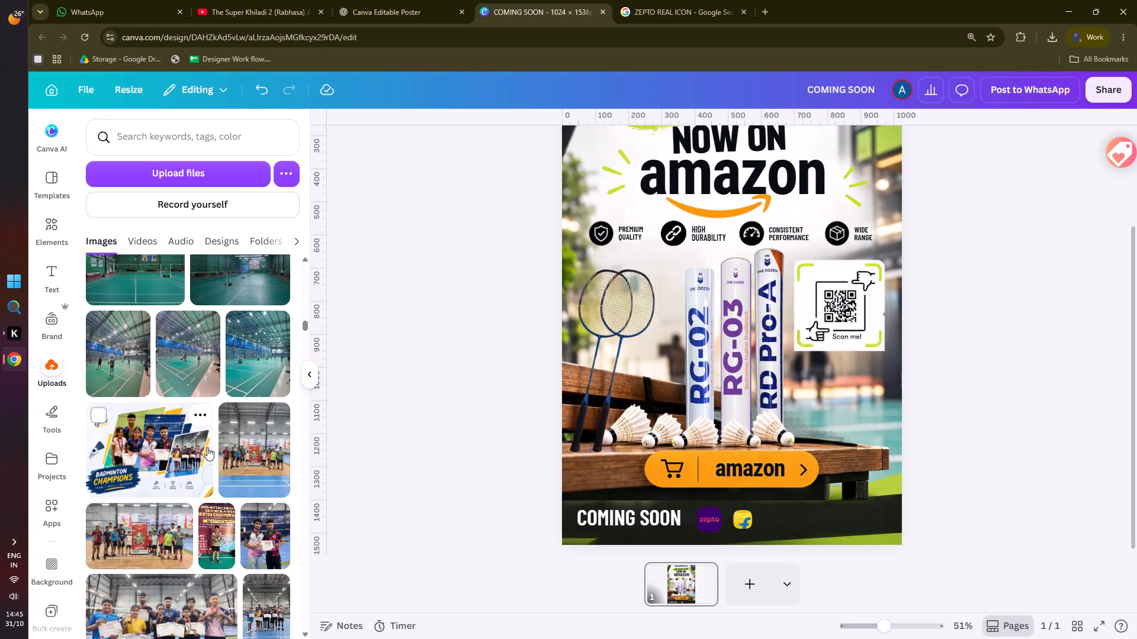
pyautogui.scroll(-20, 207, 447)
pyautogui.scroll(-20, 207, 447)
pyautogui.scroll(-1, 207, 447)
pyautogui.scroll(-20, 207, 447)
pyautogui.scroll(-20, 207, 447)
pyautogui.scroll(-4, 207, 447)
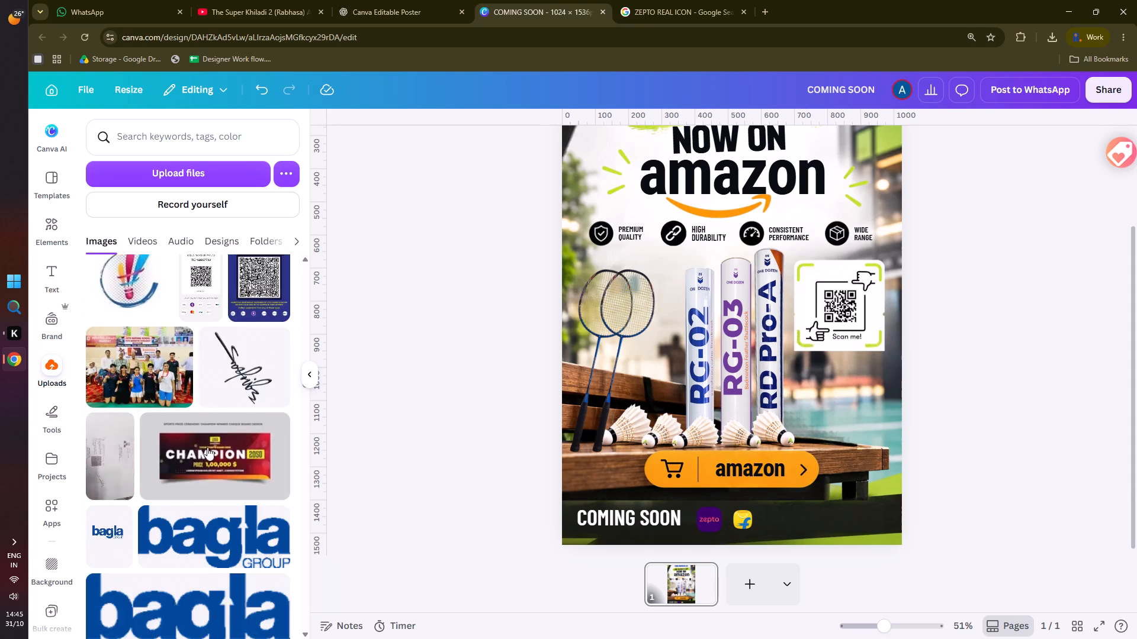
pyautogui.scroll(-20, 207, 447)
pyautogui.scroll(-17, 207, 447)
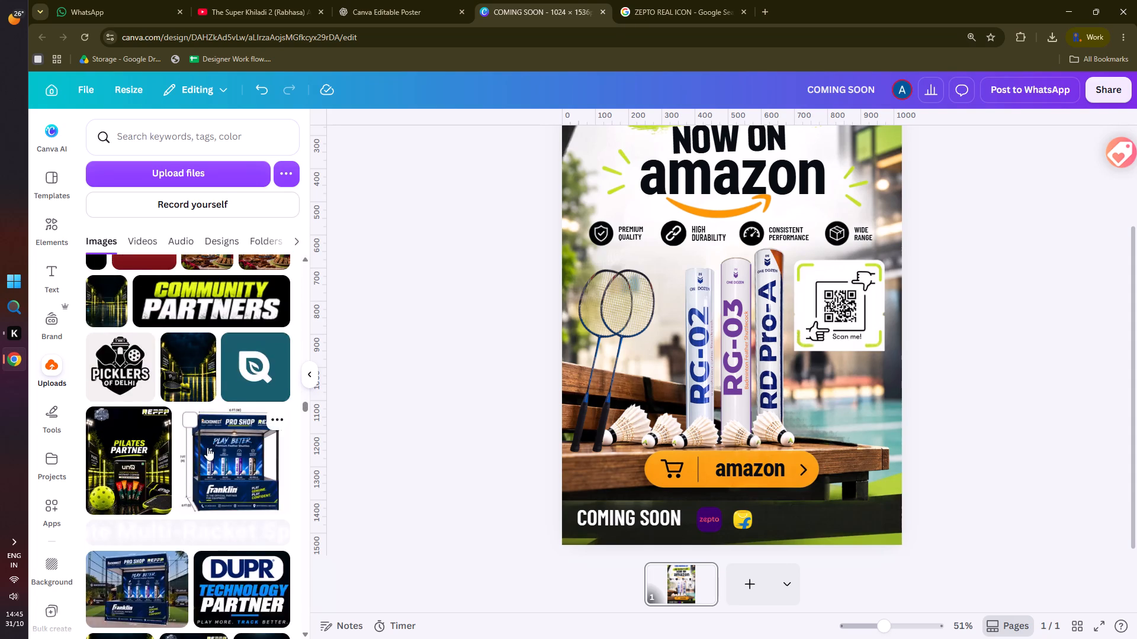
pyautogui.scroll(-9, 207, 447)
pyautogui.scroll(-20, 207, 447)
pyautogui.scroll(-2, 207, 447)
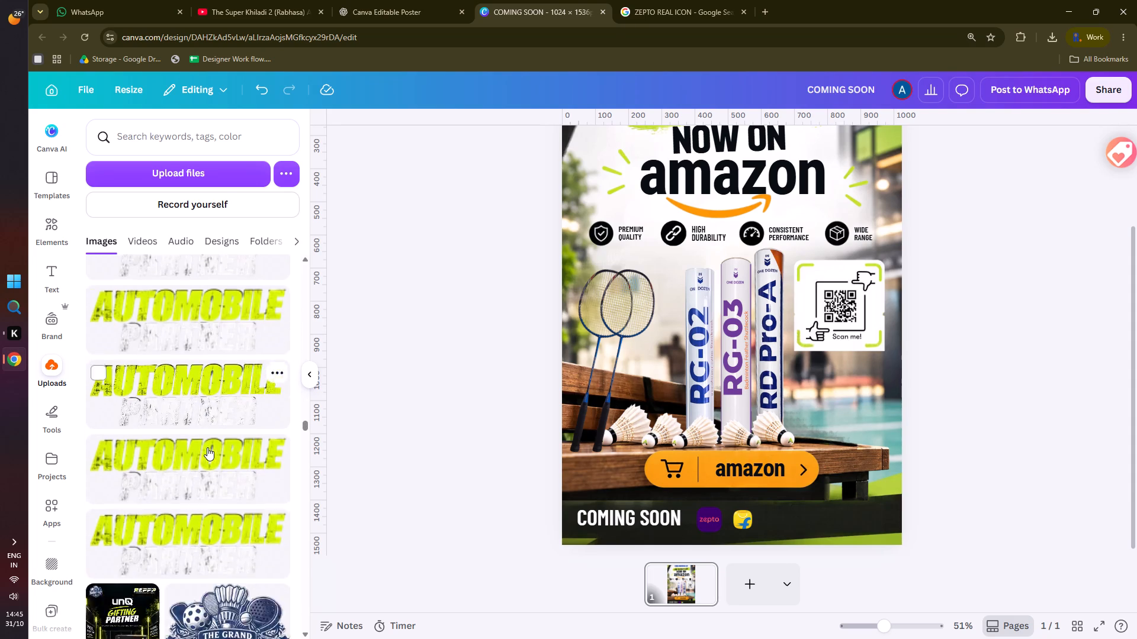
pyautogui.scroll(-16, 207, 447)
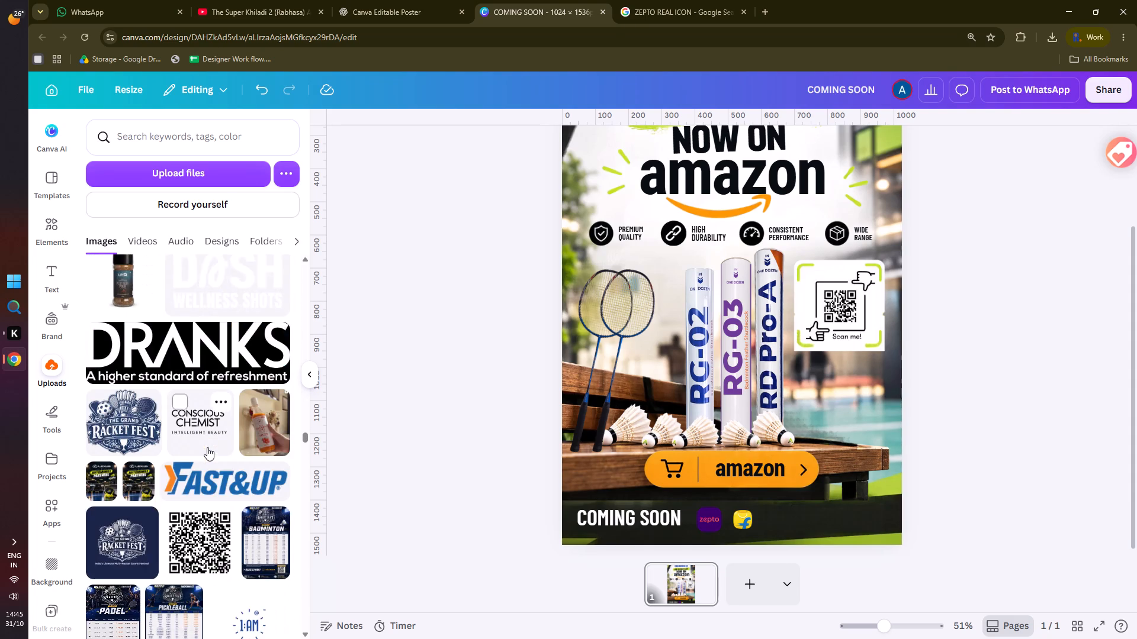
pyautogui.scroll(-19, 207, 447)
pyautogui.scroll(-4, 207, 447)
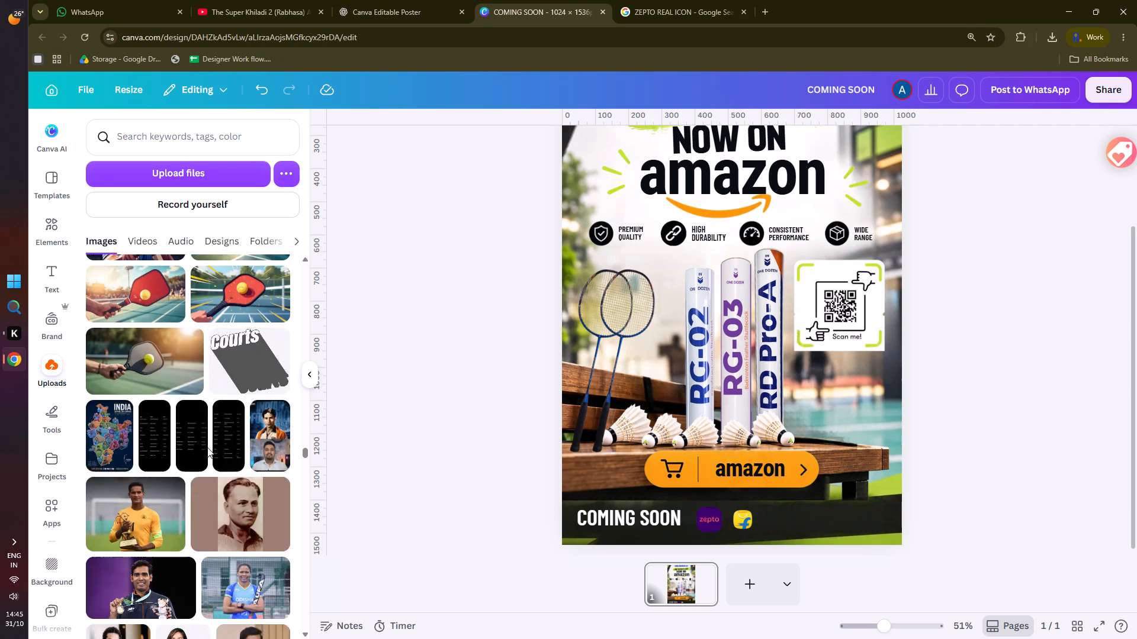
pyautogui.scroll(-20, 207, 447)
pyautogui.scroll(-13, 207, 447)
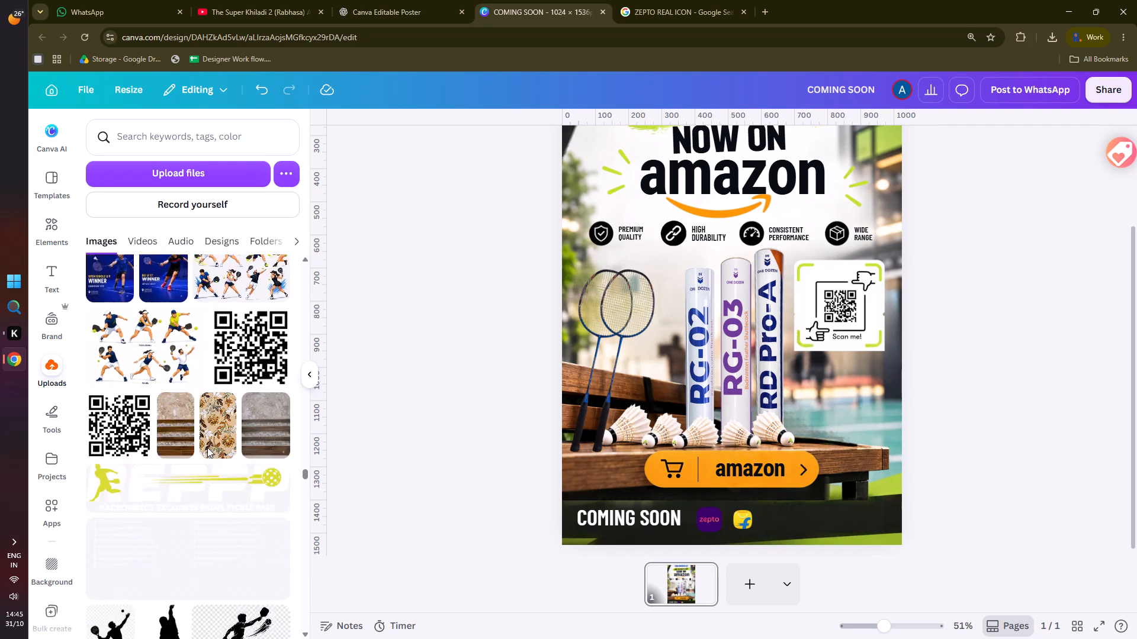
pyautogui.scroll(-4, 207, 447)
pyautogui.scroll(-19, 207, 447)
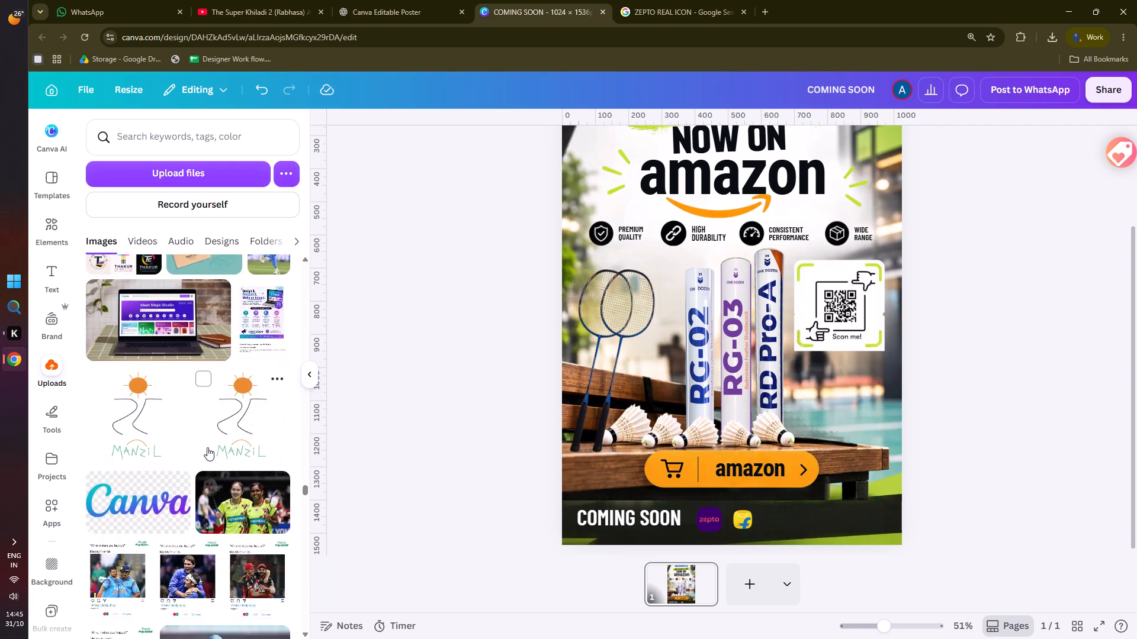
pyautogui.scroll(-10, 207, 447)
pyautogui.scroll(-18, 207, 447)
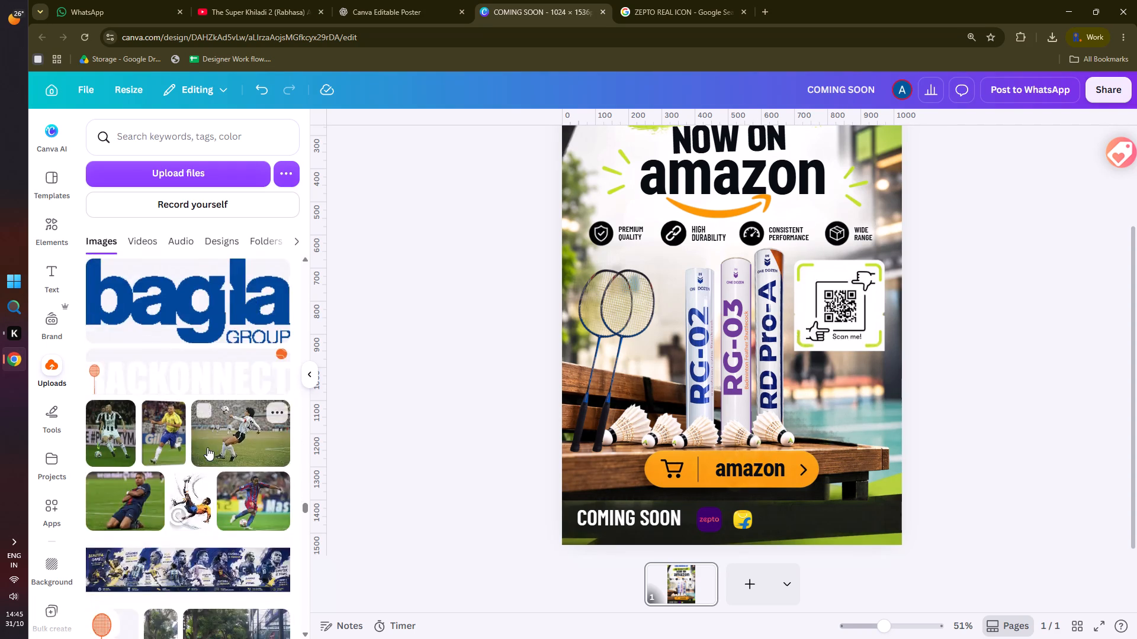
pyautogui.scroll(-3, 207, 447)
pyautogui.scroll(6, 207, 447)
pyautogui.scroll(-8, 207, 447)
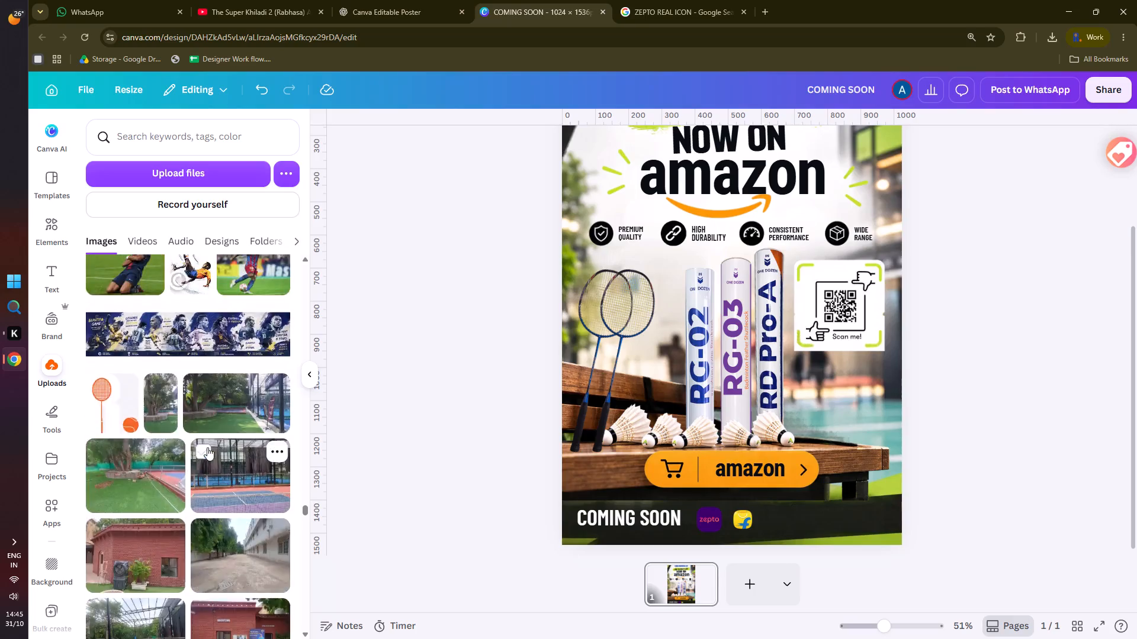
pyautogui.scroll(-10, 207, 447)
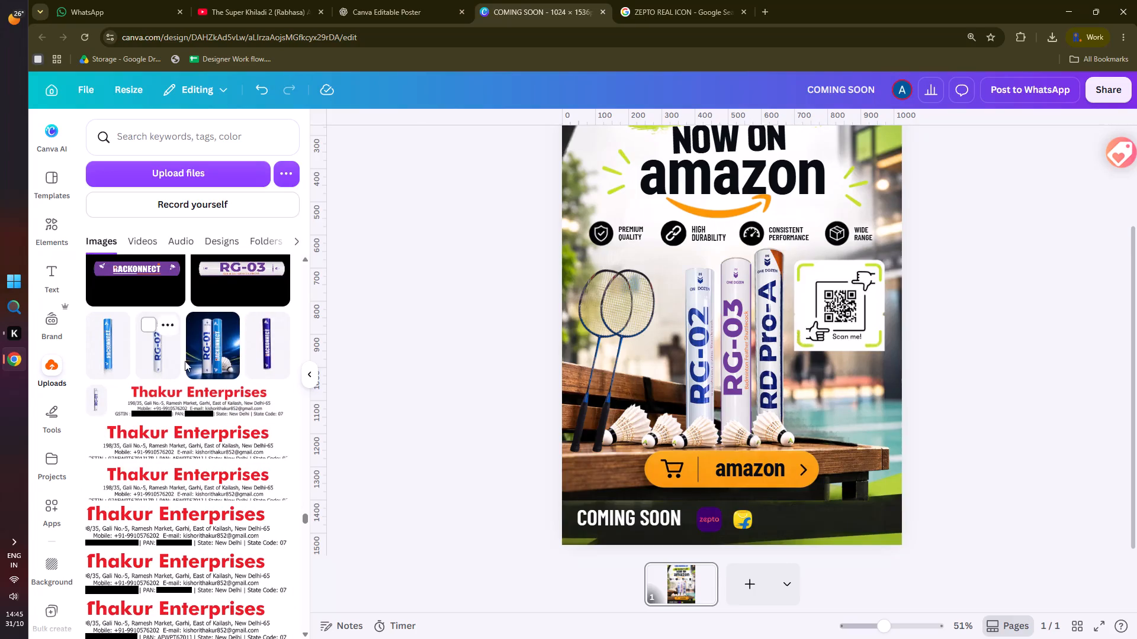
pyautogui.click(200, 362)
pyautogui.moveTo(715, 323); pyautogui.dragTo(718, 404)
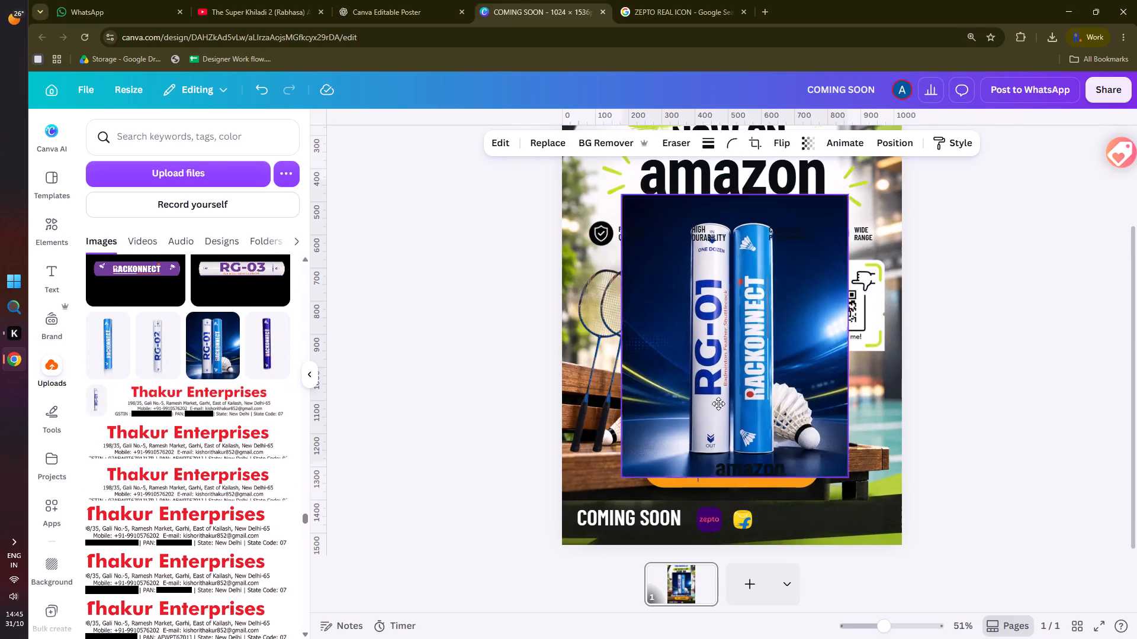
pyautogui.moveTo(718, 404); pyautogui.dragTo(709, 435)
# Crop the added photo tightly around the white RG-01 tube, cutting off the blue tube, the shuttlecock and the surrounding dark background.
pyautogui.moveTo(840, 402); pyautogui.dragTo(724, 367)
pyautogui.moveTo(614, 401); pyautogui.dragTo(667, 371)
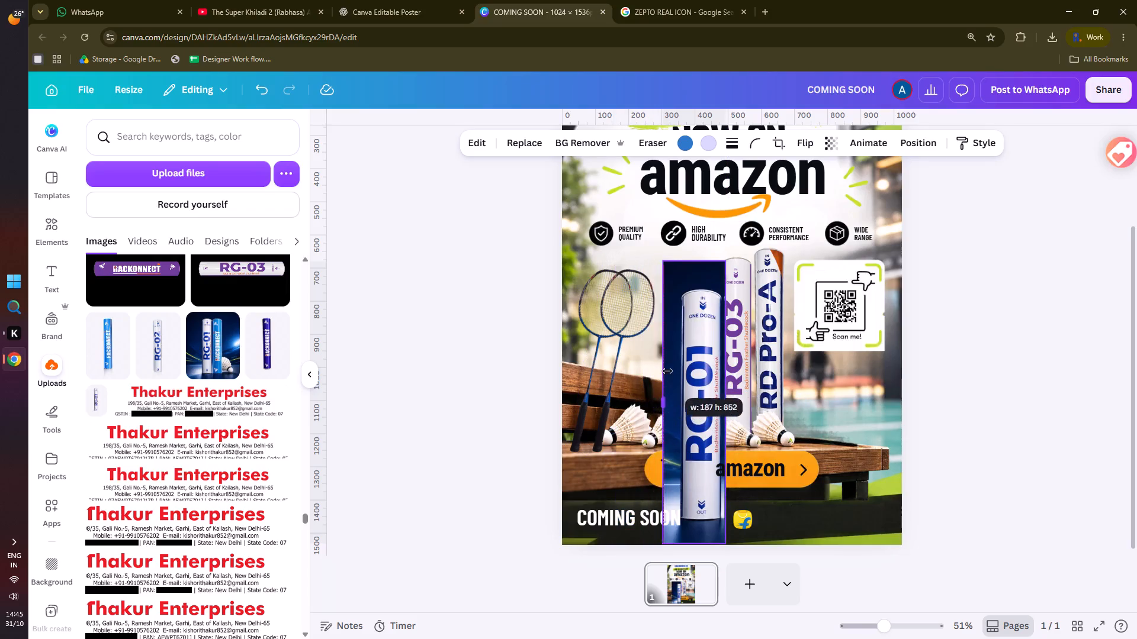
pyautogui.moveTo(667, 371); pyautogui.dragTo(680, 357)
pyautogui.moveTo(702, 257); pyautogui.dragTo(702, 280)
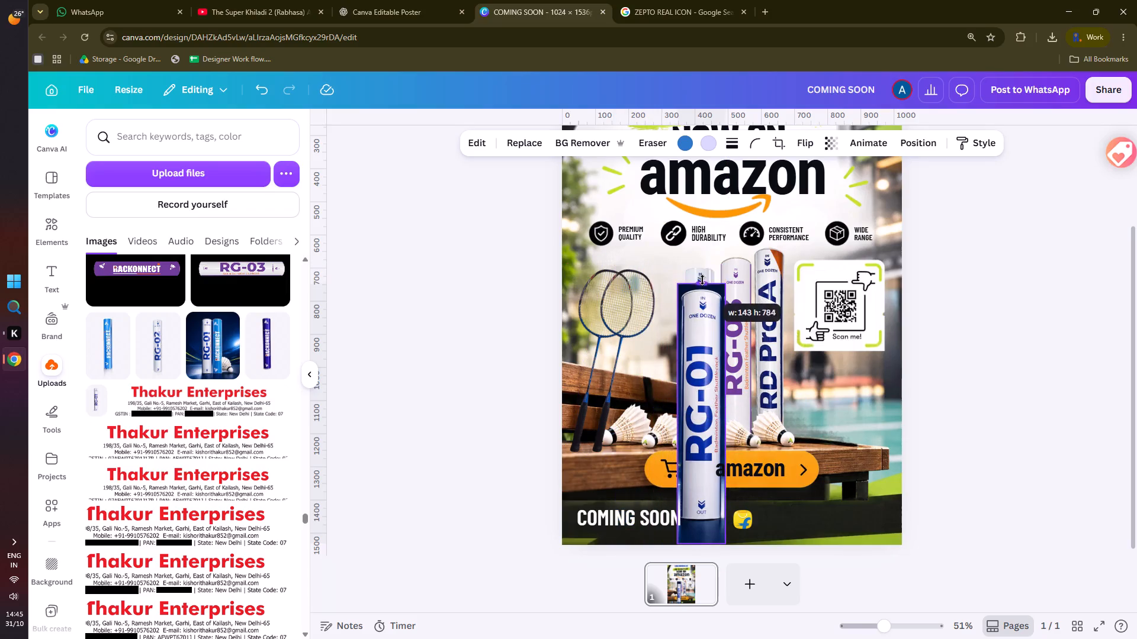
pyautogui.moveTo(702, 280); pyautogui.dragTo(701, 284)
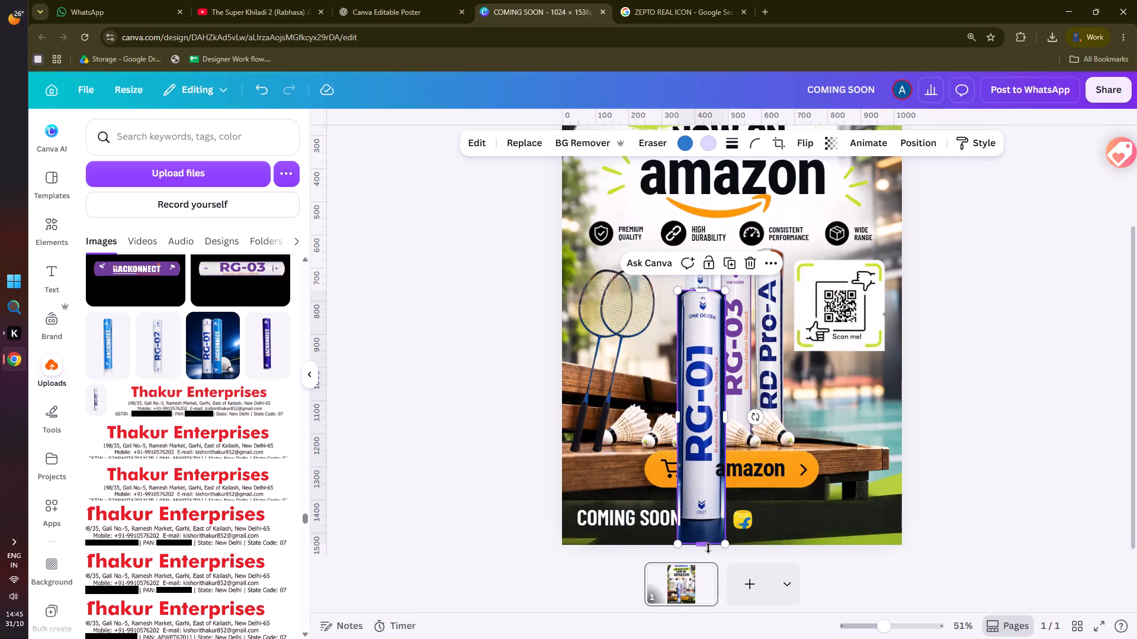
pyautogui.moveTo(704, 547); pyautogui.dragTo(704, 526)
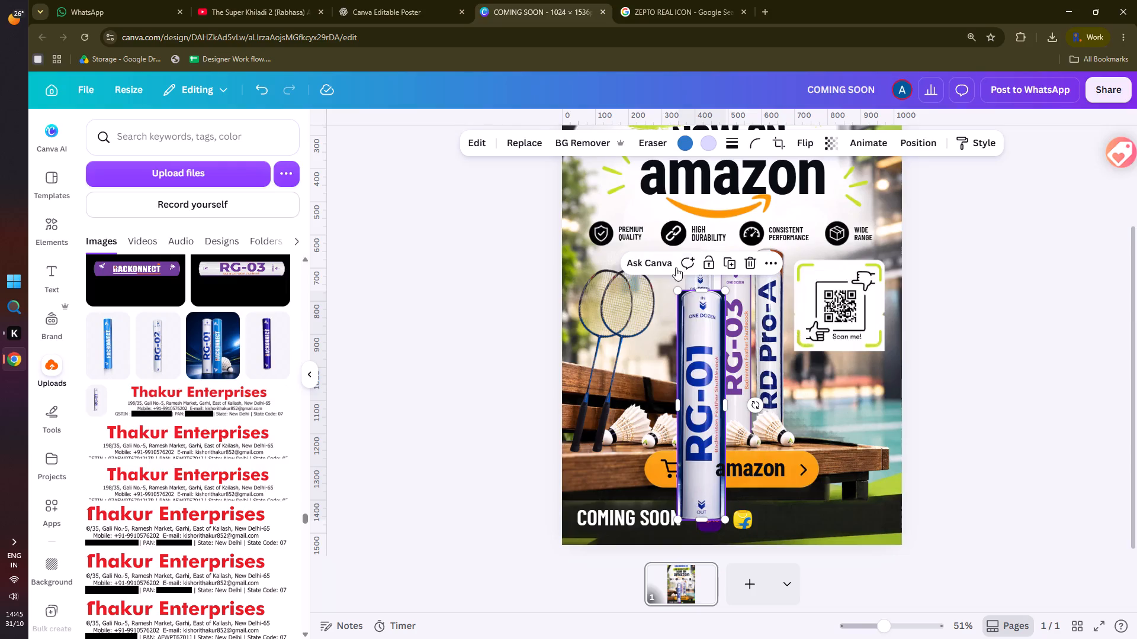
# Remove the background from the cropped RG-01 tube photo.
pyautogui.click(592, 143)
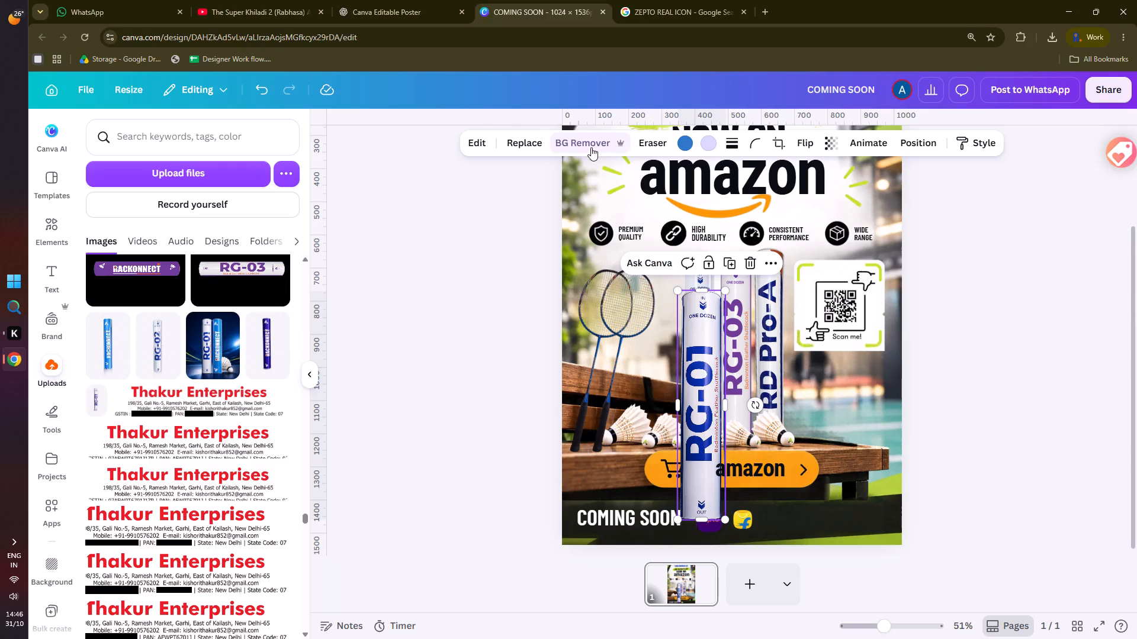
pyautogui.click(467, 375)
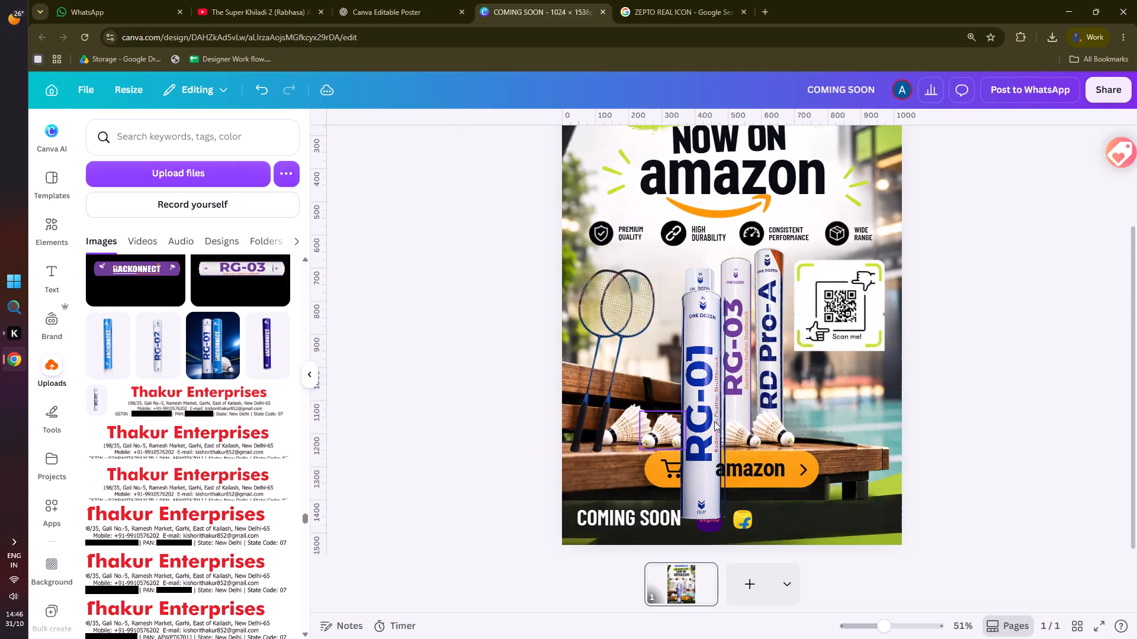
# Shrink the RG-01 tube proportionally and move it between the rackets and the RG-02 tube, standing behind the bench's shuttlecocks.
pyautogui.keyDown('ctrl'); pyautogui.scroll(5, 701, 429); pyautogui.keyUp('ctrl')
pyautogui.moveTo(666, 377); pyautogui.dragTo(592, 393)
pyautogui.keyDown('ctrl'); pyautogui.scroll(-3, 614, 377); pyautogui.keyUp('ctrl')
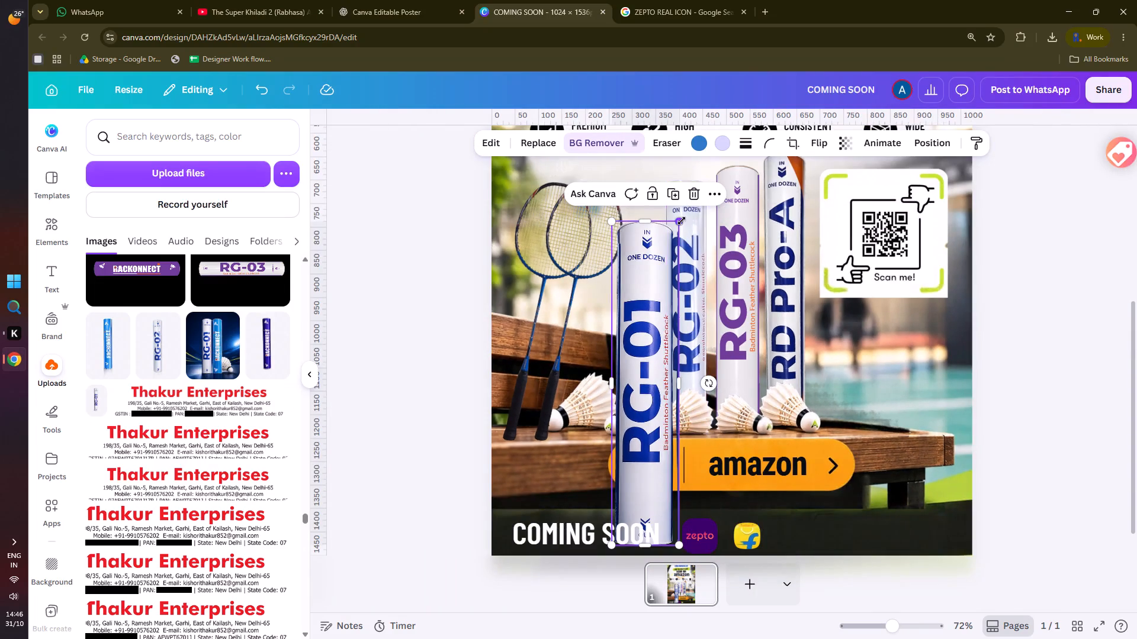
pyautogui.moveTo(682, 221); pyautogui.dragTo(647, 348)
pyautogui.moveTo(632, 417); pyautogui.dragTo(611, 264)
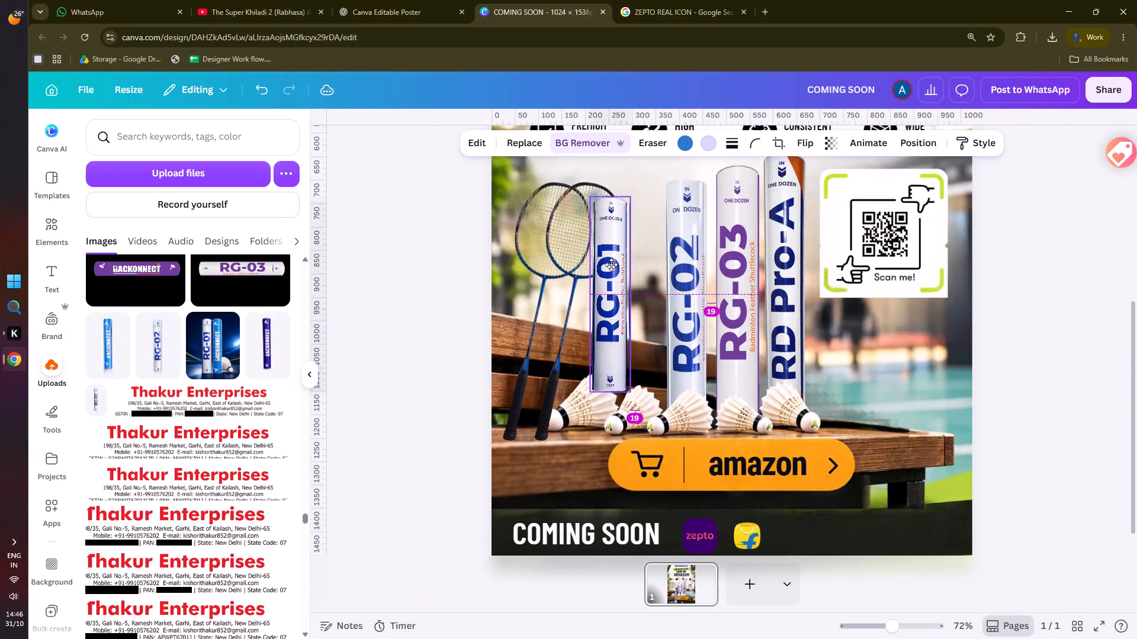
pyautogui.moveTo(611, 264); pyautogui.dragTo(620, 274)
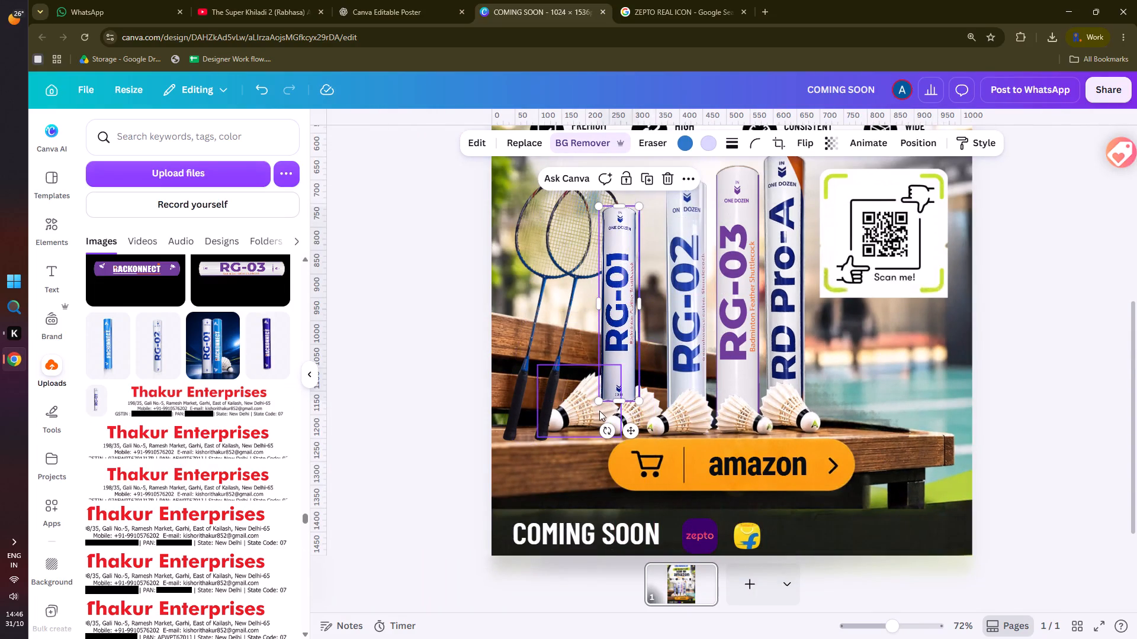
# Bring the two shuttlecocks nearest the rackets to the front so they overlap the base of the RG-01 tube.
pyautogui.click(599, 411)
pyautogui.rightClick(599, 411)
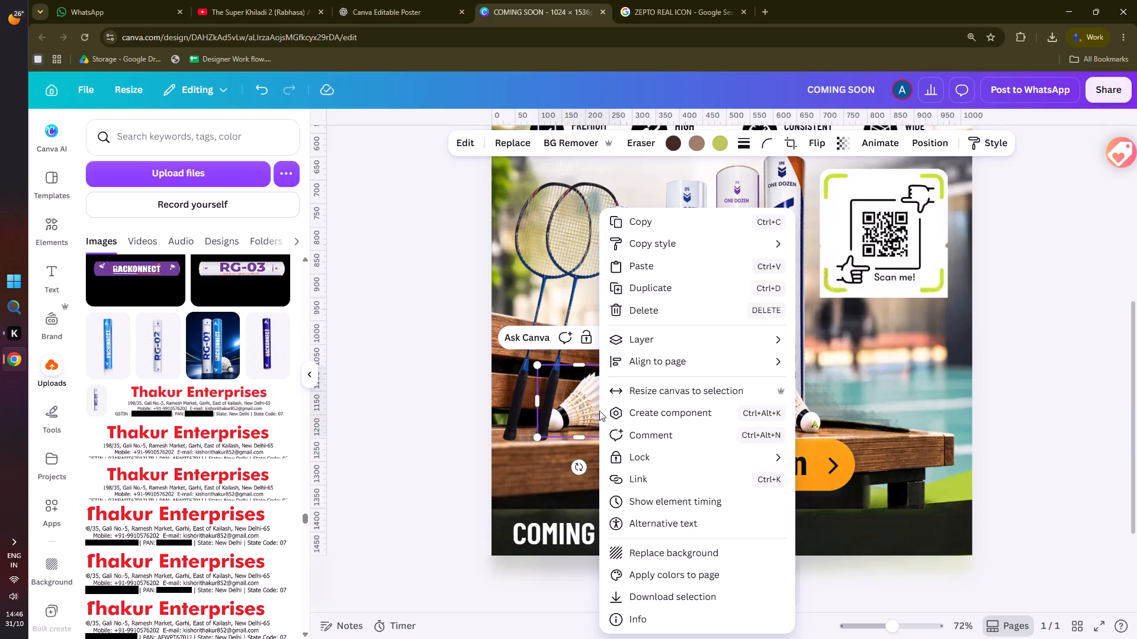
pyautogui.click(854, 336)
pyautogui.click(416, 428)
pyautogui.click(416, 428)
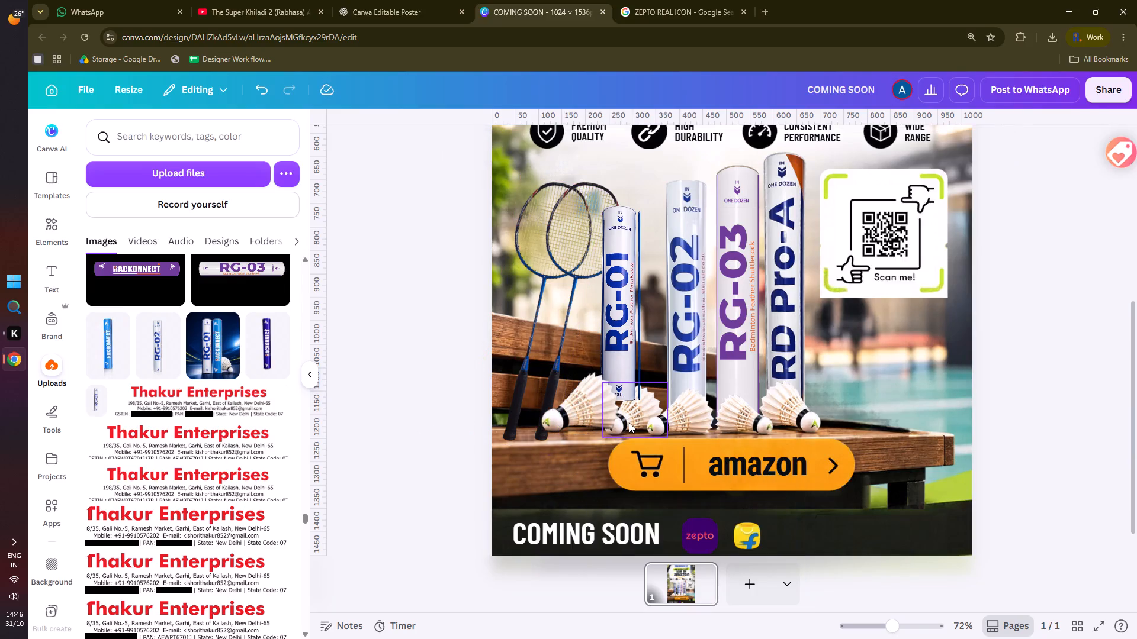
pyautogui.click(629, 422)
pyautogui.rightClick(629, 422)
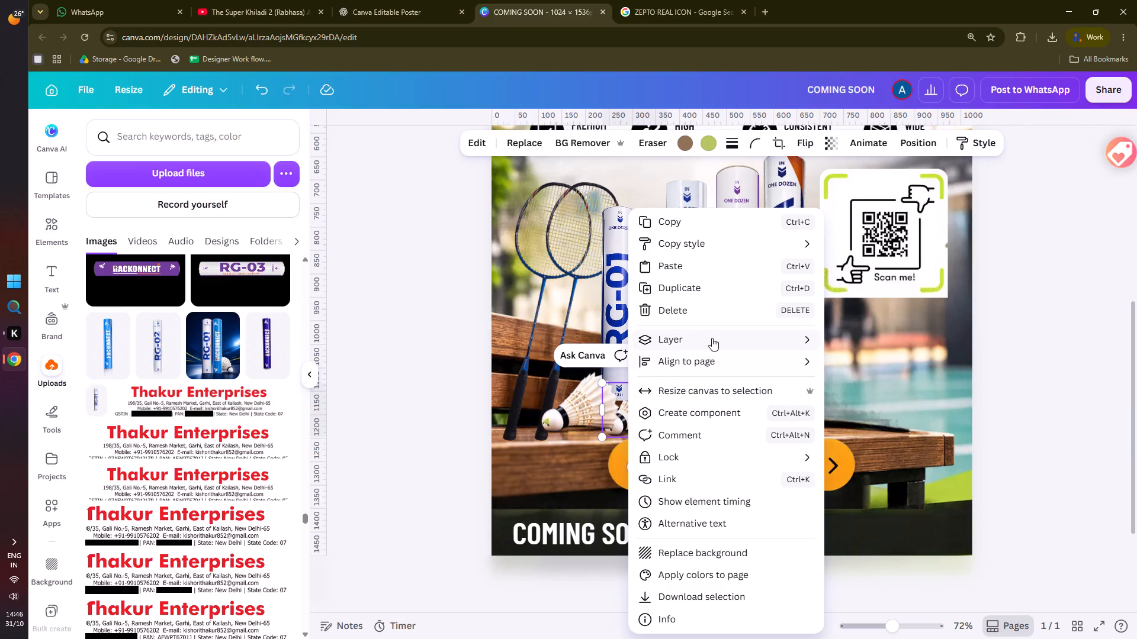
pyautogui.click(895, 335)
pyautogui.click(1019, 239)
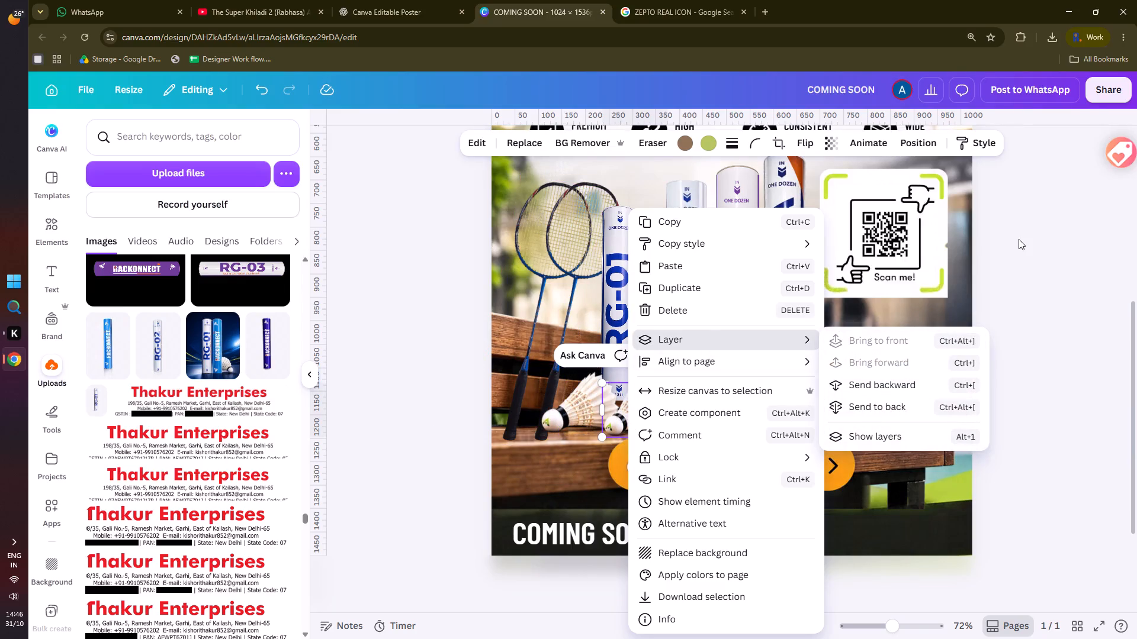
pyautogui.click(1020, 244)
# Crop the leftover sliver of the neighbouring blue tube off the right side of the RG-01 image.
pyautogui.click(627, 274)
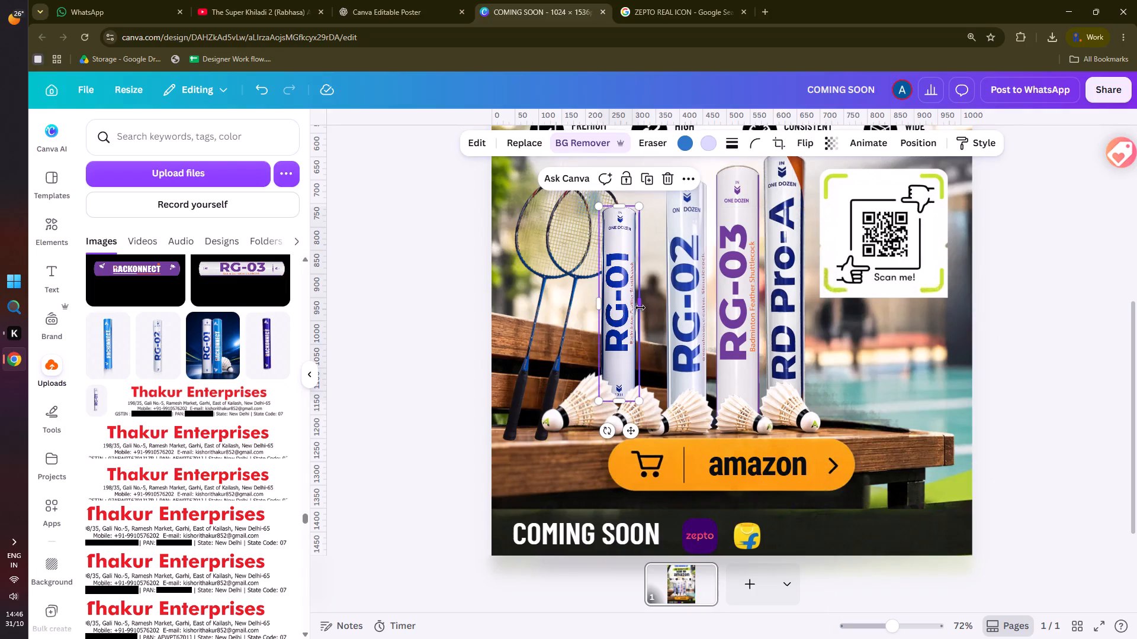
pyautogui.moveTo(640, 308); pyautogui.dragTo(641, 307)
pyautogui.moveTo(641, 307); pyautogui.dragTo(639, 302)
pyautogui.click(412, 341)
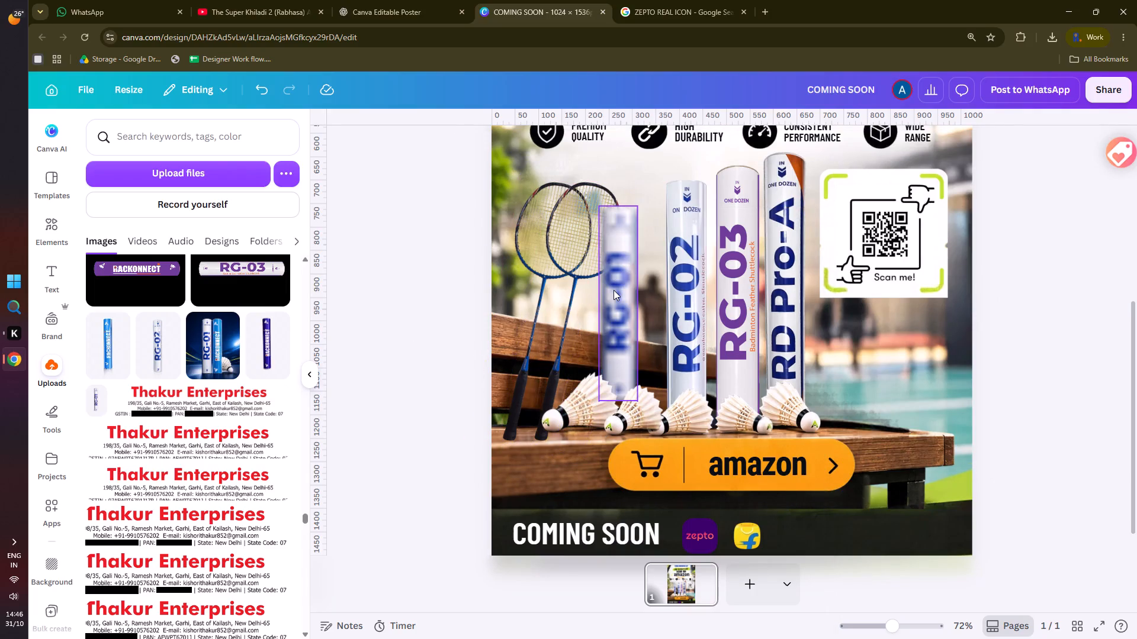
# Lower and enlarge the RG-01 tube to just under RG-02's height, spacing it from RG-02 like the other tubes.
pyautogui.moveTo(615, 289); pyautogui.dragTo(624, 314)
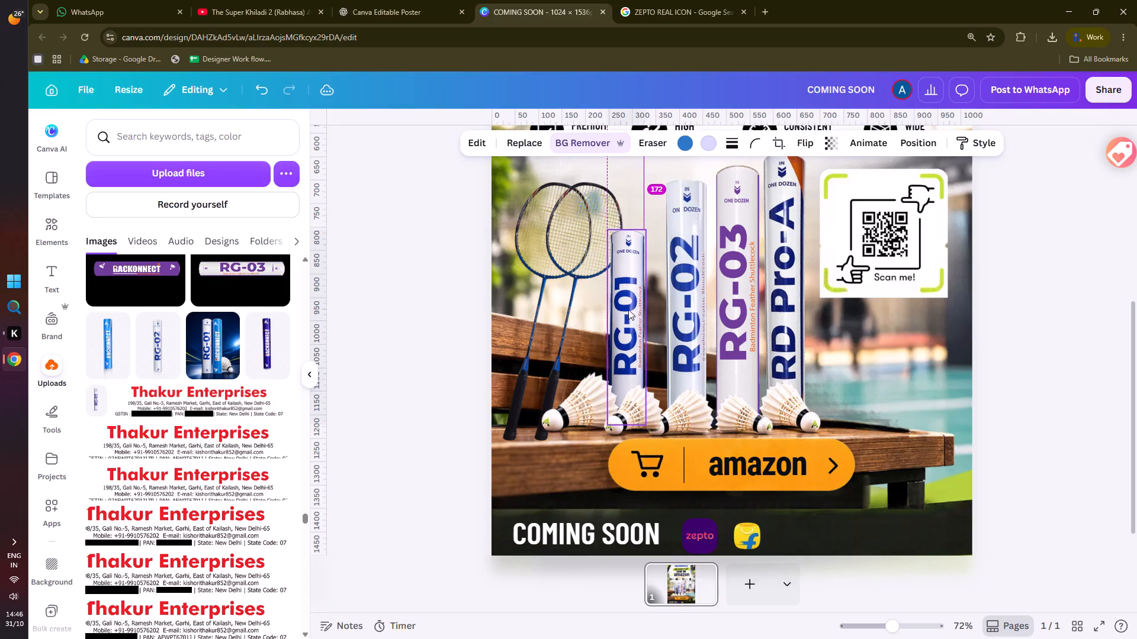
pyautogui.moveTo(649, 229); pyautogui.dragTo(666, 206)
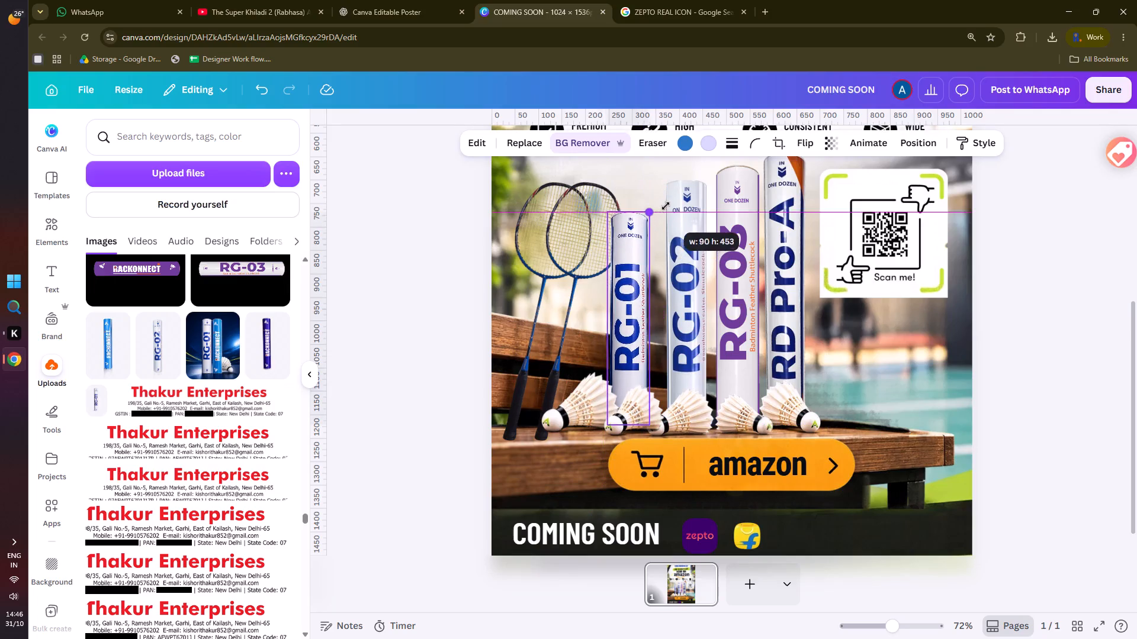
pyautogui.moveTo(666, 206); pyautogui.dragTo(670, 198)
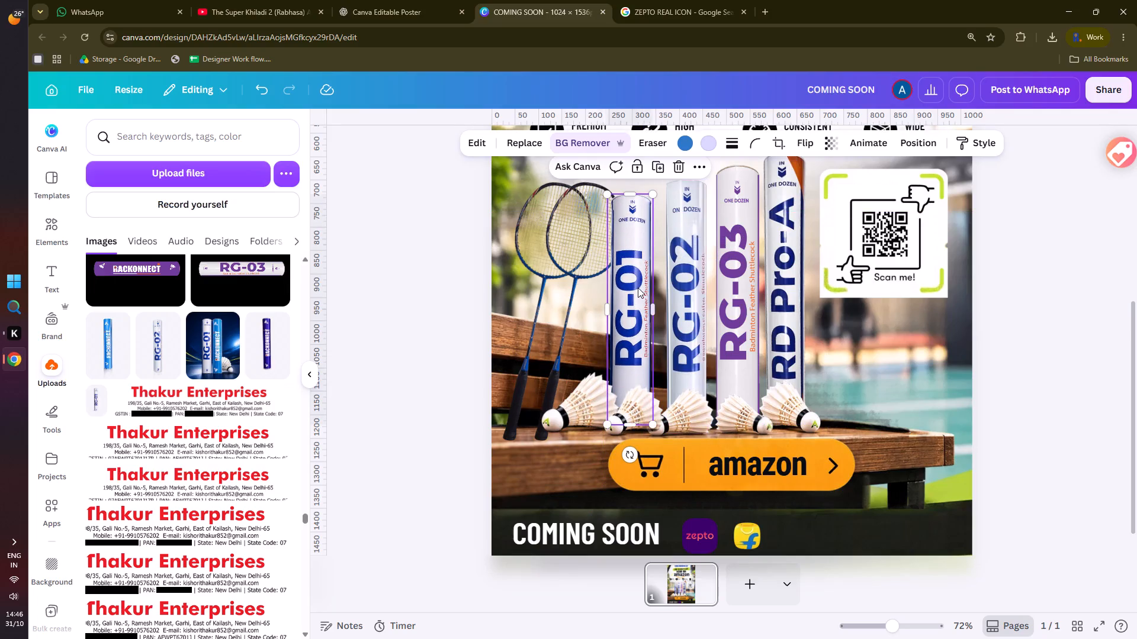
pyautogui.click(638, 288)
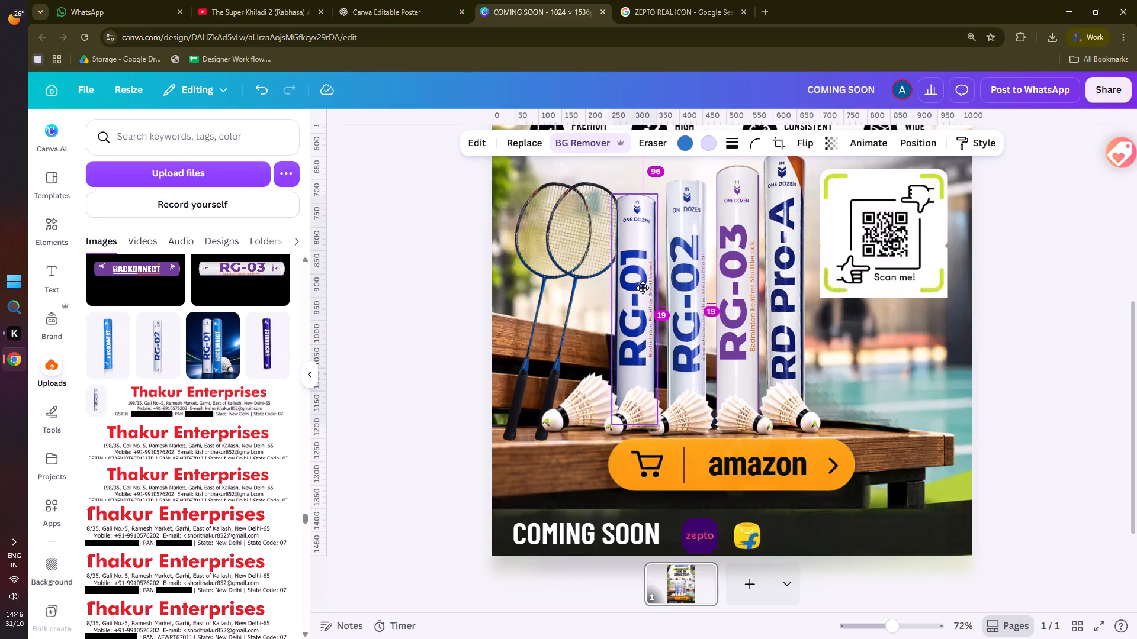
pyautogui.click(385, 370)
pyautogui.keyDown('ctrl'); pyautogui.scroll(-2, 432, 421); pyautogui.keyUp('ctrl')
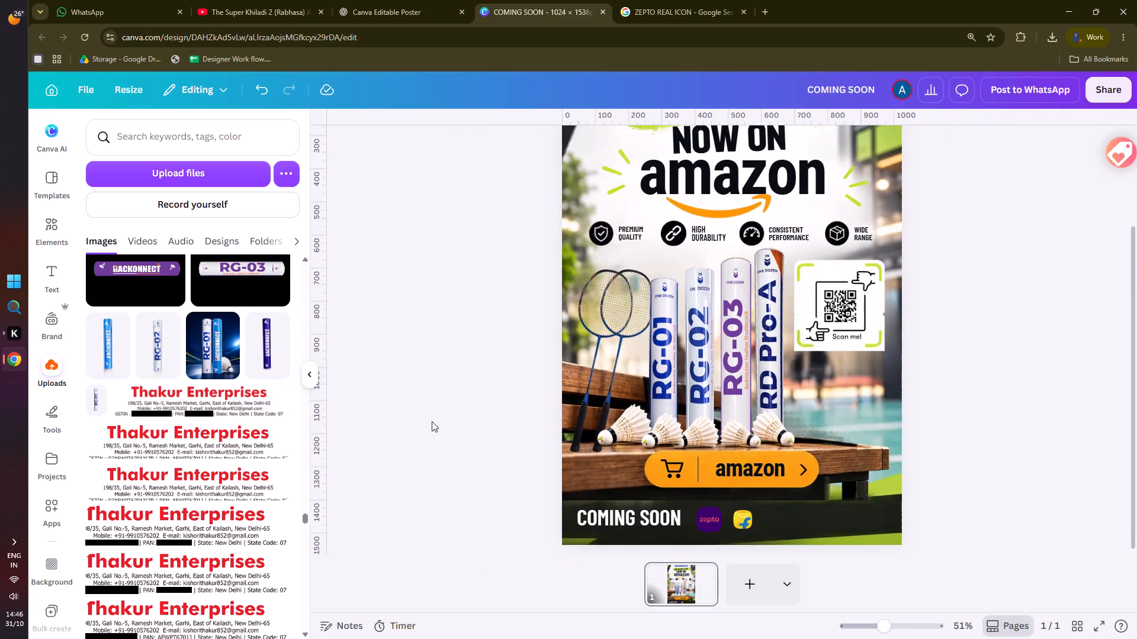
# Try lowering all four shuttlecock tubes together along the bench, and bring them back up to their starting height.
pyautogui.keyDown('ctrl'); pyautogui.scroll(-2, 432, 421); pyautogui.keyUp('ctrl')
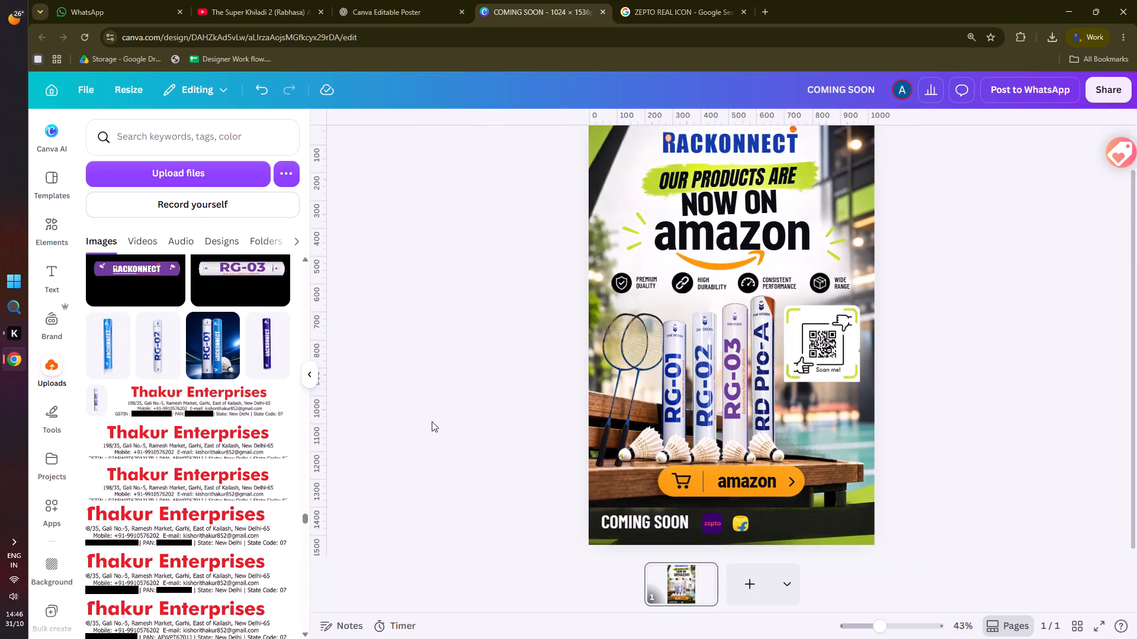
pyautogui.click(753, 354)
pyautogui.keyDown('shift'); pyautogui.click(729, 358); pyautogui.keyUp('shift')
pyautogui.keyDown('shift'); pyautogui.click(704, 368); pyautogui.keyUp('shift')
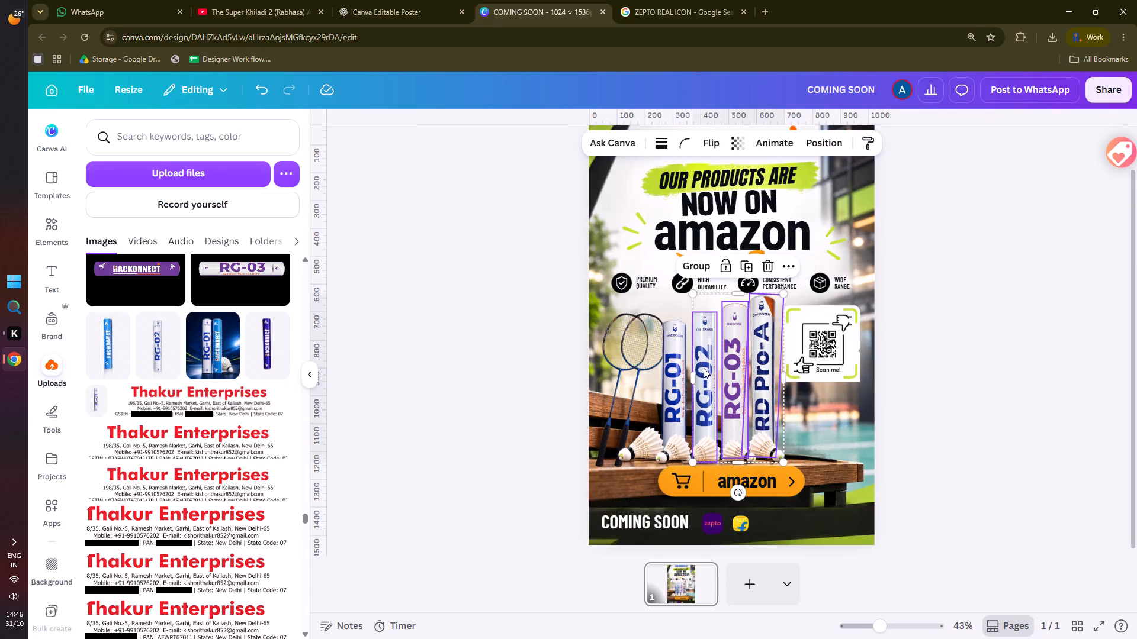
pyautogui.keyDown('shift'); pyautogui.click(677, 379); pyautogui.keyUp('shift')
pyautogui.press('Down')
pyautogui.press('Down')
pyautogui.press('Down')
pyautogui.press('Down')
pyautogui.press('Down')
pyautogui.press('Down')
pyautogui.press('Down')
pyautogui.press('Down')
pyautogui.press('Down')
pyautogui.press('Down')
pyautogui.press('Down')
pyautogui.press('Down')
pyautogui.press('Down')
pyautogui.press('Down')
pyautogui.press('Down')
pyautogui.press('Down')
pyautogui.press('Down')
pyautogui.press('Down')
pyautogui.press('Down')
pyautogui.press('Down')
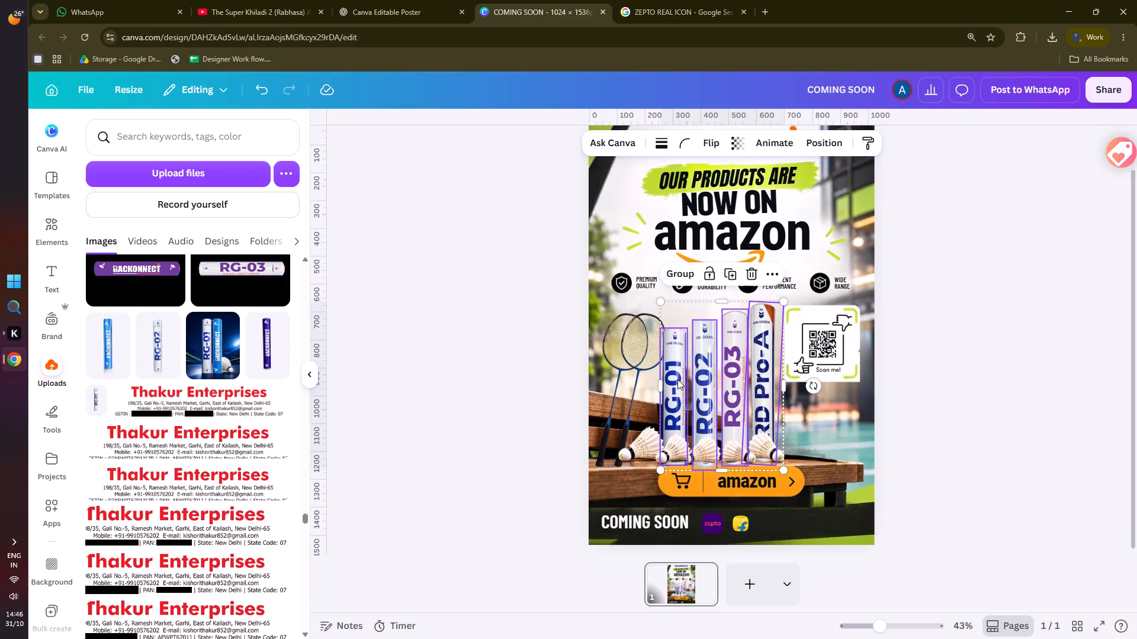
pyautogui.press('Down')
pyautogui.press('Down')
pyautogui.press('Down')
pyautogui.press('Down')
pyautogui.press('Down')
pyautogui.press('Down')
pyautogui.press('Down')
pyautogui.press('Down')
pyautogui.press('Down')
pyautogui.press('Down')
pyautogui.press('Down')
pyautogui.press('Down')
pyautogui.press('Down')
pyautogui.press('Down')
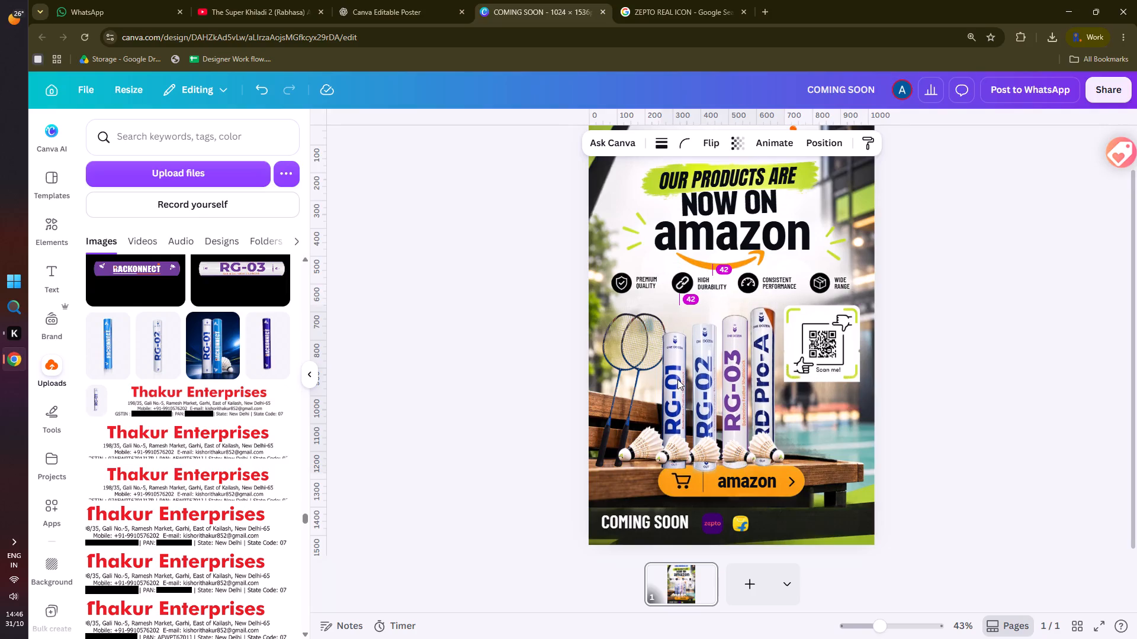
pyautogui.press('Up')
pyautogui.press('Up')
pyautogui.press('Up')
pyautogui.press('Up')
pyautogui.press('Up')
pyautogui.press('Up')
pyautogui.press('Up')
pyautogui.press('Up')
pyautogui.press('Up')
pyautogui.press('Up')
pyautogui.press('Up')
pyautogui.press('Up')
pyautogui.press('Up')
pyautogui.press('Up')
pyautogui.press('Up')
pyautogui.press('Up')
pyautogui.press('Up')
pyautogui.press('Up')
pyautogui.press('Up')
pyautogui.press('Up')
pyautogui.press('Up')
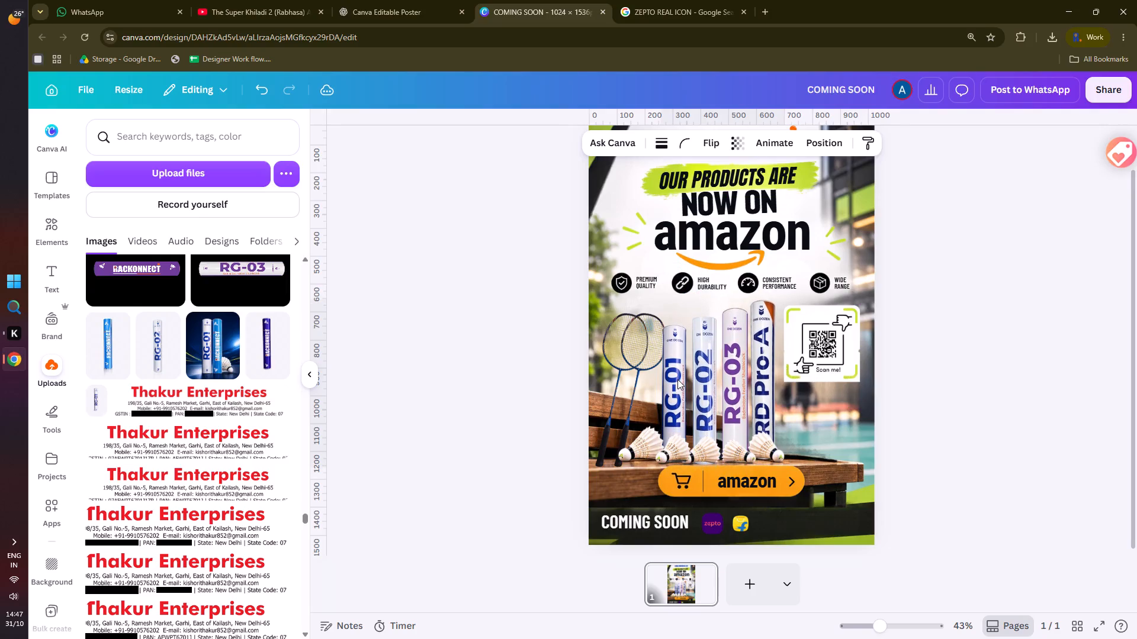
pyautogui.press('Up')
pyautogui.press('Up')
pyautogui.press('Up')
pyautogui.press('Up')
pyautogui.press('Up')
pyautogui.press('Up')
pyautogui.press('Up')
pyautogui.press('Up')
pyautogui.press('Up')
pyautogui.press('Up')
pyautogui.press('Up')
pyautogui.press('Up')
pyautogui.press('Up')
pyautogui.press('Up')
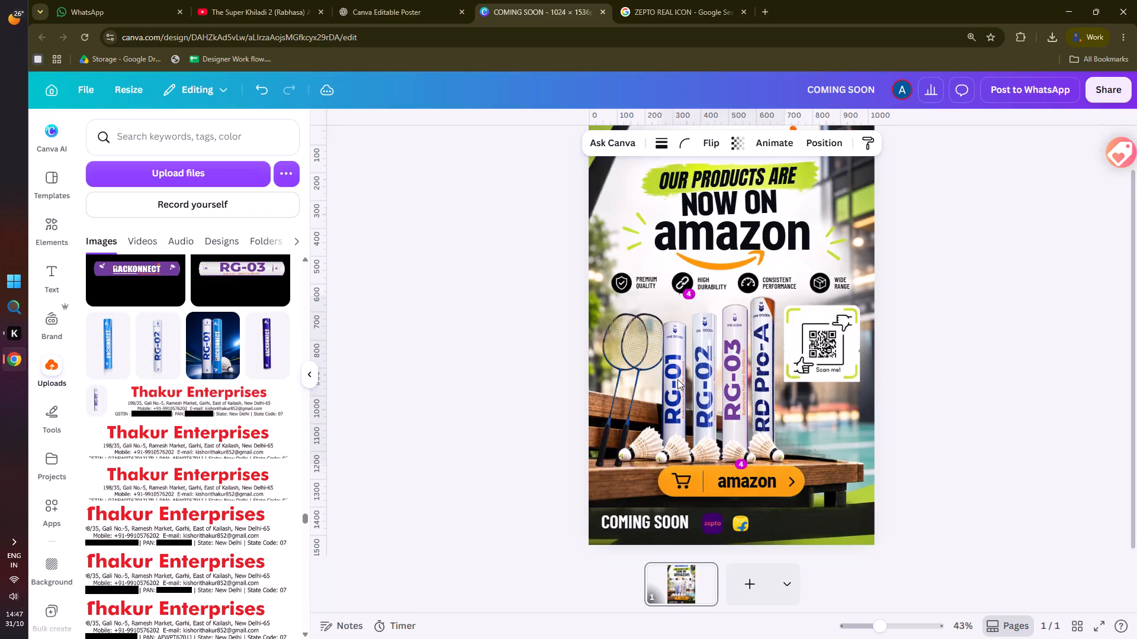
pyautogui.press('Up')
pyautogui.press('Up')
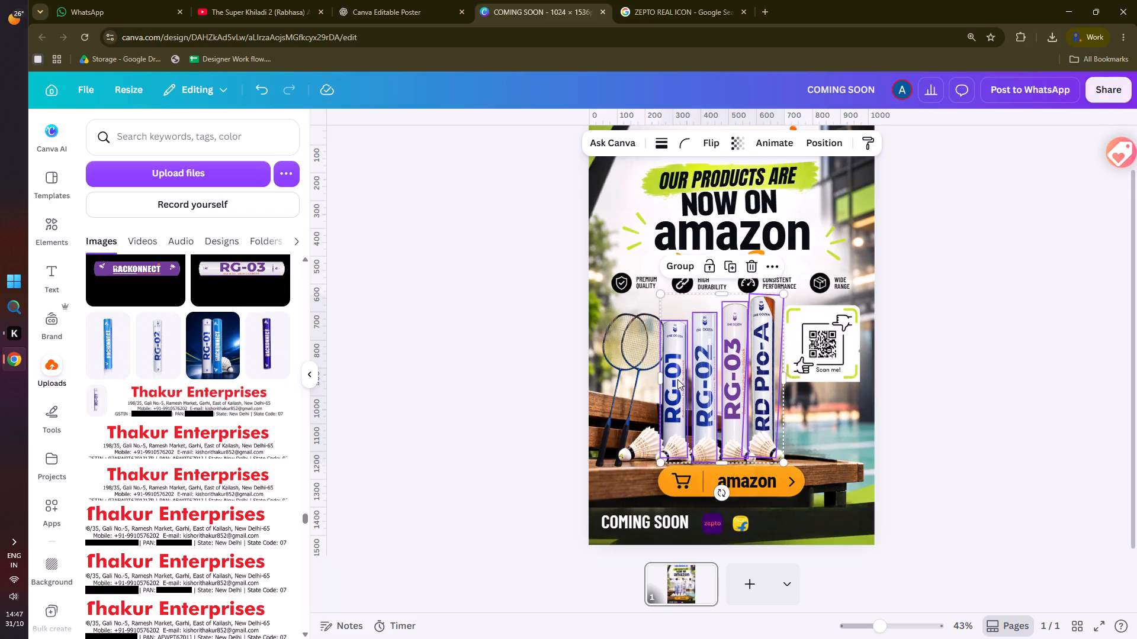
# Shrink the four tubes together proportionally and shift them slightly right, keeping them between the rackets and the QR card.
pyautogui.moveTo(781, 293); pyautogui.dragTo(781, 294)
pyautogui.moveTo(781, 294); pyautogui.dragTo(772, 307)
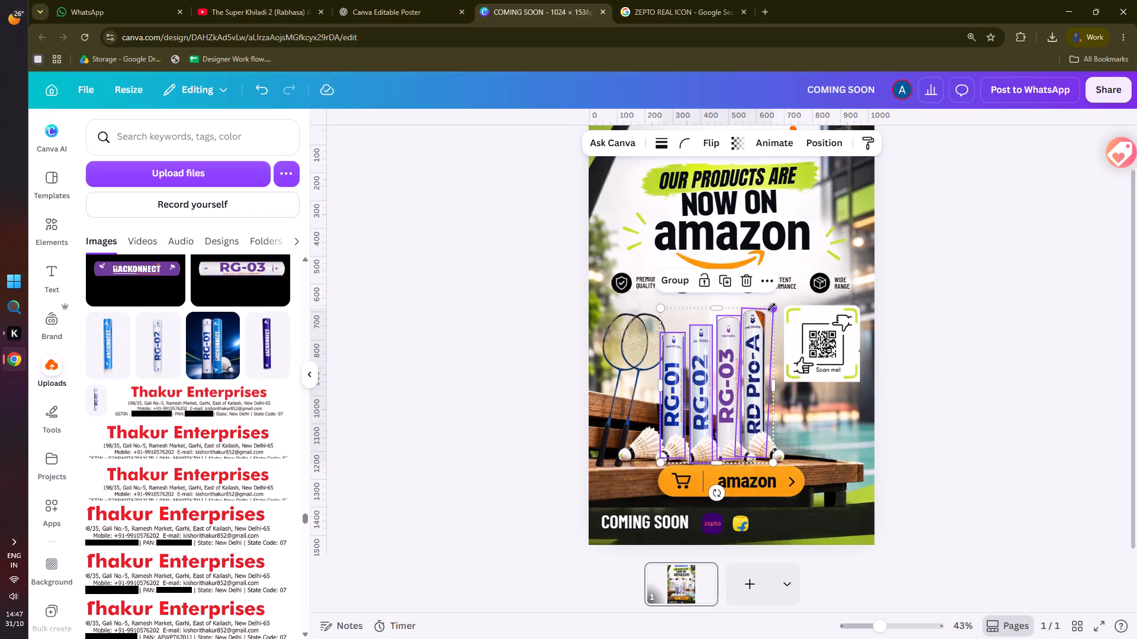
pyautogui.press('Right')
pyautogui.press('Right')
pyautogui.press('Right')
pyautogui.press('Right')
pyautogui.press('Right')
pyautogui.press('Right')
pyautogui.press('Right')
pyautogui.press('Right')
pyautogui.press('Right')
pyautogui.press('Right')
pyautogui.press('Right')
pyautogui.press('Right')
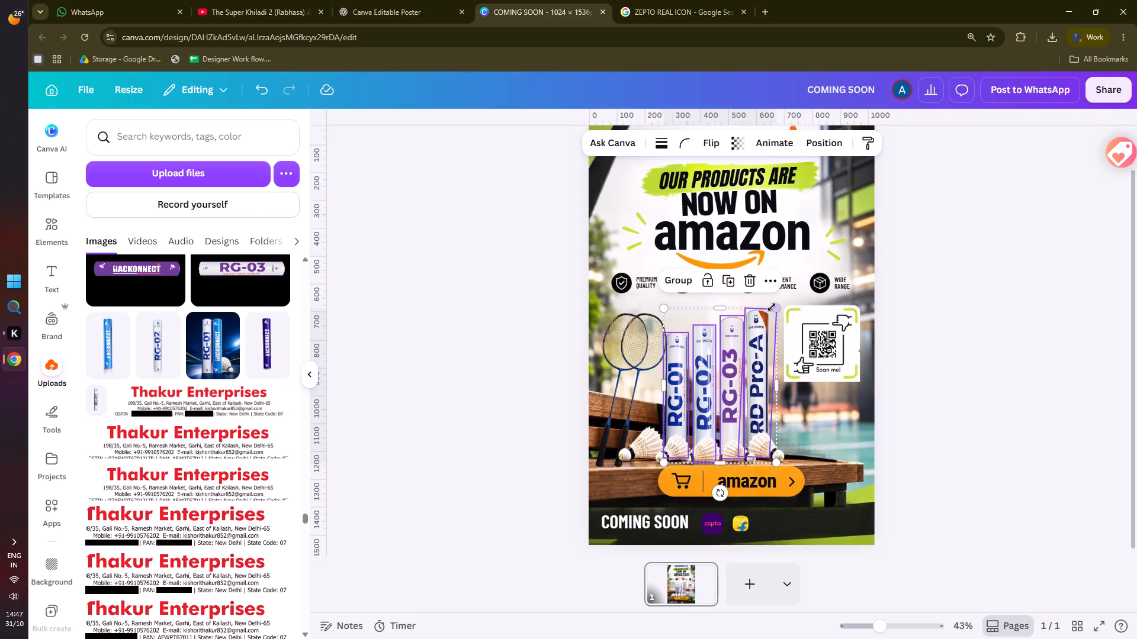
pyautogui.click(975, 288)
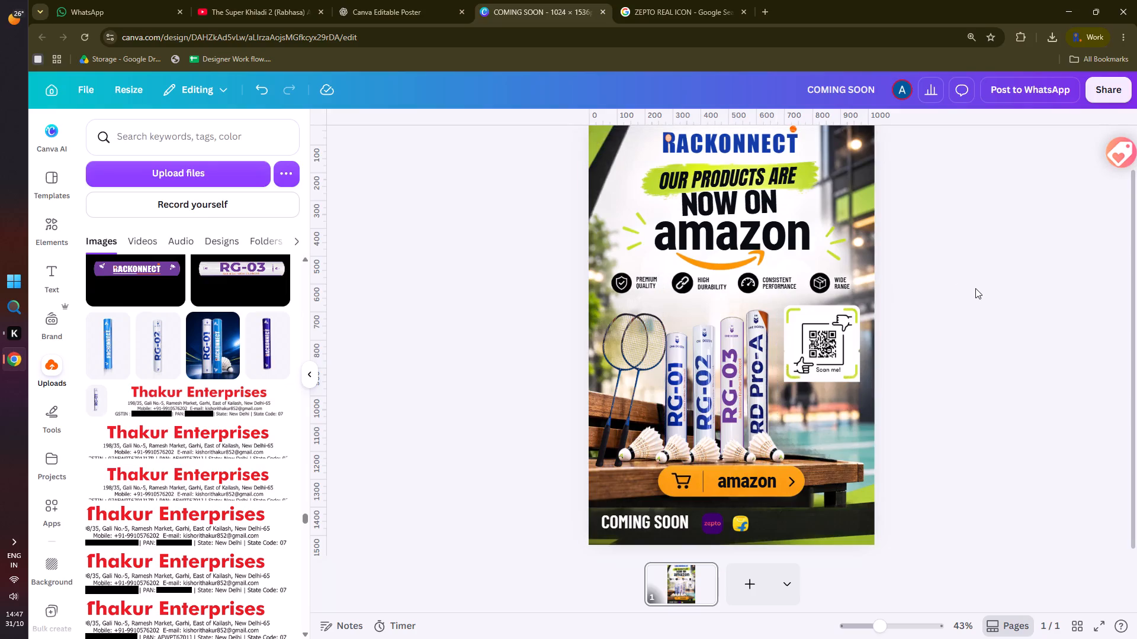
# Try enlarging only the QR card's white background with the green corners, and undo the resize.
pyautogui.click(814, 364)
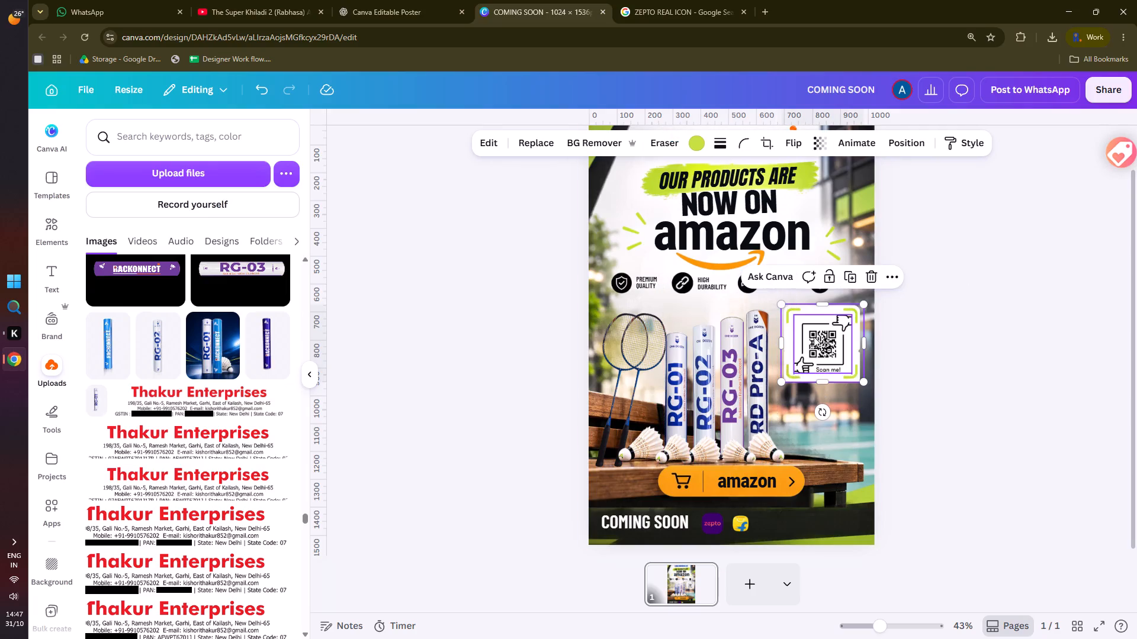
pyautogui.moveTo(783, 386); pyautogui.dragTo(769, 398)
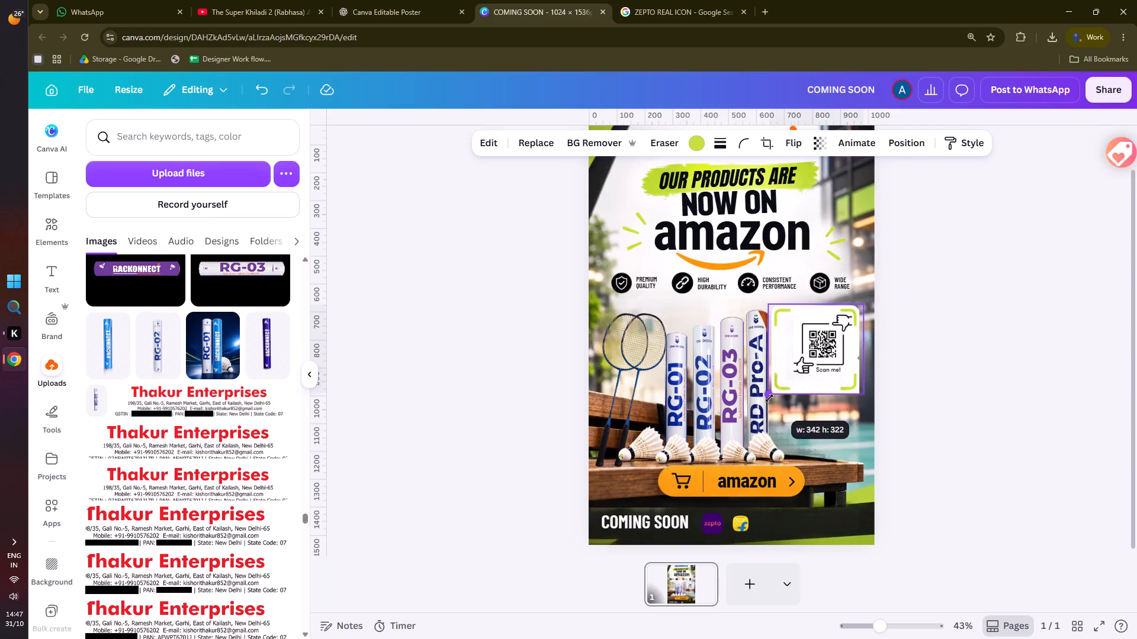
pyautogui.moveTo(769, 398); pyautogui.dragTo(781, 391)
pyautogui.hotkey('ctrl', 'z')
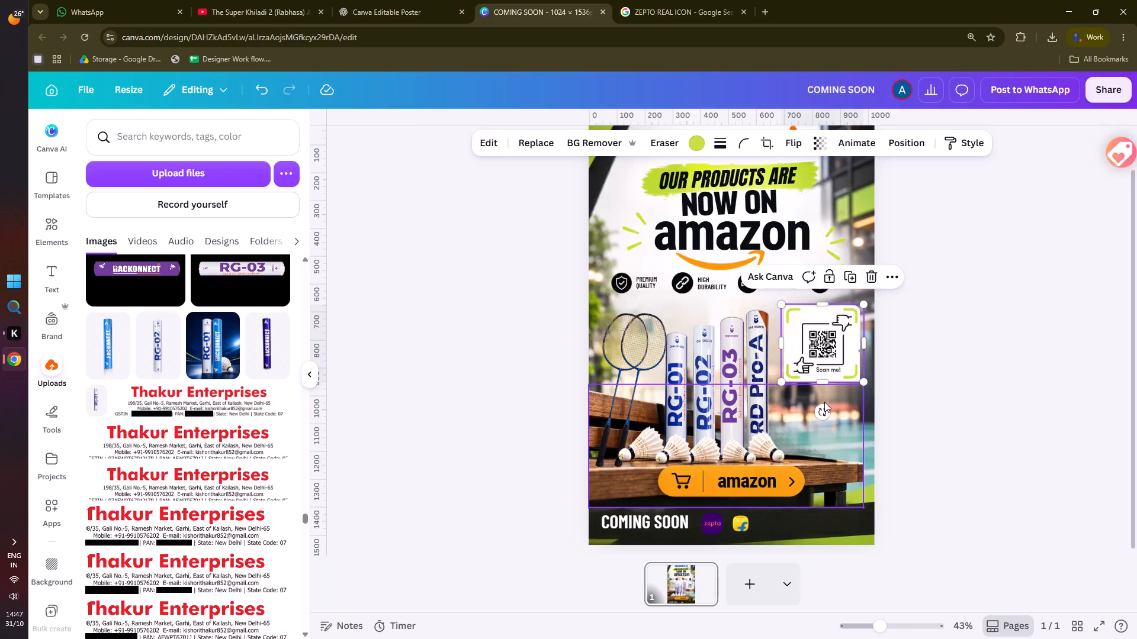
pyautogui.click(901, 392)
# Group the QR code image with its card background.
pyautogui.click(839, 357)
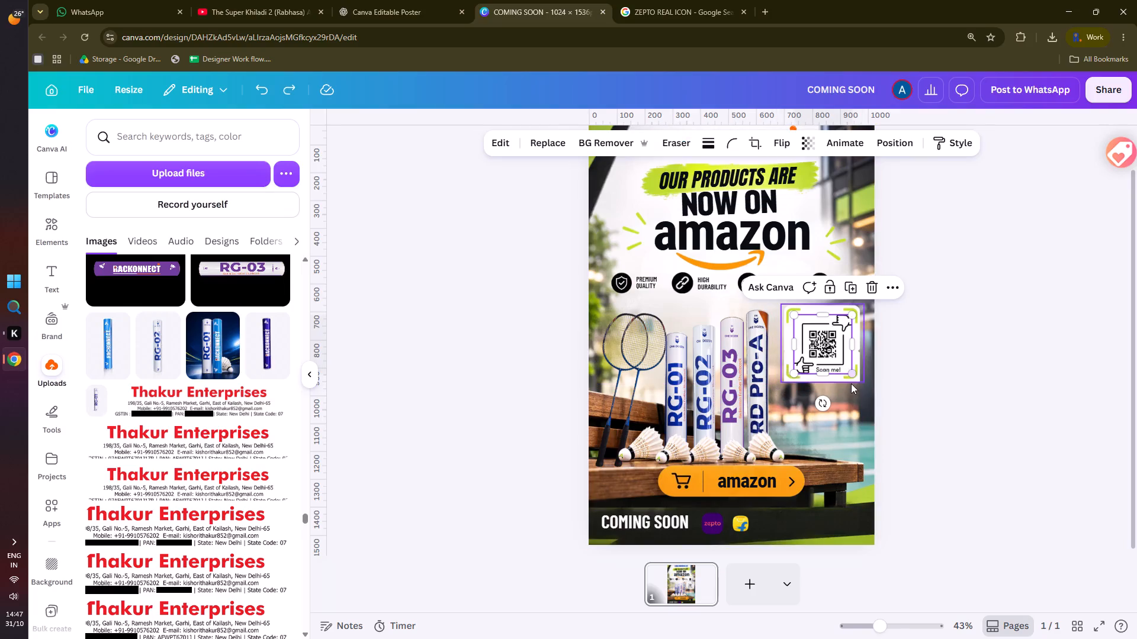
pyautogui.keyDown('shift'); pyautogui.click(851, 380); pyautogui.keyUp('shift')
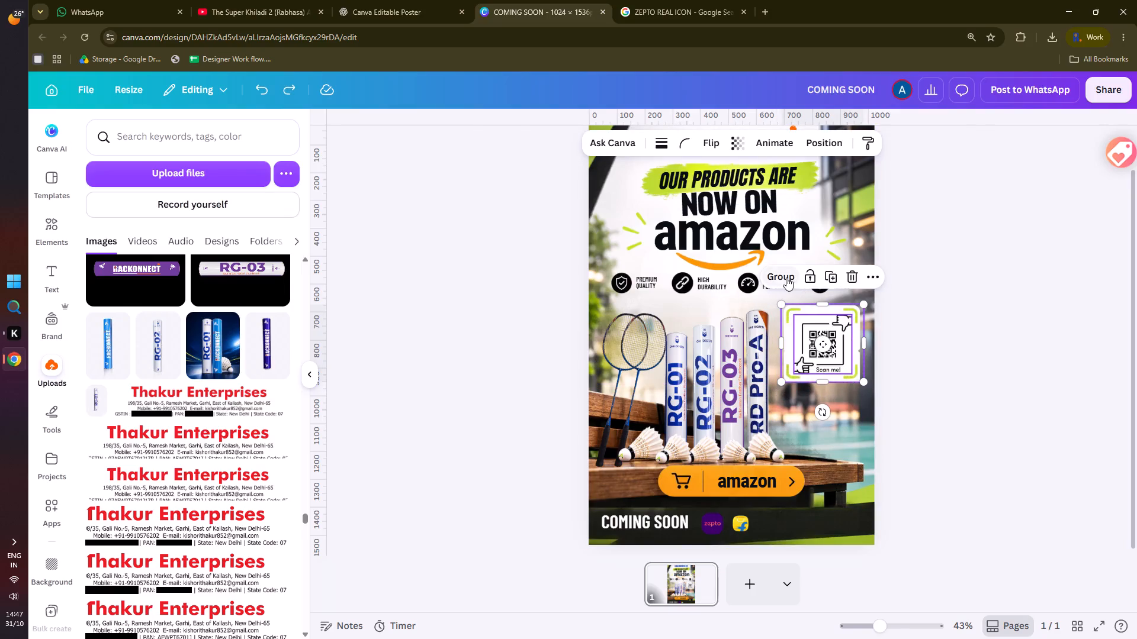
pyautogui.click(786, 277)
# Resize the grouped QR card to a marginally larger size and lower it slightly beside the RD Pro-A tube.
pyautogui.keyDown('shift'); pyautogui.moveTo(782, 383); pyautogui.dragTo(773, 395); pyautogui.keyUp('shift')
pyautogui.moveTo(820, 357); pyautogui.dragTo(827, 376)
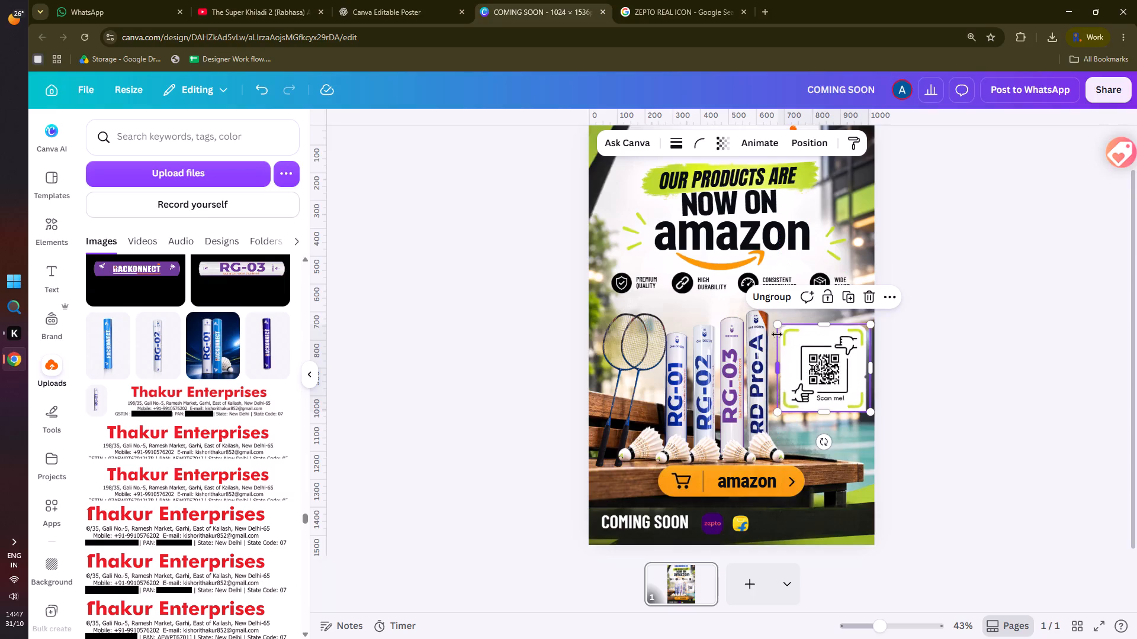
pyautogui.moveTo(779, 328); pyautogui.dragTo(789, 335)
pyautogui.moveTo(815, 377); pyautogui.dragTo(814, 361)
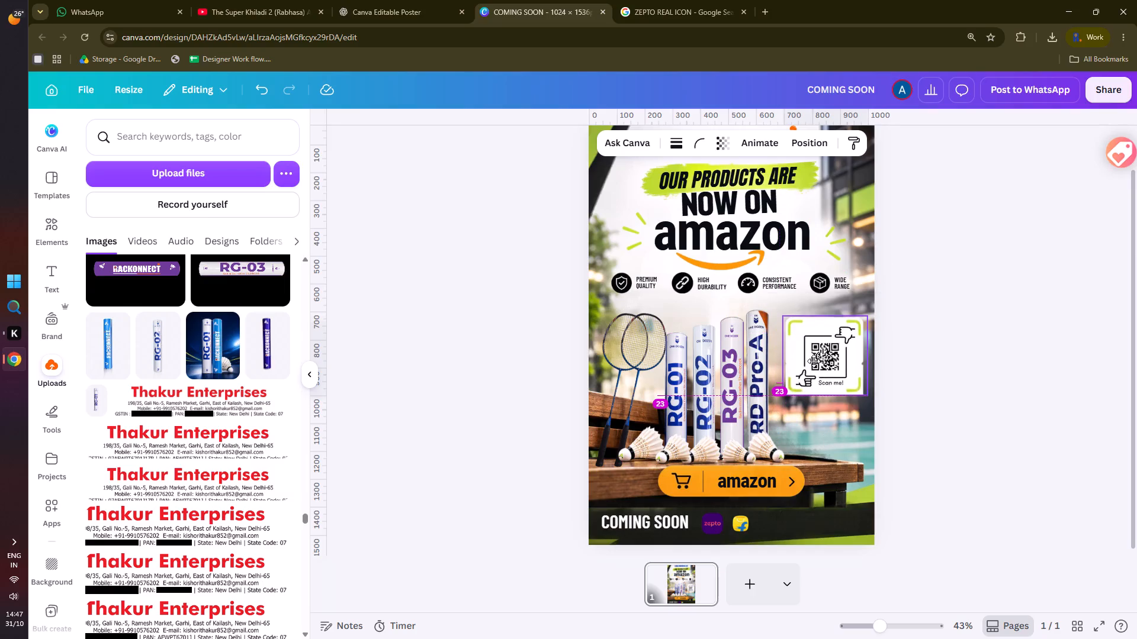
pyautogui.moveTo(814, 361); pyautogui.dragTo(814, 359)
pyautogui.click(1031, 340)
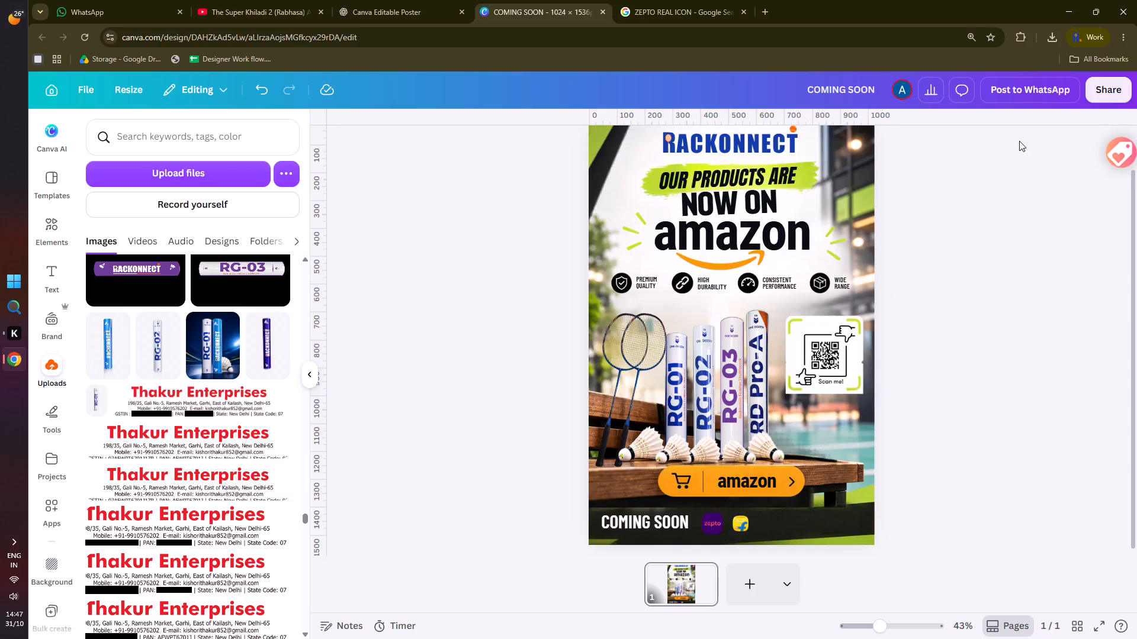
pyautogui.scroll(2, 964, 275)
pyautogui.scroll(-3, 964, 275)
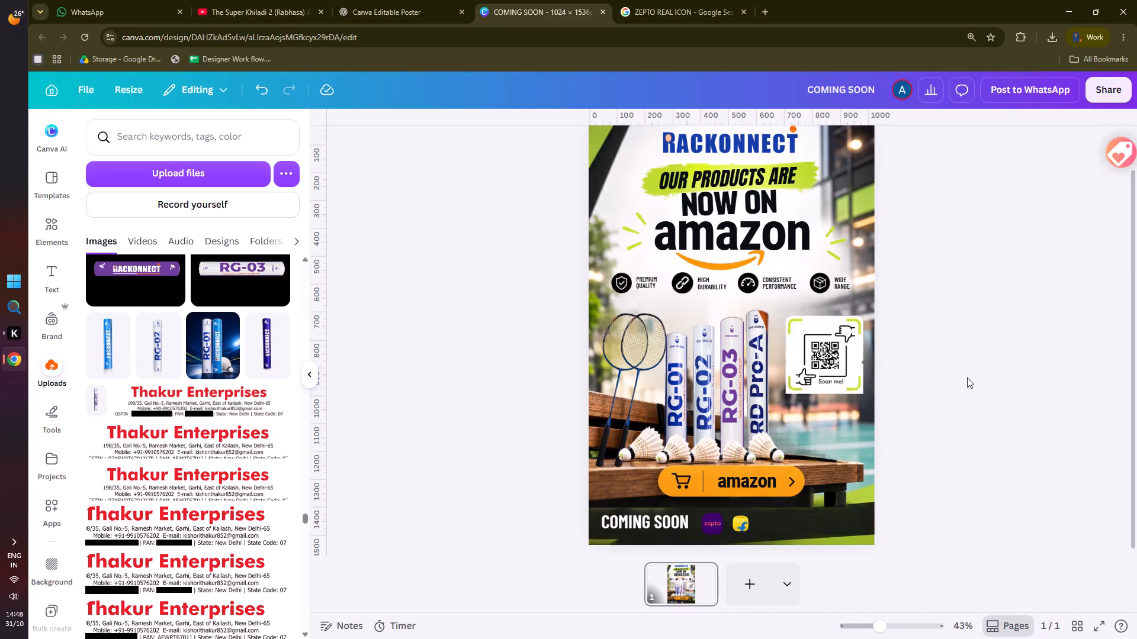
# In the Google Images tab, search for "blinkit ICON" and copy the yellow rounded app icon from Wikimedia Commons.
pyautogui.click(639, 11)
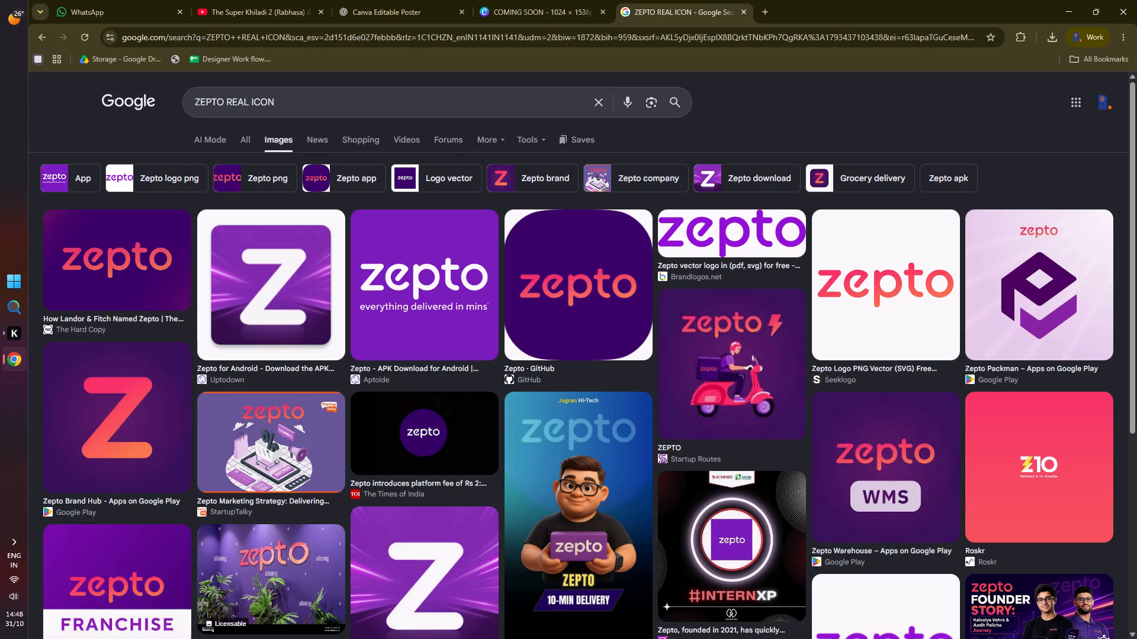
pyautogui.moveTo(249, 102); pyautogui.dragTo(136, 103)
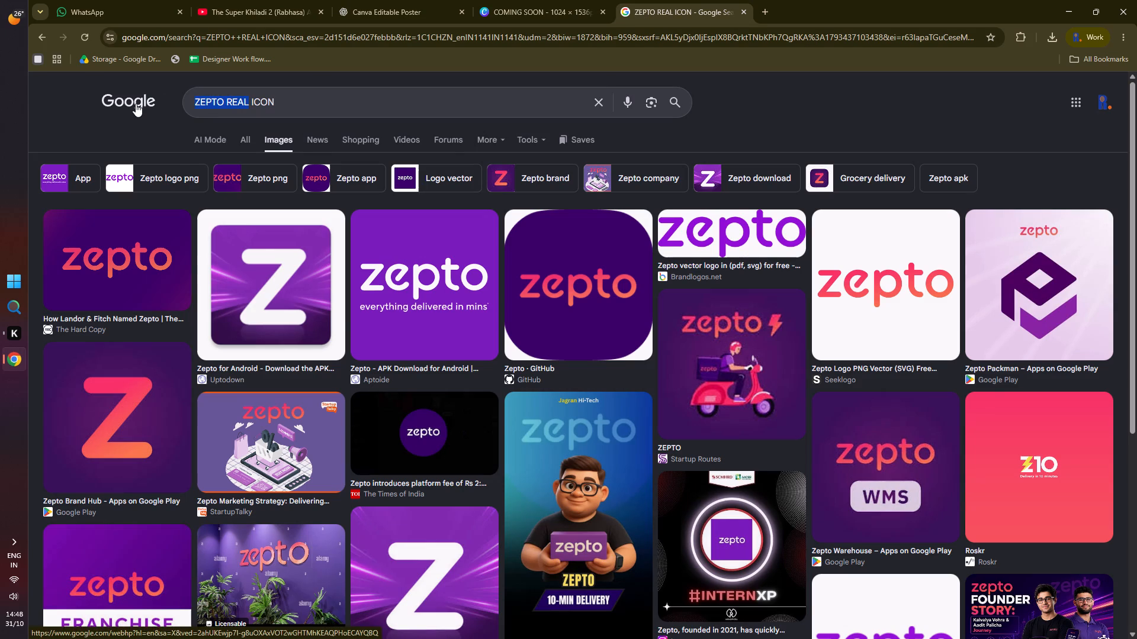
pyautogui.write('blinkit')
pyautogui.press('Return')
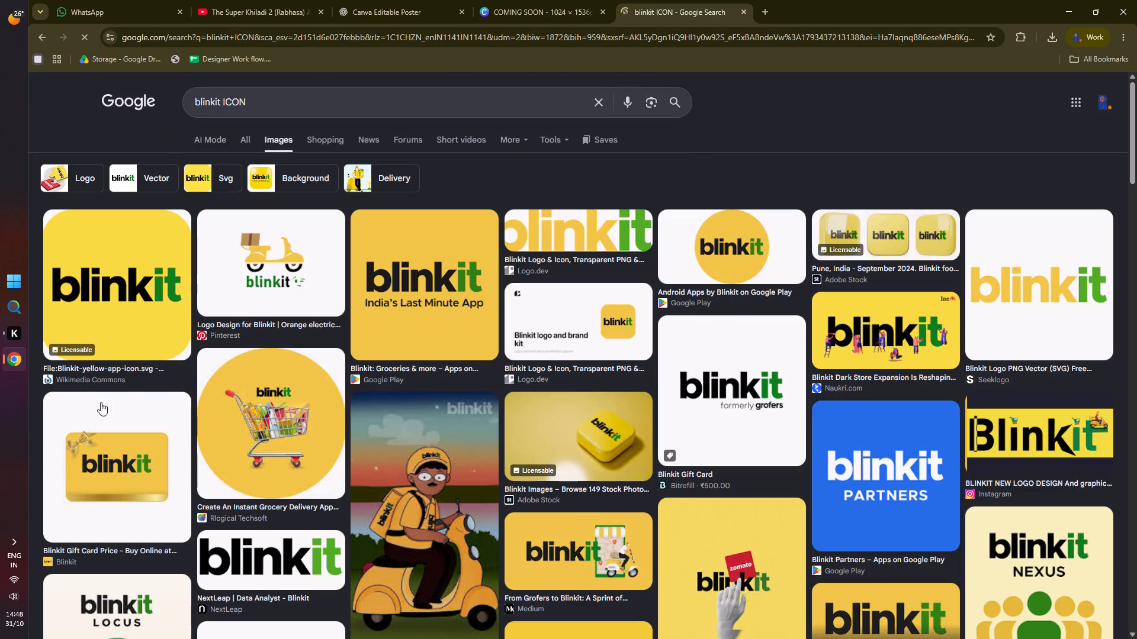
pyautogui.click(92, 343)
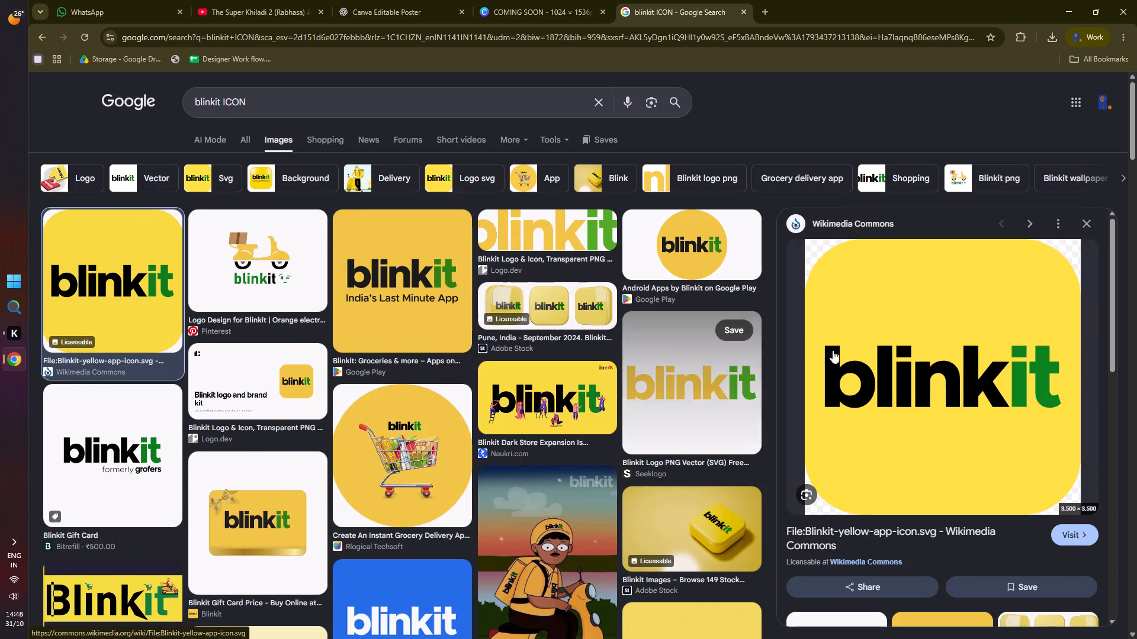
pyautogui.rightClick(901, 347)
pyautogui.click(949, 248)
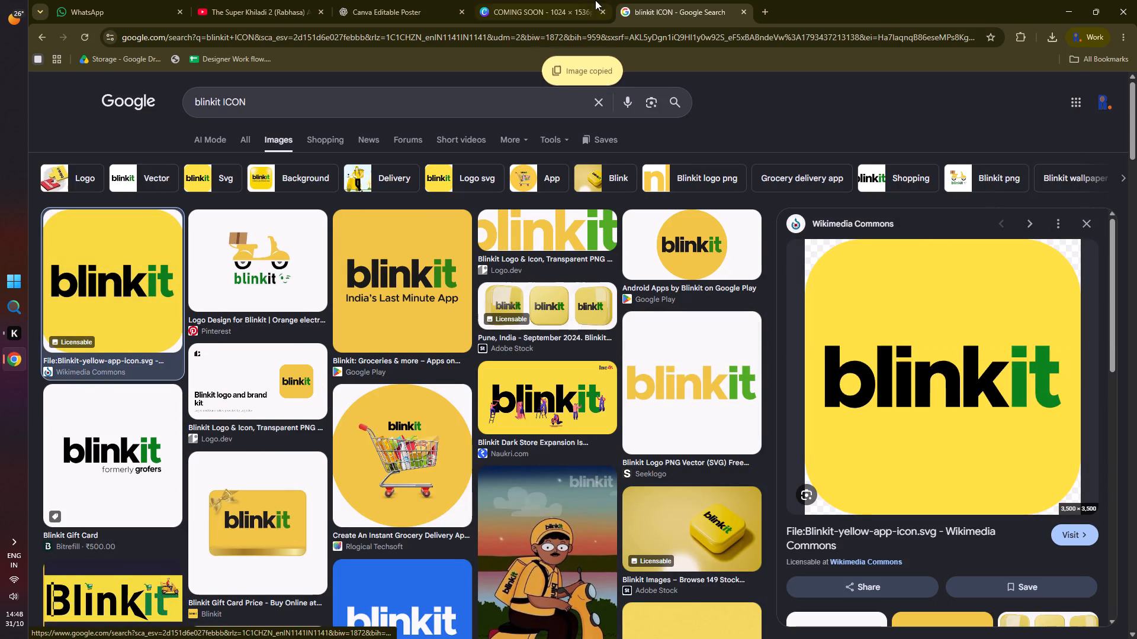
# Switch back to the Canva poster, paste the blinkit icon and shrink it proportionally to about 51 × 51.
pyautogui.click(526, 8)
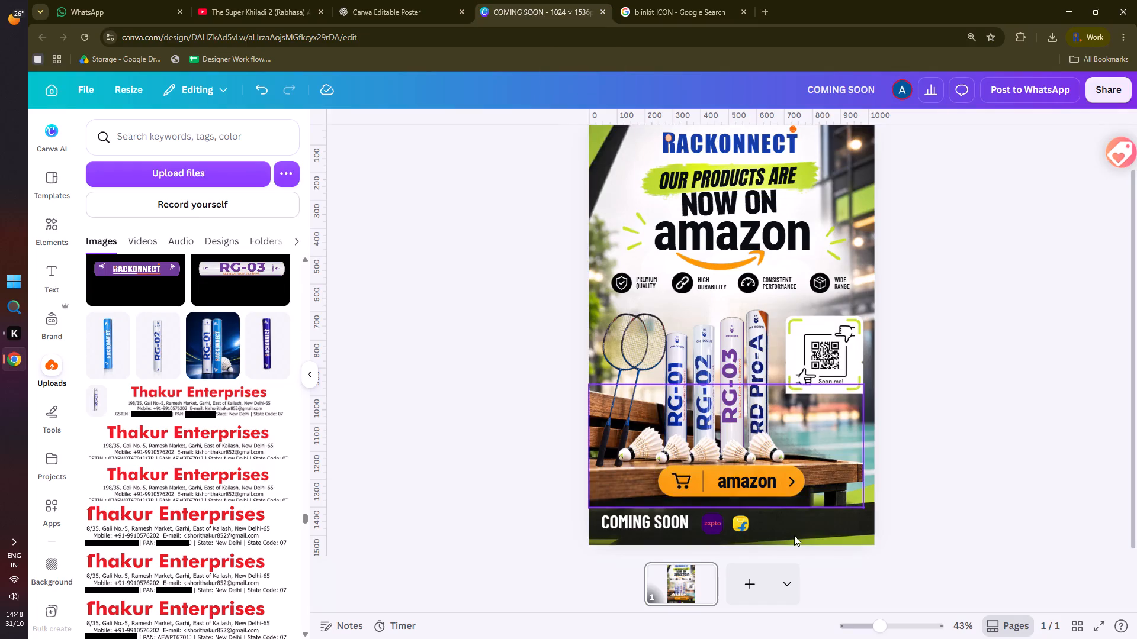
pyautogui.hotkey('ctrl', 'v')
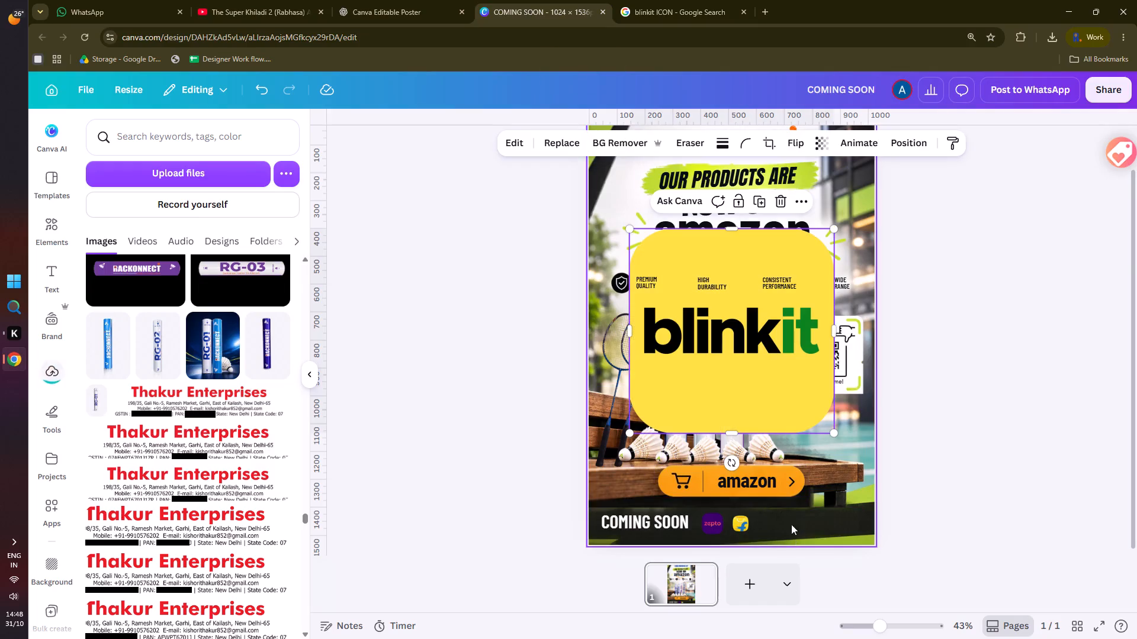
pyautogui.keyDown('ctrl'); pyautogui.scroll(4, 792, 476); pyautogui.keyUp('ctrl')
pyautogui.keyDown('ctrl'); pyautogui.scroll(-3, 792, 441); pyautogui.keyUp('ctrl')
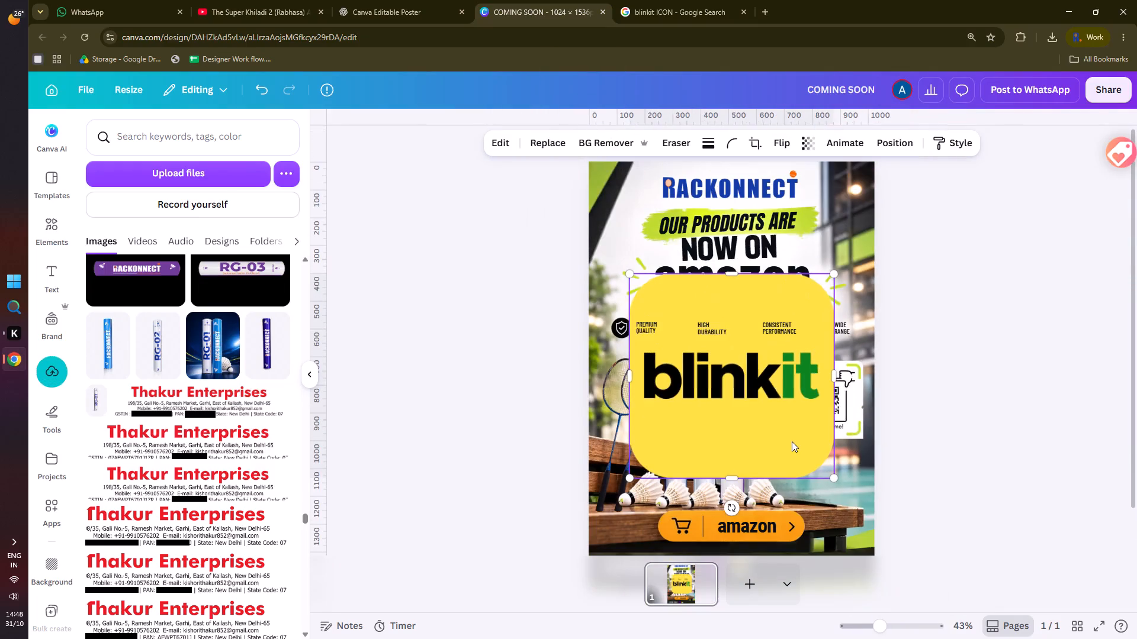
pyautogui.moveTo(630, 270); pyautogui.dragTo(723, 399)
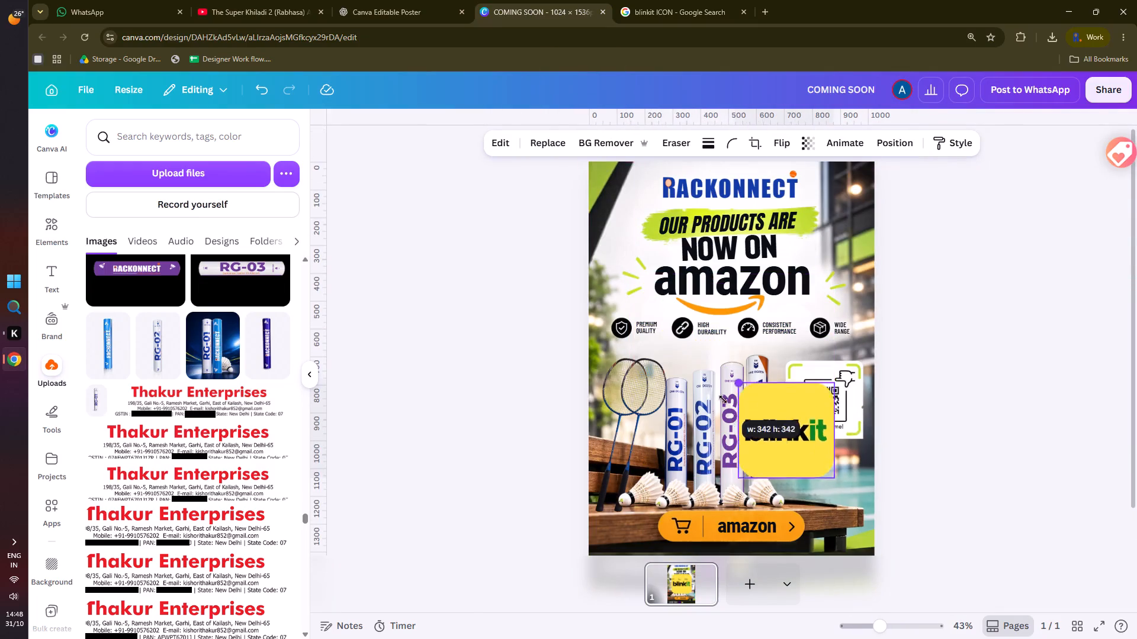
pyautogui.moveTo(723, 399); pyautogui.dragTo(771, 482)
pyautogui.scroll(-7, 722, 409)
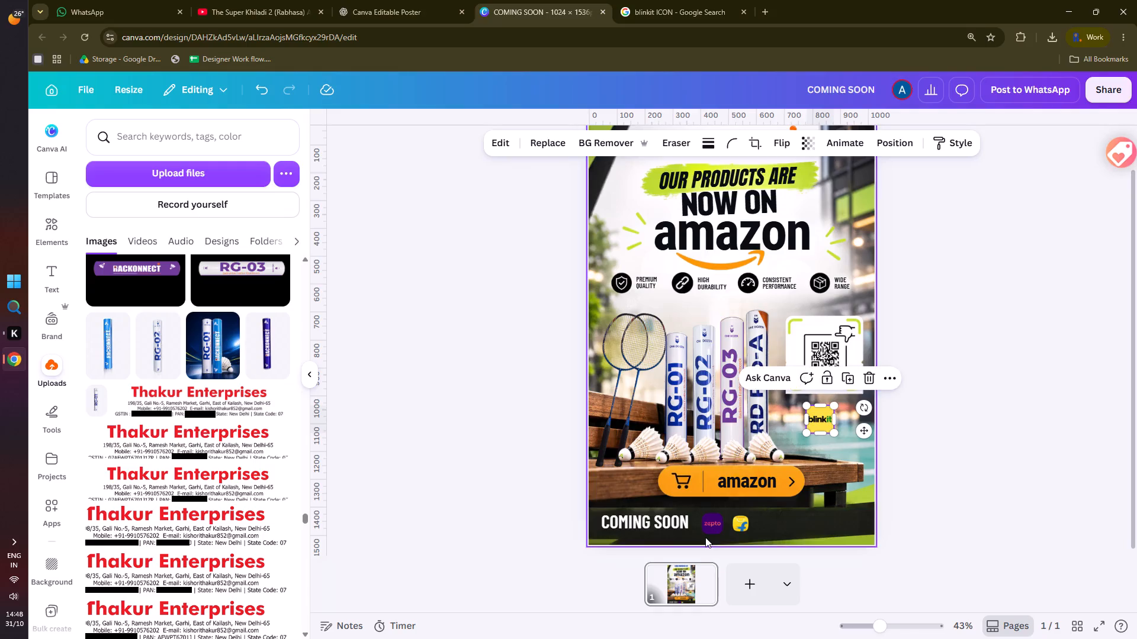
pyautogui.keyDown('ctrl'); pyautogui.scroll(4, 710, 553); pyautogui.keyUp('ctrl')
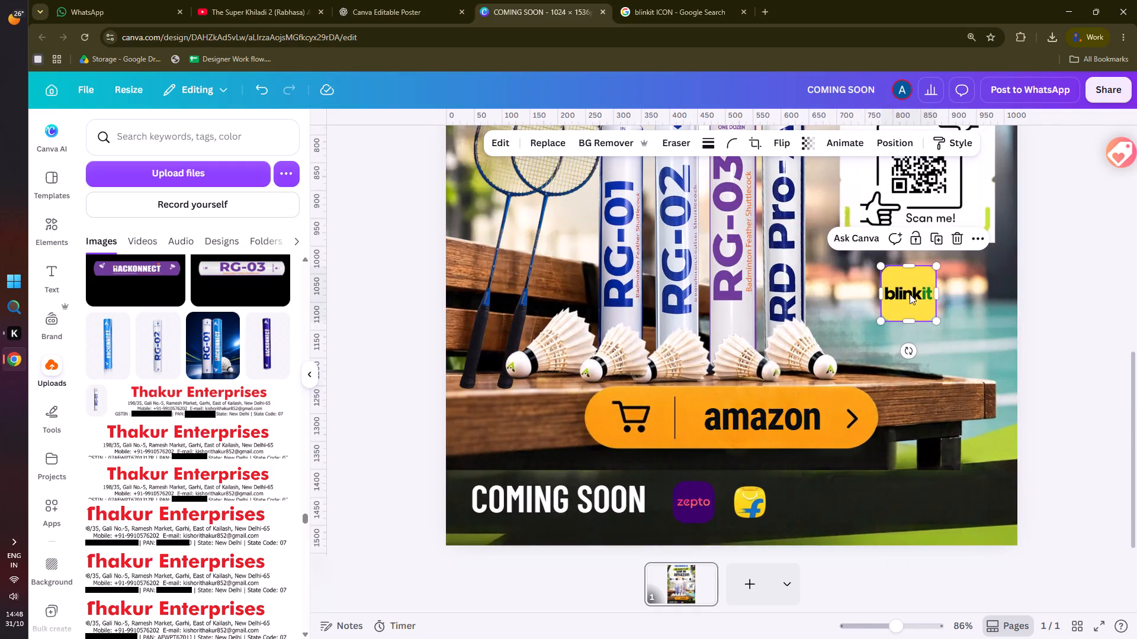
pyautogui.moveTo(884, 265); pyautogui.dragTo(907, 295)
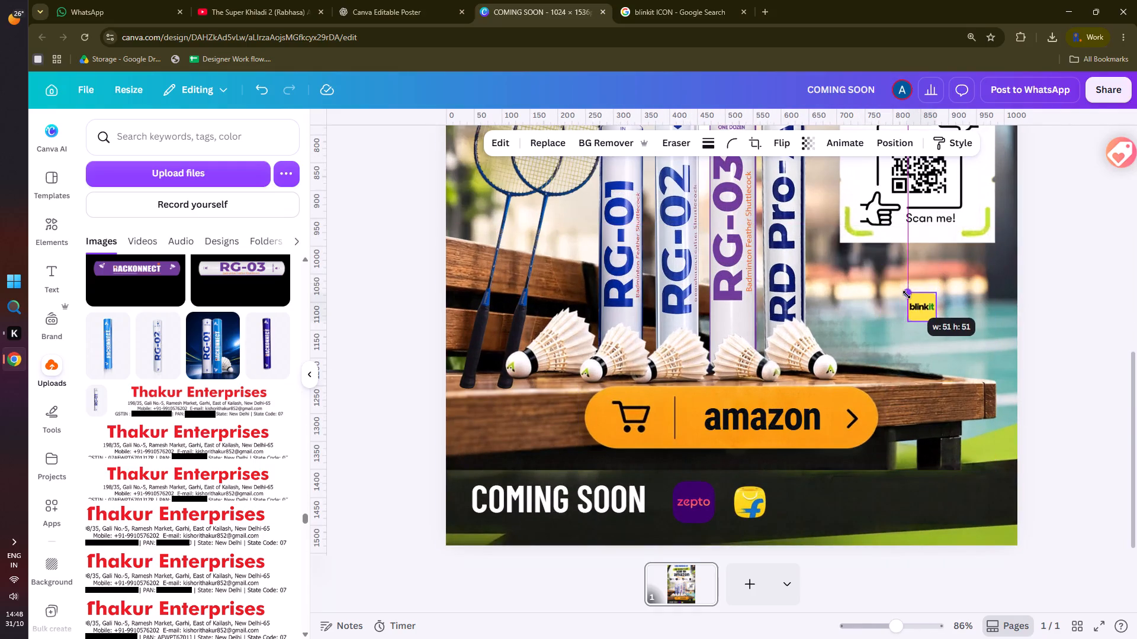
pyautogui.moveTo(907, 295); pyautogui.dragTo(907, 295)
# Arrange the blinkit, Zepto and Flipkart icons in a spaced row, in that order, right after the COMING SOON text.
pyautogui.moveTo(921, 306); pyautogui.dragTo(665, 506)
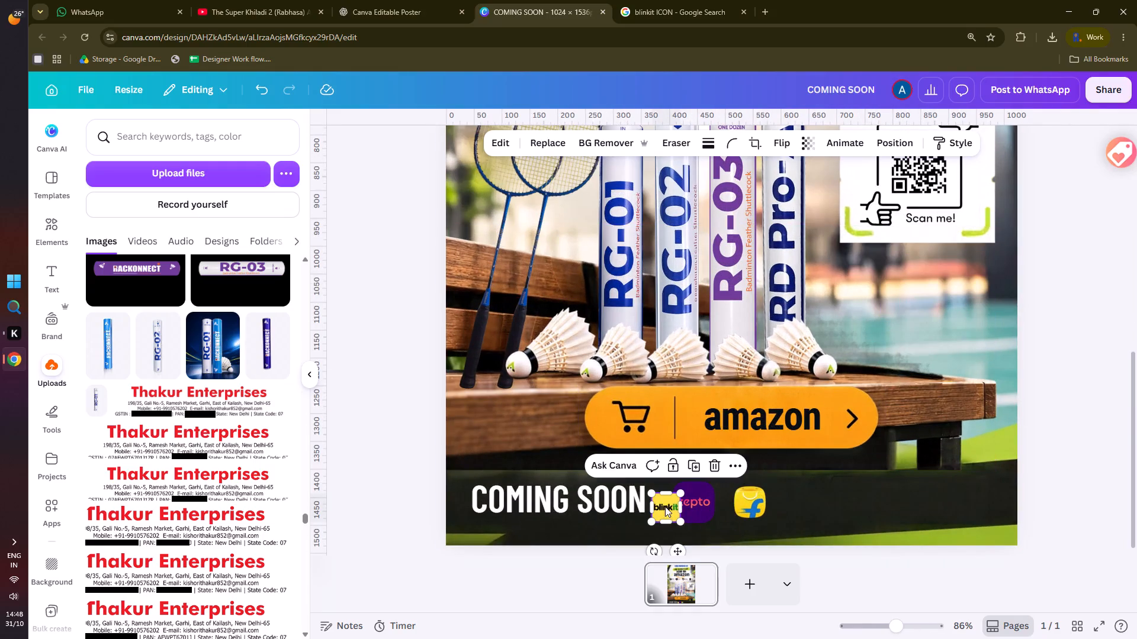
pyautogui.moveTo(740, 502); pyautogui.dragTo(807, 509)
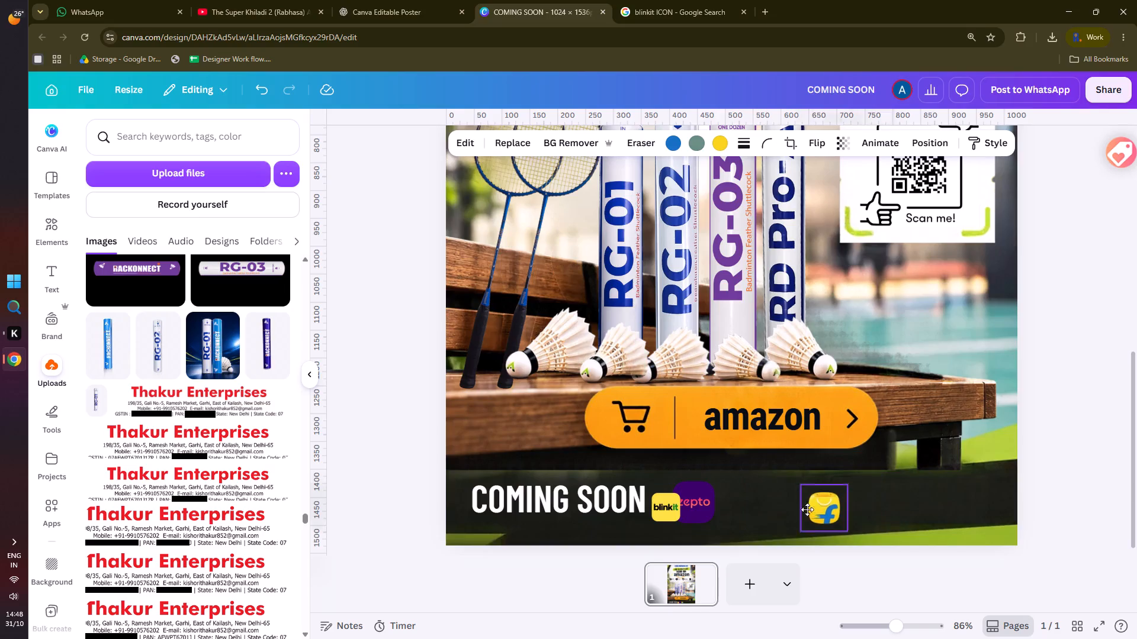
pyautogui.moveTo(807, 509); pyautogui.dragTo(807, 509)
pyautogui.moveTo(693, 501); pyautogui.dragTo(763, 501)
pyautogui.moveTo(657, 504); pyautogui.dragTo(670, 497)
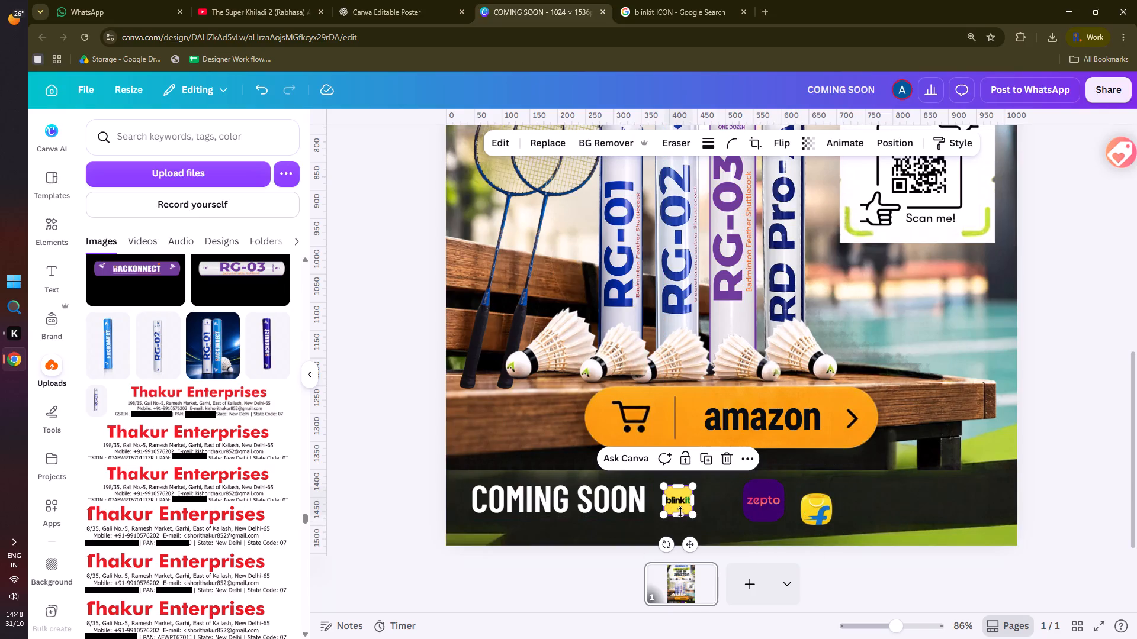
# Enlarge the blinkit, Zepto and Flipkart icons to visually matching sizes and close the gaps between them on the dark bottom band.
pyautogui.moveTo(693, 514); pyautogui.dragTo(716, 528)
pyautogui.moveTo(759, 508); pyautogui.dragTo(742, 514)
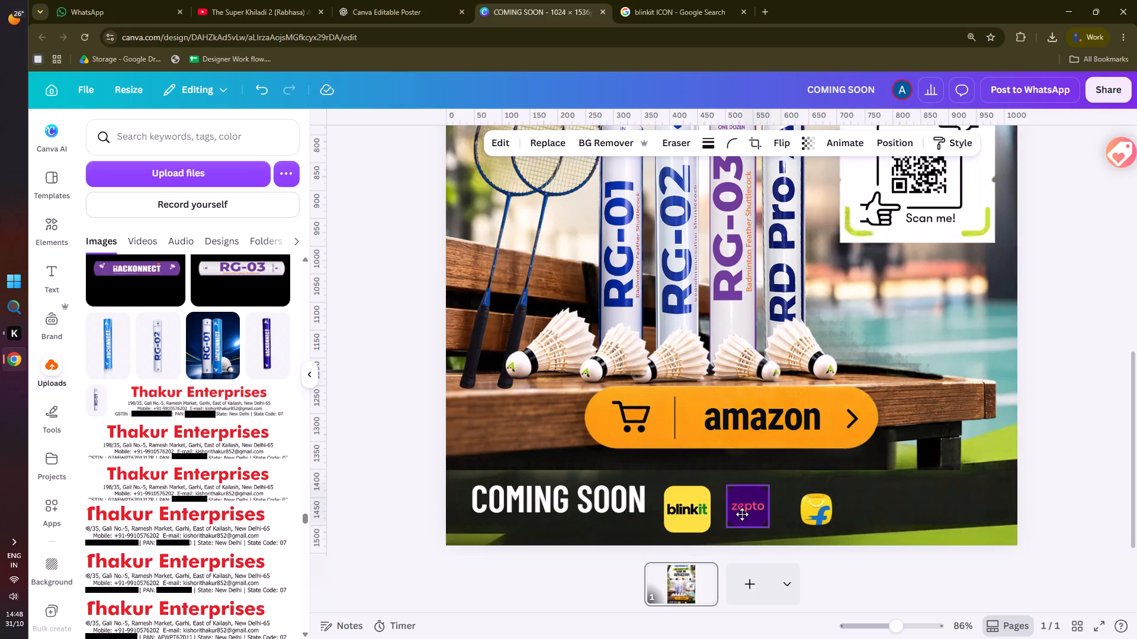
pyautogui.moveTo(742, 514); pyautogui.dragTo(737, 518)
pyautogui.click(744, 508)
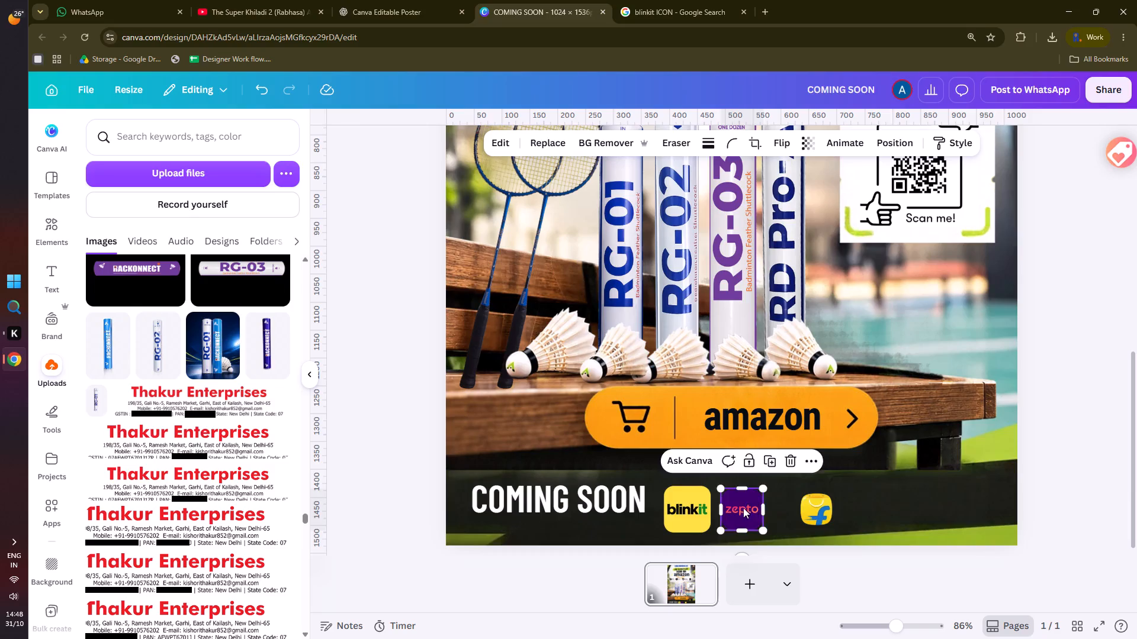
pyautogui.click(759, 528)
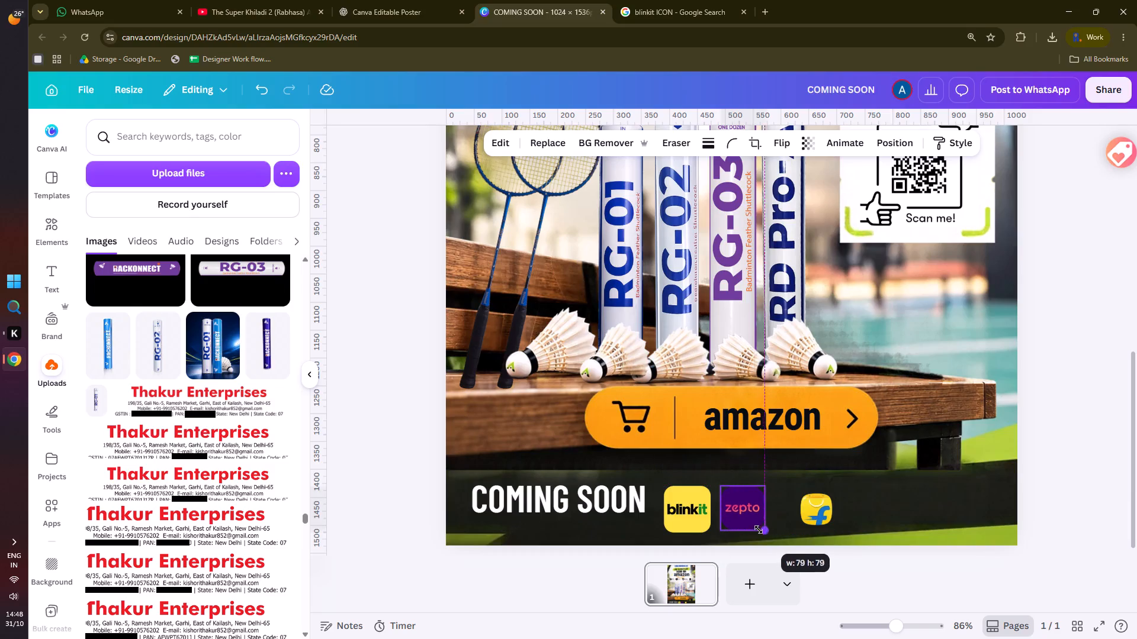
pyautogui.click(794, 510)
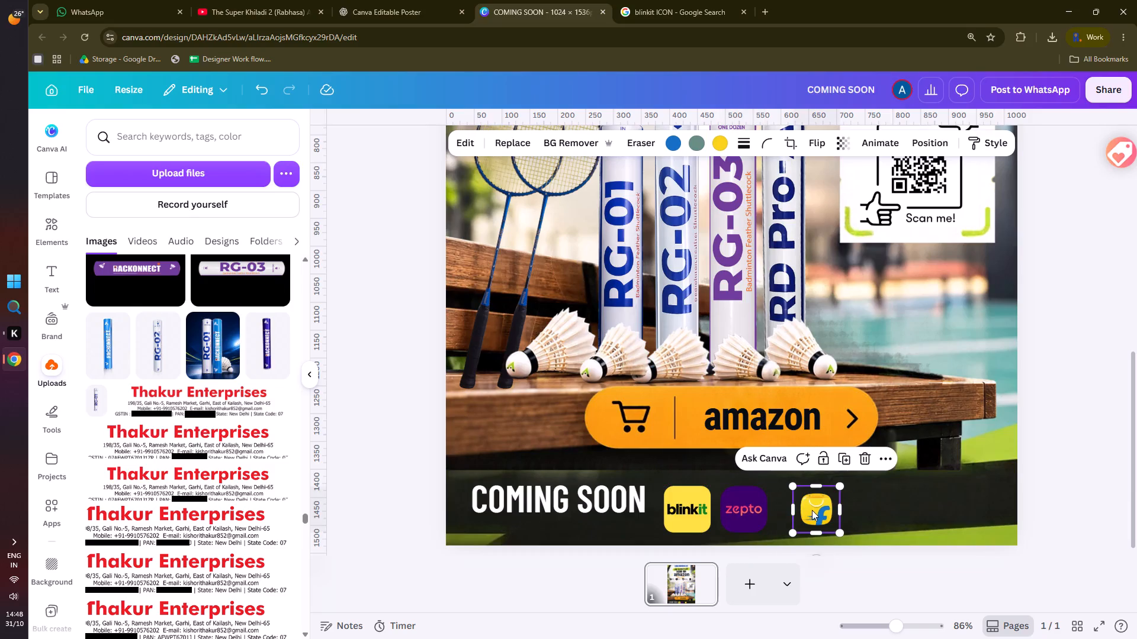
pyautogui.moveTo(812, 509); pyautogui.dragTo(789, 501)
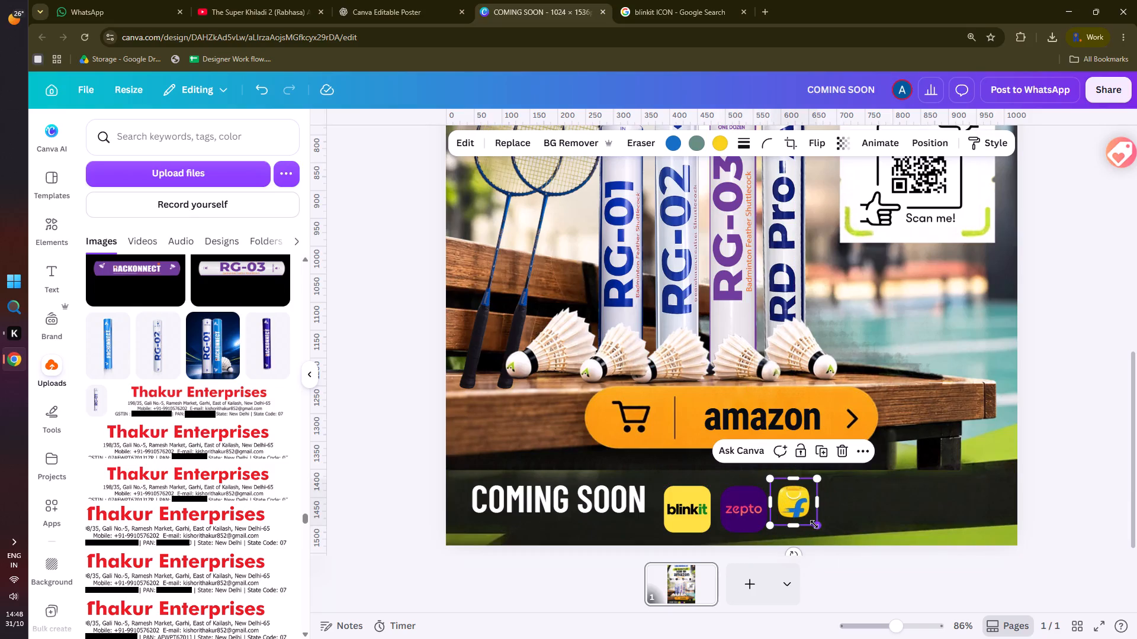
pyautogui.moveTo(814, 524); pyautogui.dragTo(838, 543)
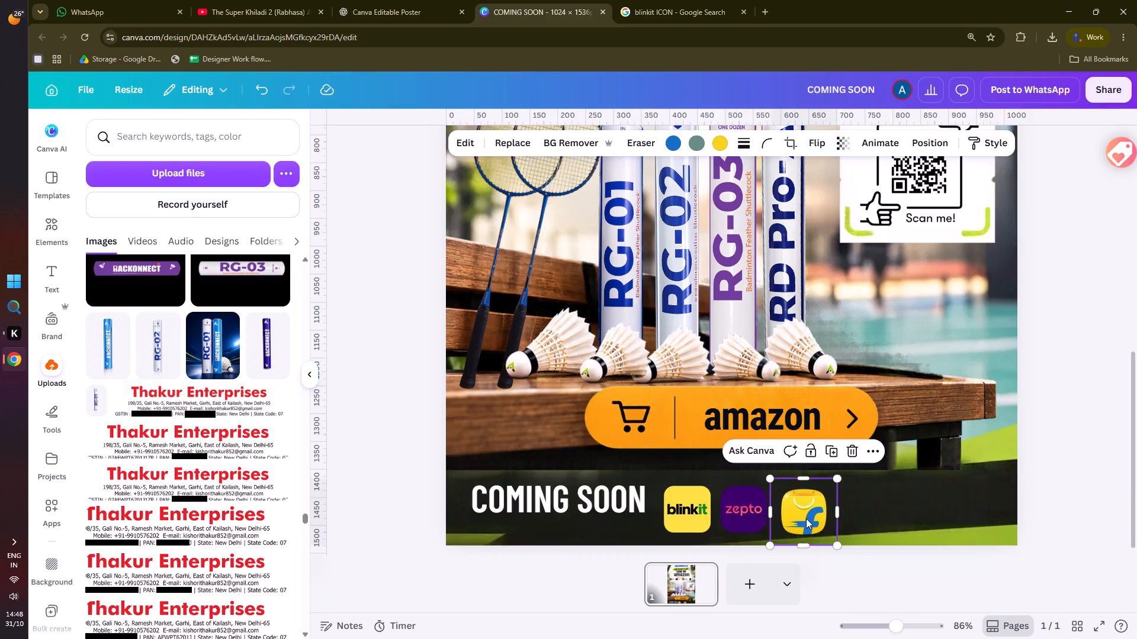
pyautogui.click(806, 518)
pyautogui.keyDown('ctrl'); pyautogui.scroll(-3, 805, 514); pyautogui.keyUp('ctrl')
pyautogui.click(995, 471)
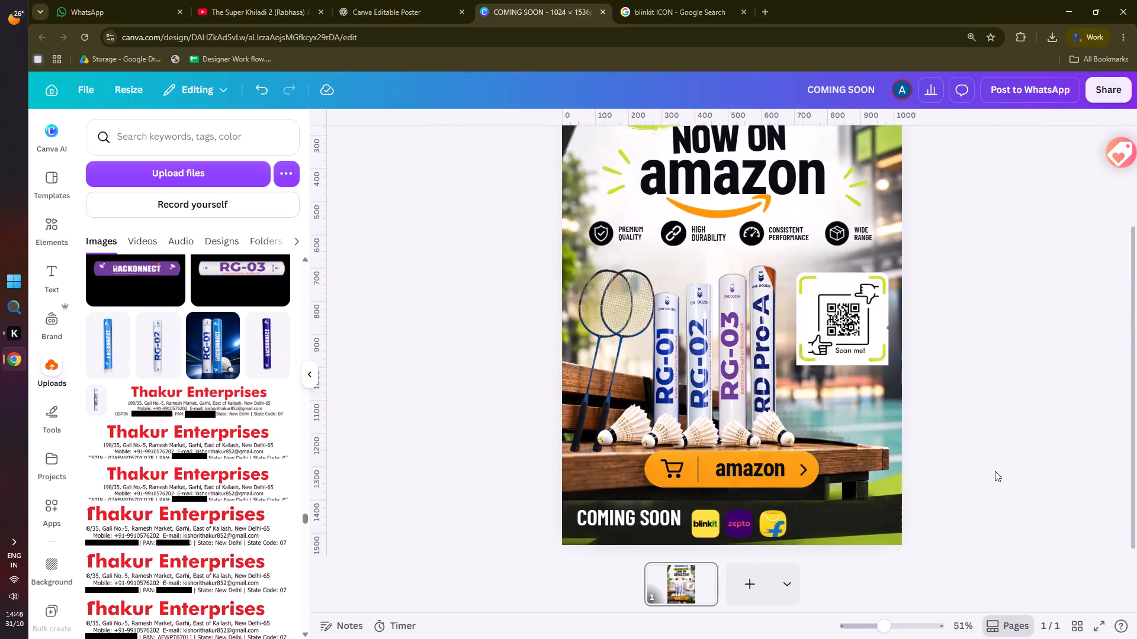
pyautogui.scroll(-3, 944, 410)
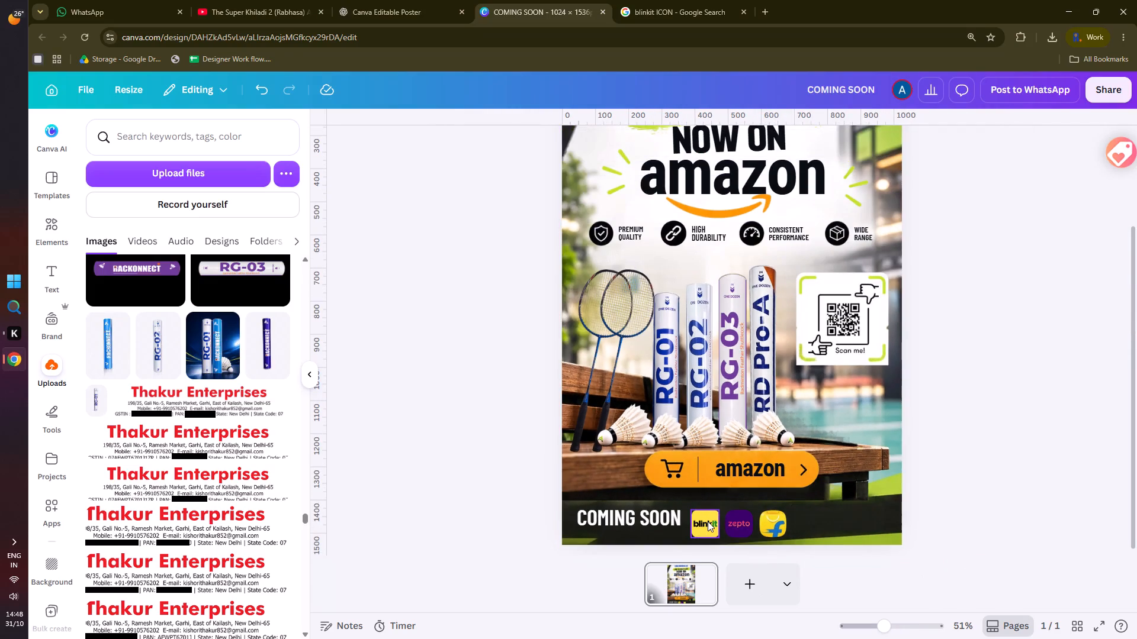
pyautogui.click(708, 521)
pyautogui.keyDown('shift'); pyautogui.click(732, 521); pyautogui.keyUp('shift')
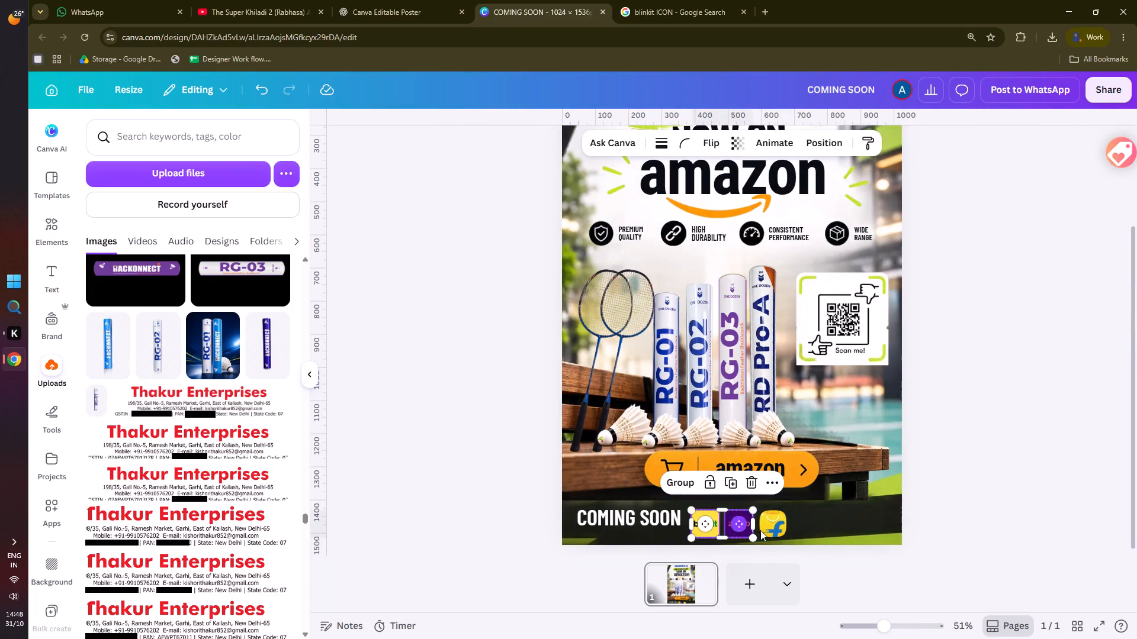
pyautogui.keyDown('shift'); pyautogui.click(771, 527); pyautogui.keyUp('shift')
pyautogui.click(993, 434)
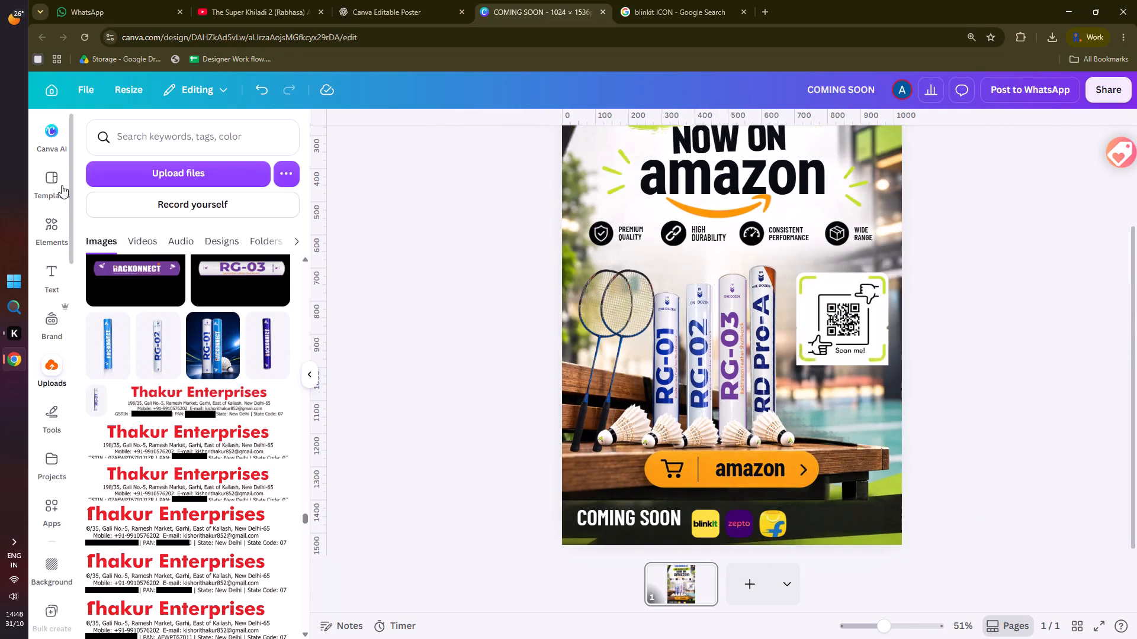
# Search the elements for "rec", add a Rectangle shape, flatten it into a short strip and fill it white.
pyautogui.click(60, 222)
pyautogui.click(258, 134)
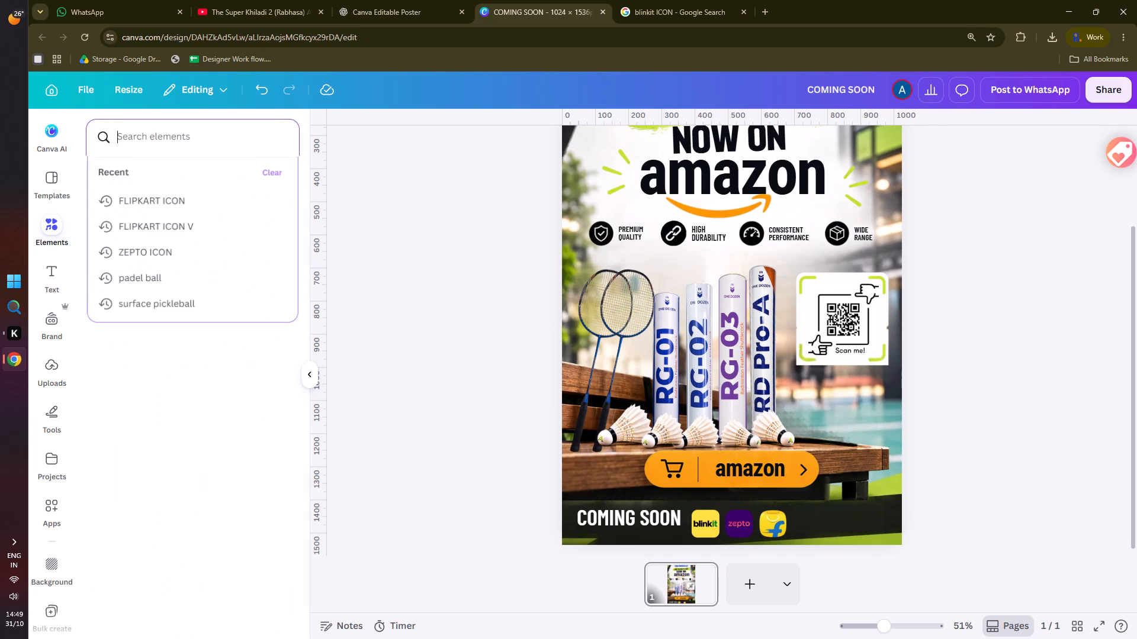
pyautogui.click(170, 140)
pyautogui.write('rec')
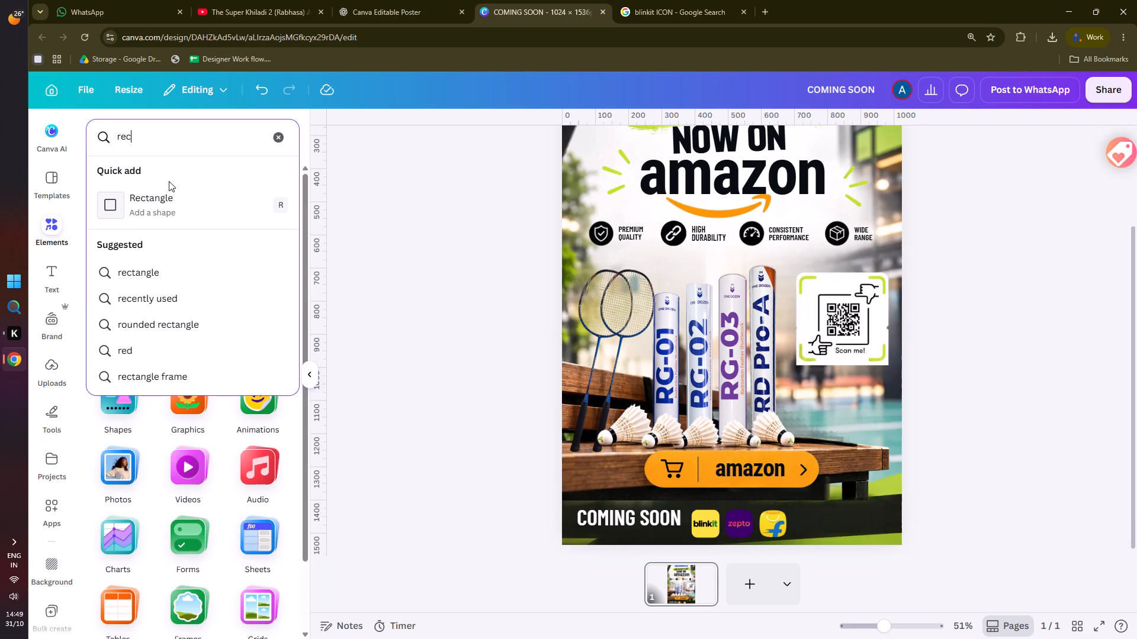
pyautogui.click(167, 199)
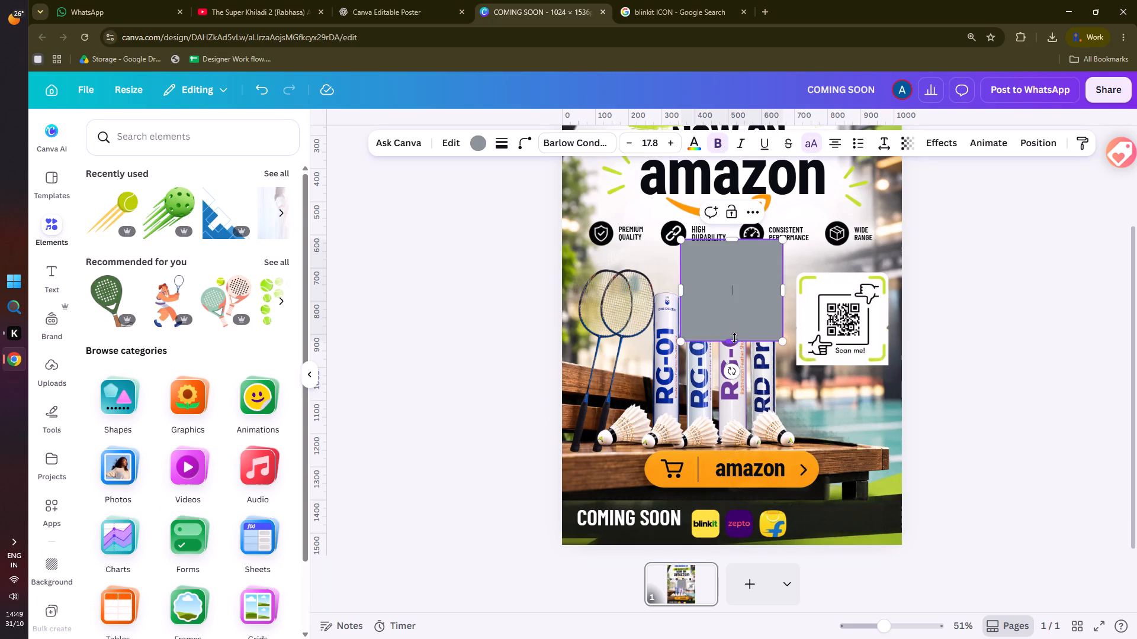
pyautogui.moveTo(734, 338); pyautogui.dragTo(732, 273)
pyautogui.click(466, 149)
pyautogui.click(480, 146)
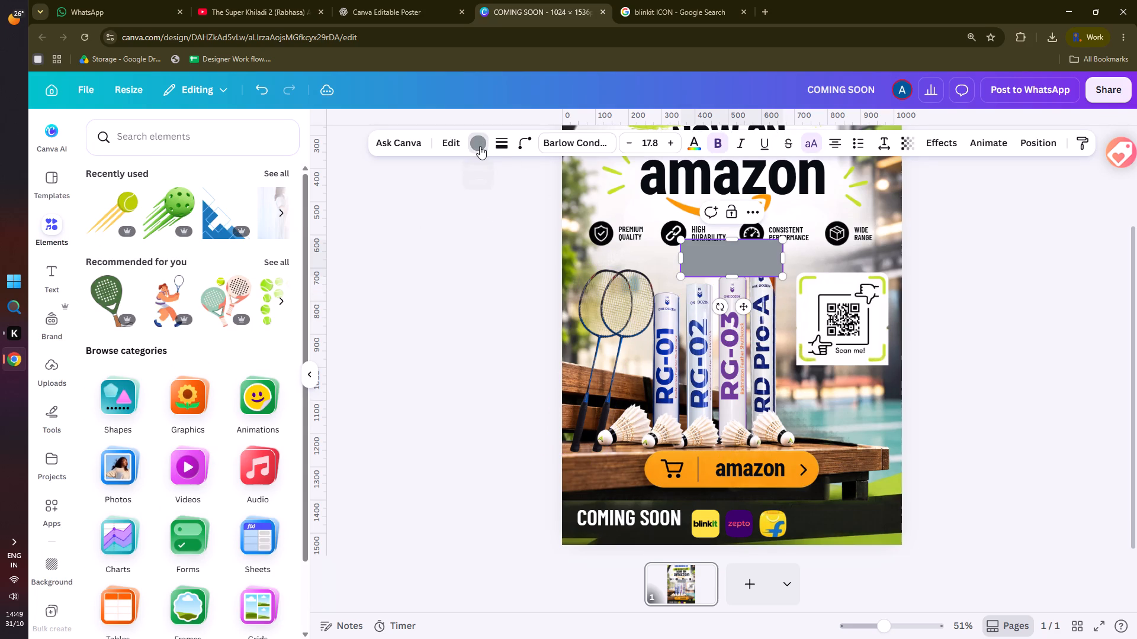
pyautogui.click(92, 269)
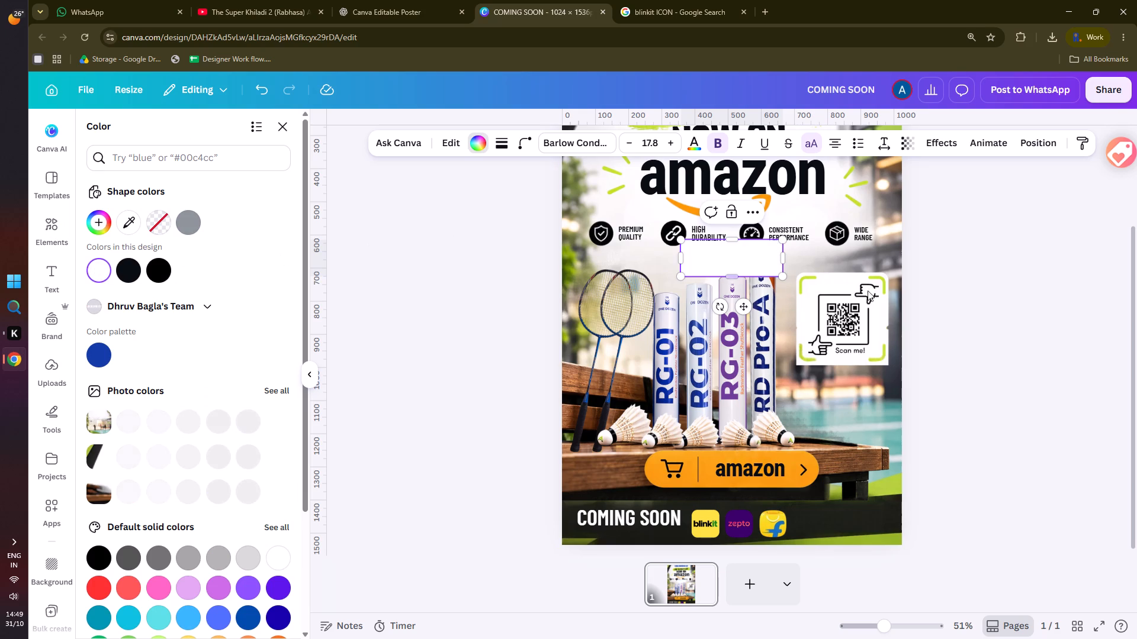
pyautogui.doubleClick(1001, 280)
# Round the corners of the white rectangle.
pyautogui.click(757, 273)
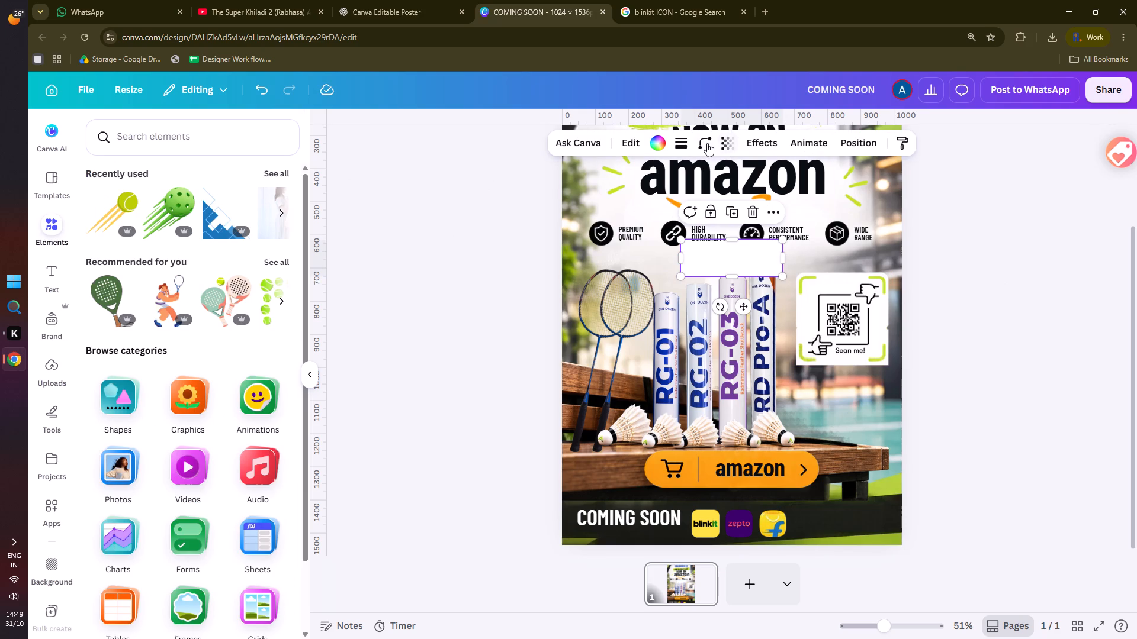
pyautogui.click(704, 143)
pyautogui.moveTo(641, 202); pyautogui.dragTo(673, 201)
pyautogui.doubleClick(403, 311)
# Move the white rounded rectangle over the app icons beside COMING SOON and widen it toward the poster's right edge.
pyautogui.moveTo(735, 260); pyautogui.dragTo(746, 382)
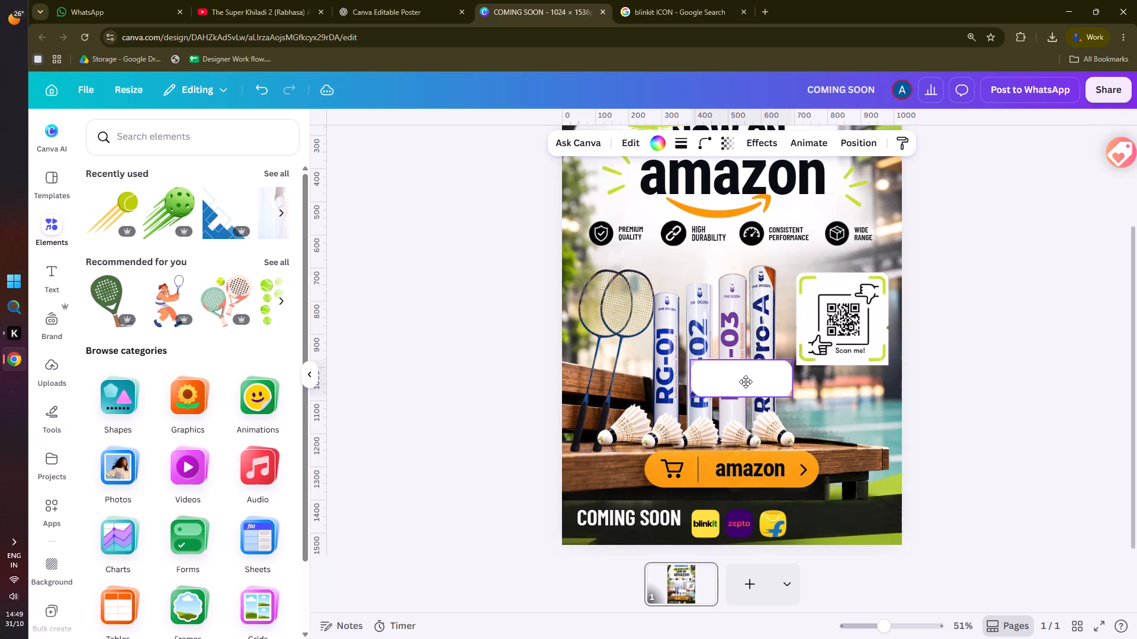
pyautogui.moveTo(746, 382); pyautogui.dragTo(758, 521)
pyautogui.click(753, 539)
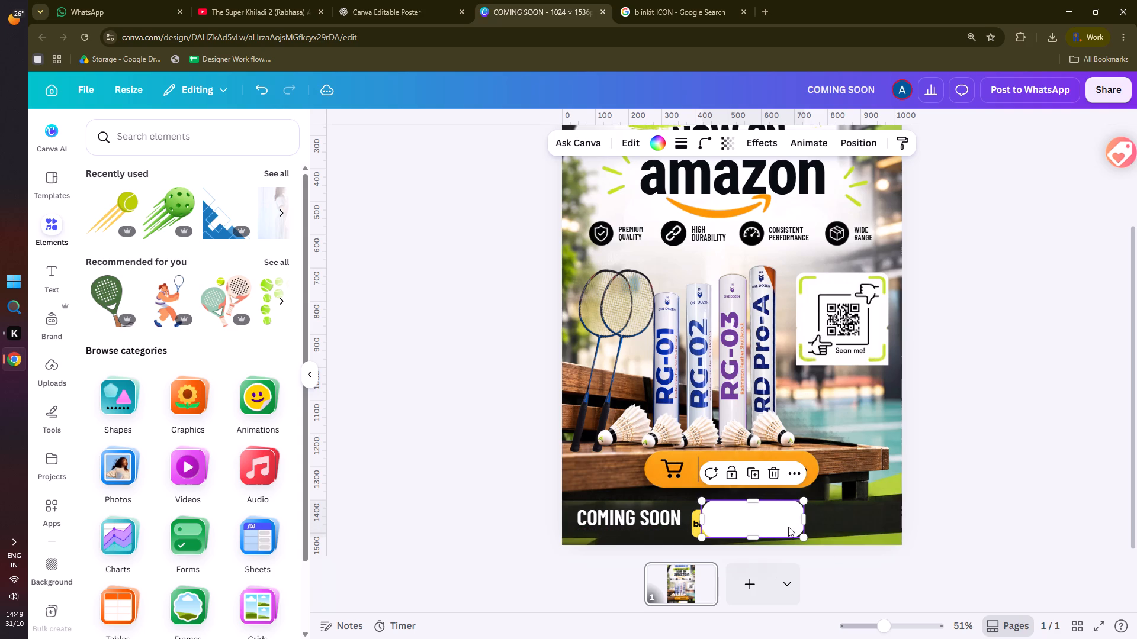
pyautogui.moveTo(804, 519); pyautogui.dragTo(862, 517)
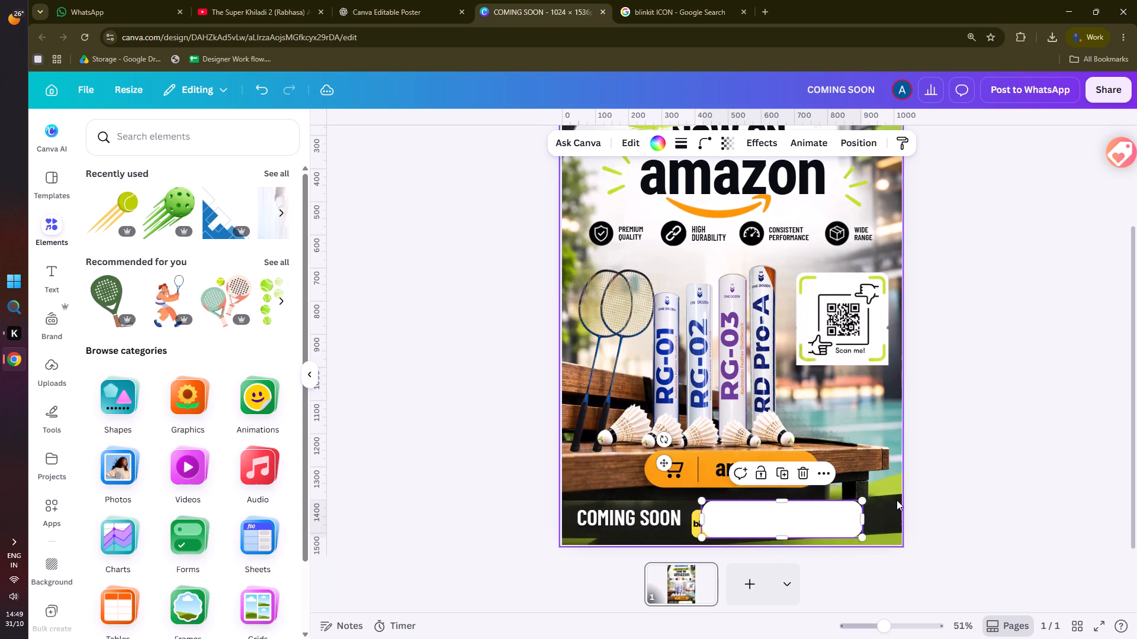
pyautogui.click(897, 500)
# Shift the white rounded rectangle up so it no longer covers the app icons.
pyautogui.keyDown('ctrl'); pyautogui.scroll(4, 741, 556); pyautogui.keyUp('ctrl')
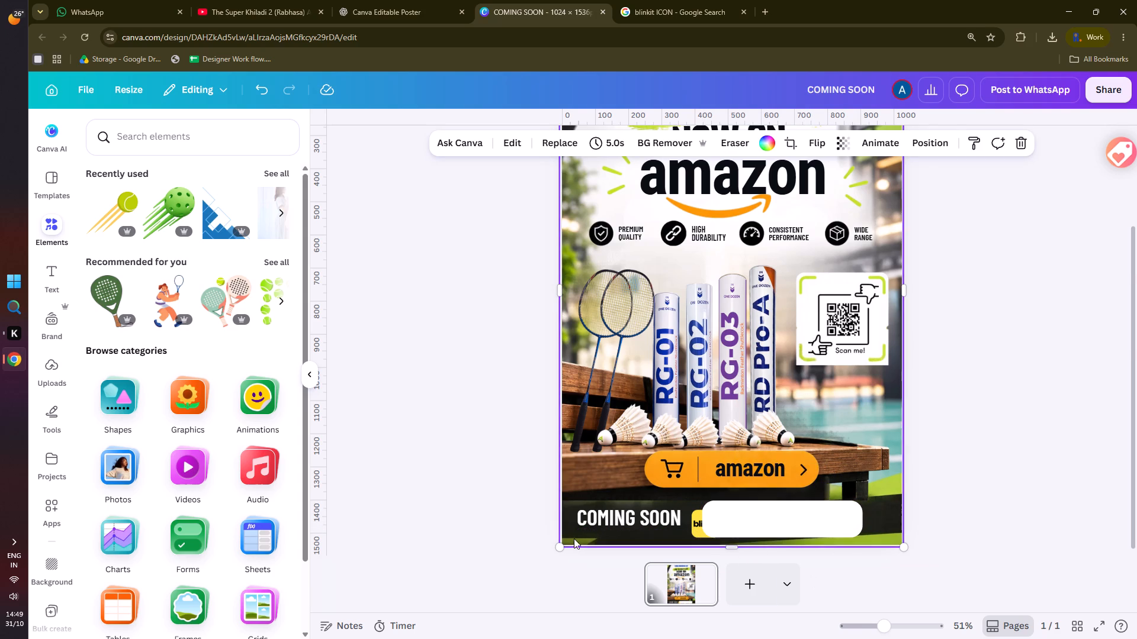
pyautogui.keyDown('ctrl'); pyautogui.scroll(4, 561, 544); pyautogui.keyUp('ctrl')
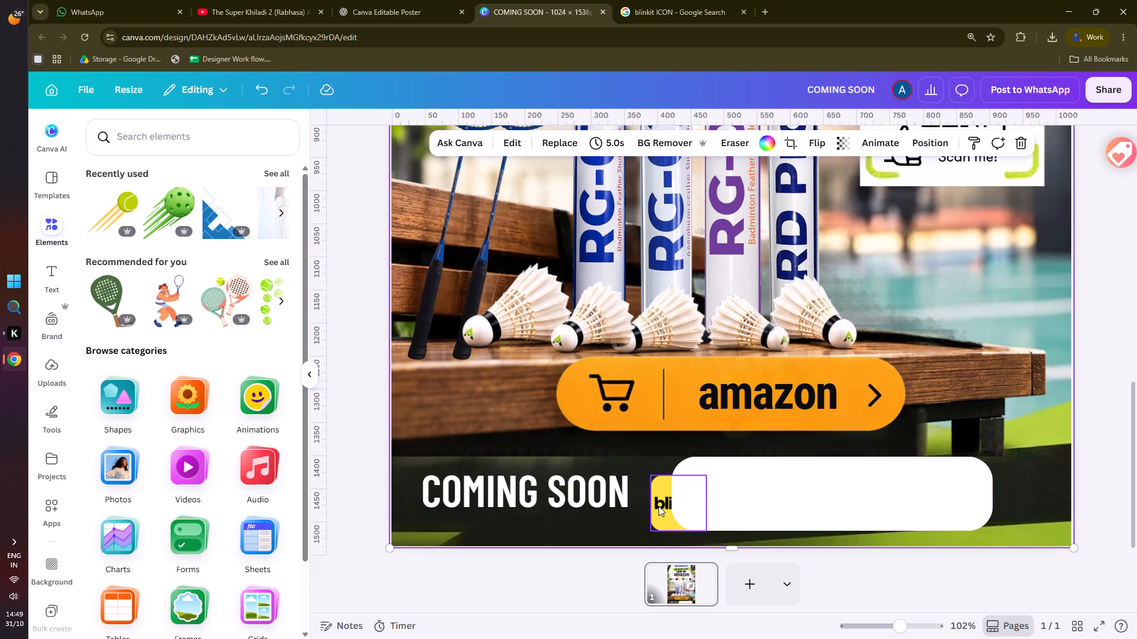
pyautogui.moveTo(738, 492); pyautogui.dragTo(724, 437)
# Move the blinkit icon to the rectangle's left end, just below it, and bring the icon to the front.
pyautogui.moveTo(677, 518); pyautogui.dragTo(702, 448)
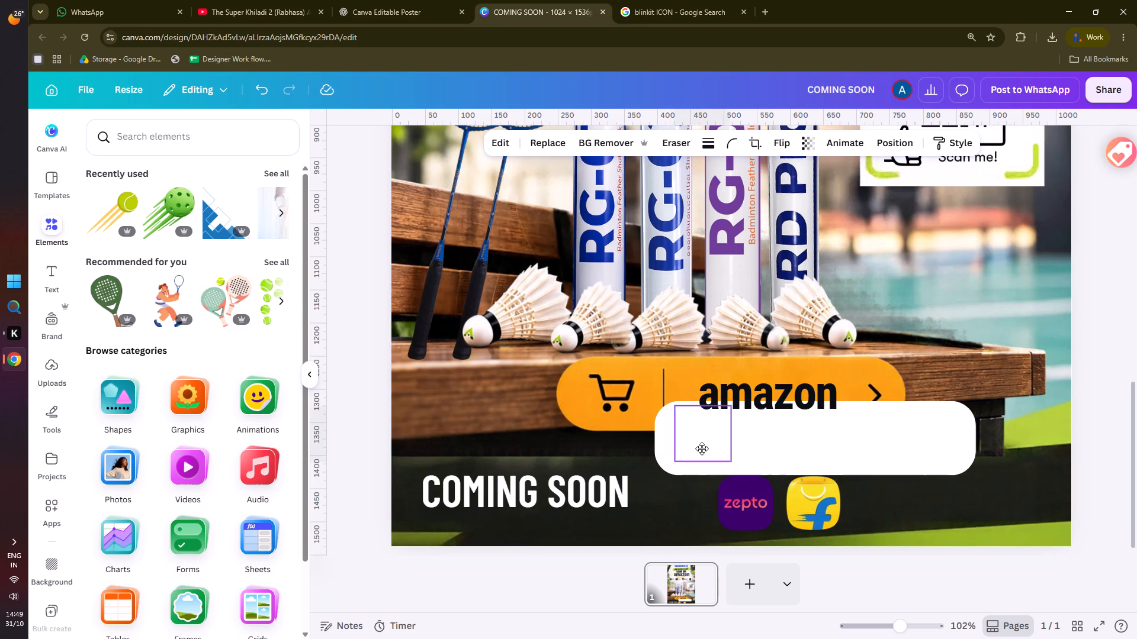
pyautogui.moveTo(702, 448); pyautogui.dragTo(698, 460)
pyautogui.moveTo(698, 460); pyautogui.dragTo(698, 509)
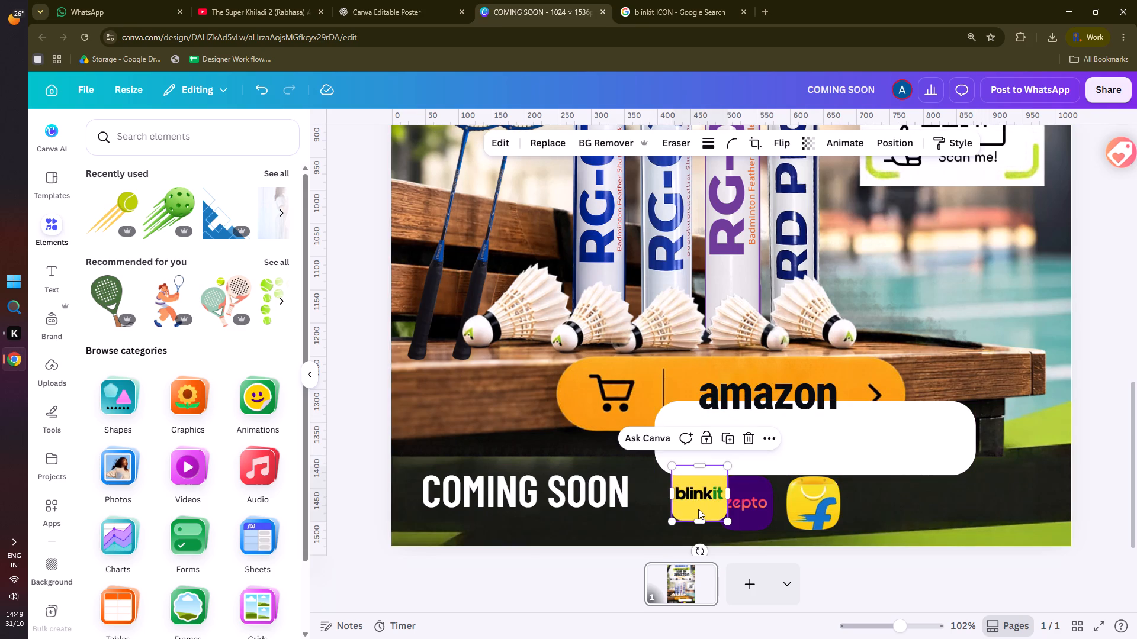
pyautogui.rightClick(698, 509)
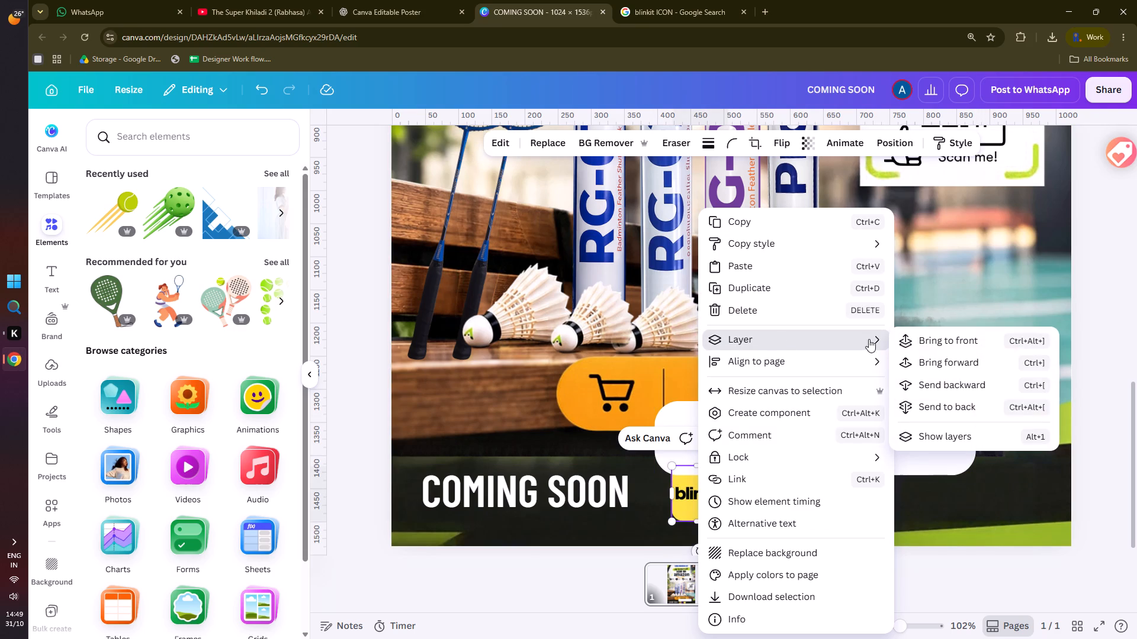
pyautogui.click(918, 343)
pyautogui.click(1113, 320)
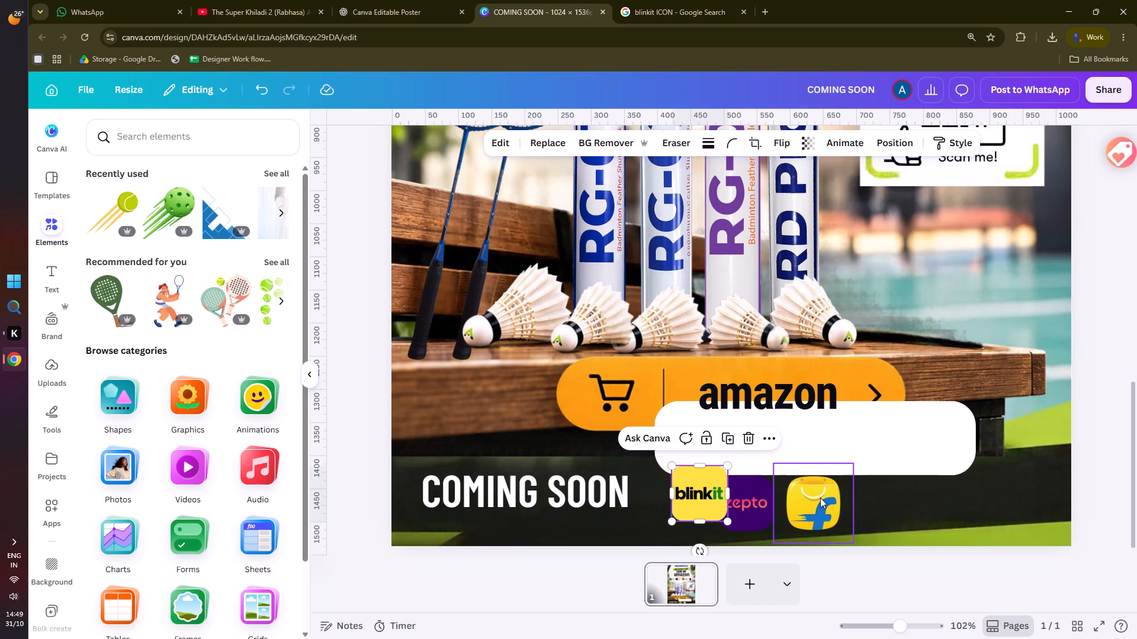
# Nudge the Flipkart icon up onto the edge of the white rectangle and bring it to the front.
pyautogui.click(820, 495)
pyautogui.moveTo(809, 480); pyautogui.dragTo(810, 457)
pyautogui.rightClick(814, 484)
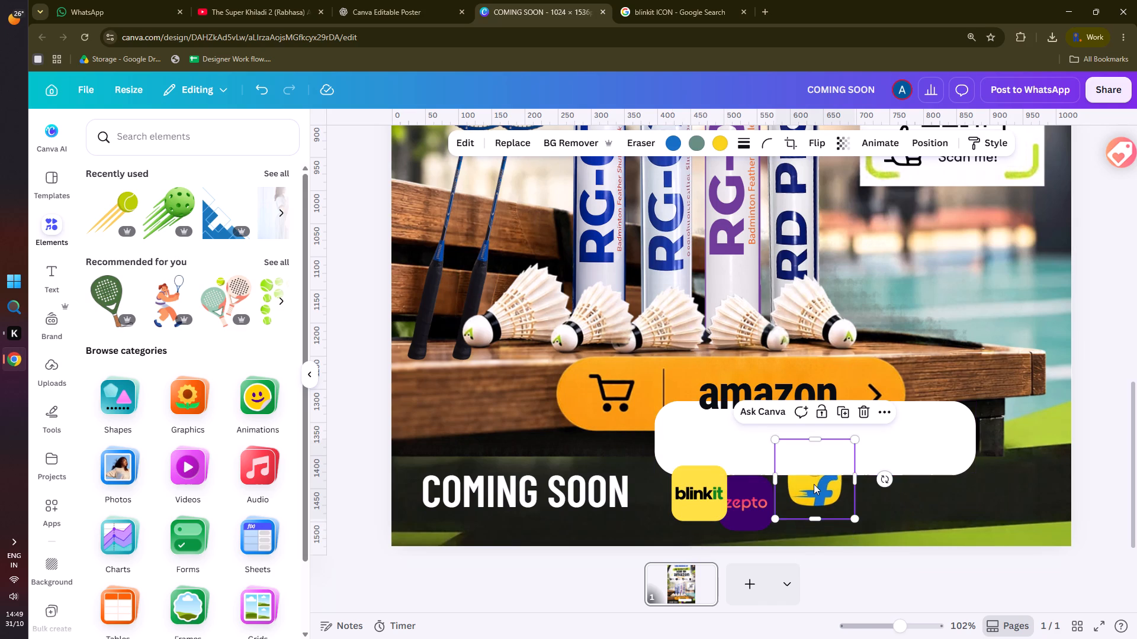
pyautogui.click(881, 338)
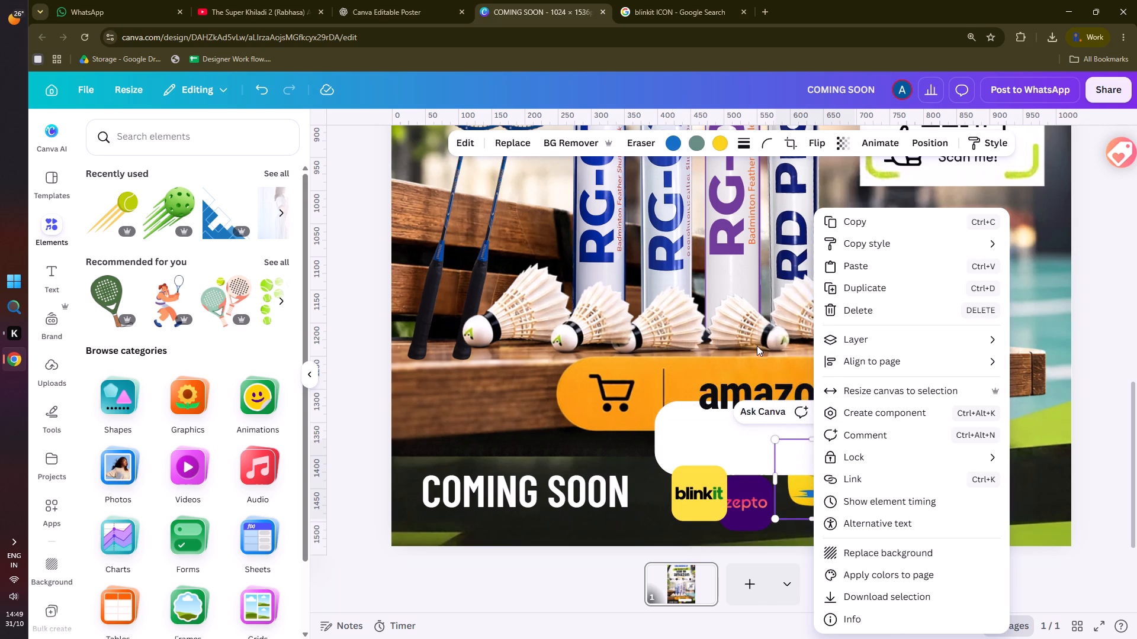
pyautogui.click(853, 344)
pyautogui.click(734, 341)
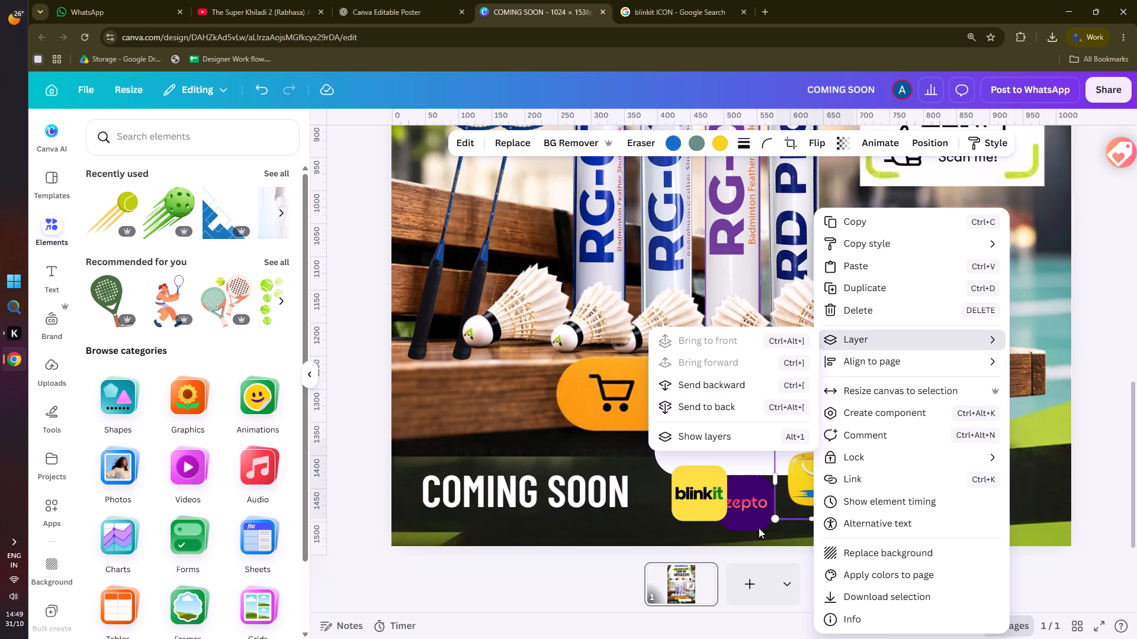
# Nudge the Zepto icon up onto the edge of the white rectangle and bring it to the front.
pyautogui.click(754, 513)
pyautogui.click(750, 517)
pyautogui.moveTo(750, 517); pyautogui.dragTo(753, 493)
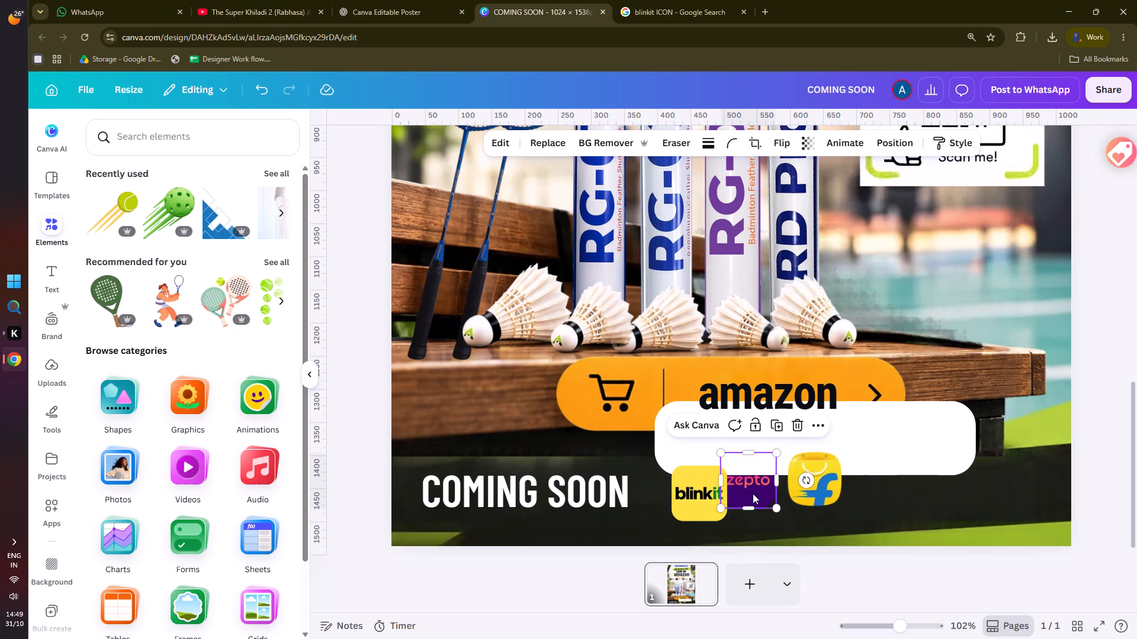
pyautogui.rightClick(753, 493)
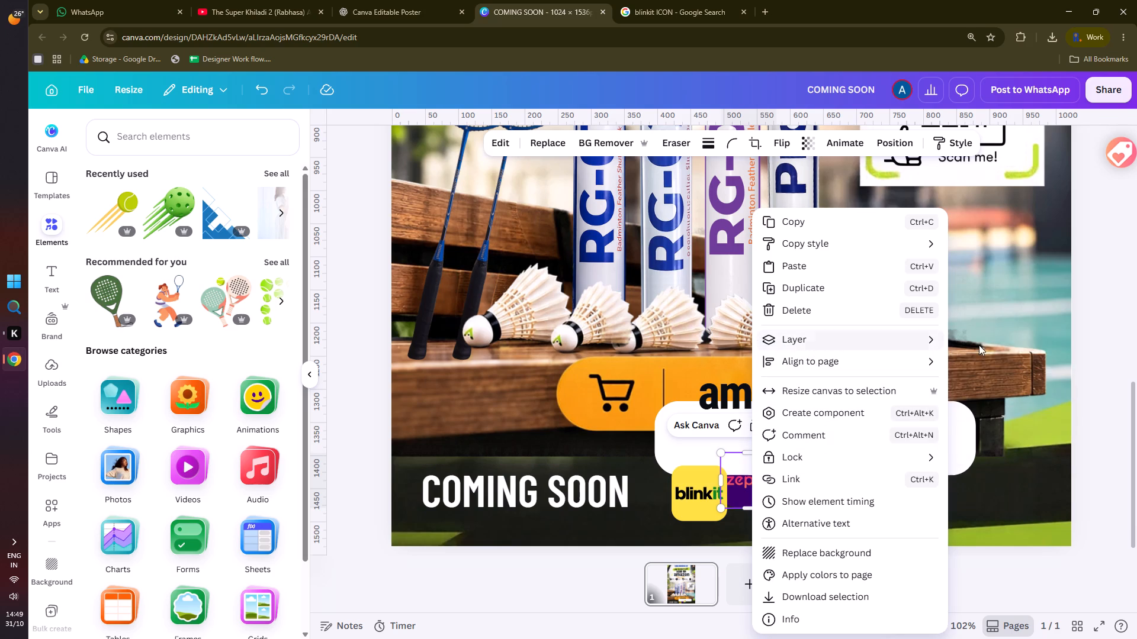
pyautogui.click(972, 344)
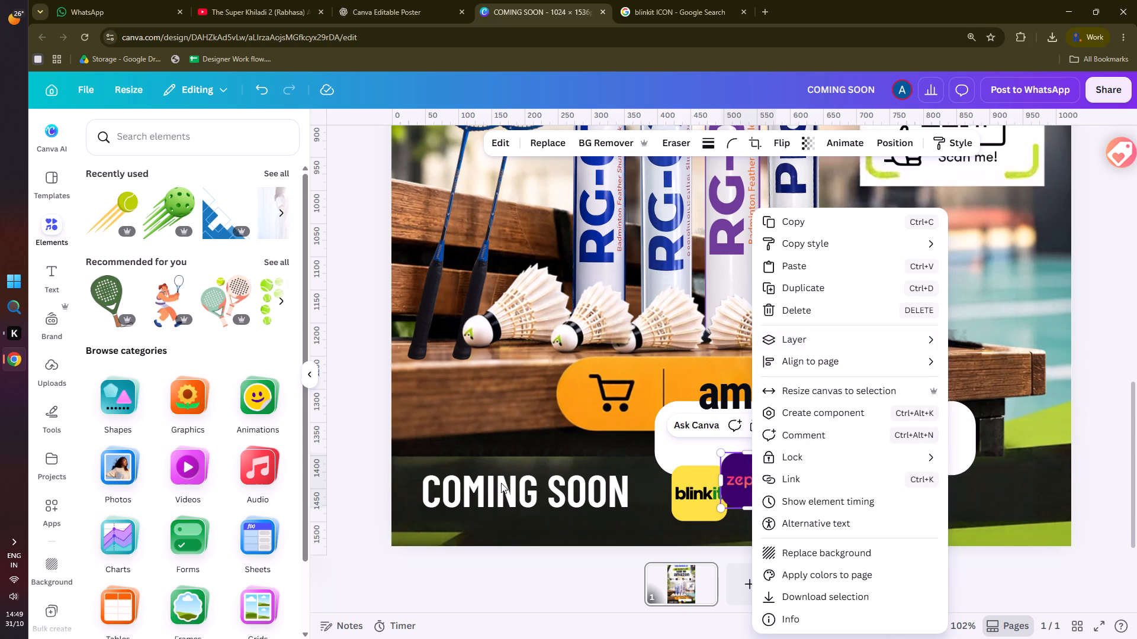
pyautogui.doubleClick(354, 422)
# Move the Flipkart, Zepto and blinkit icons into an evenly spaced, level row inside the white rounded rectangle.
pyautogui.moveTo(820, 488); pyautogui.dragTo(862, 467)
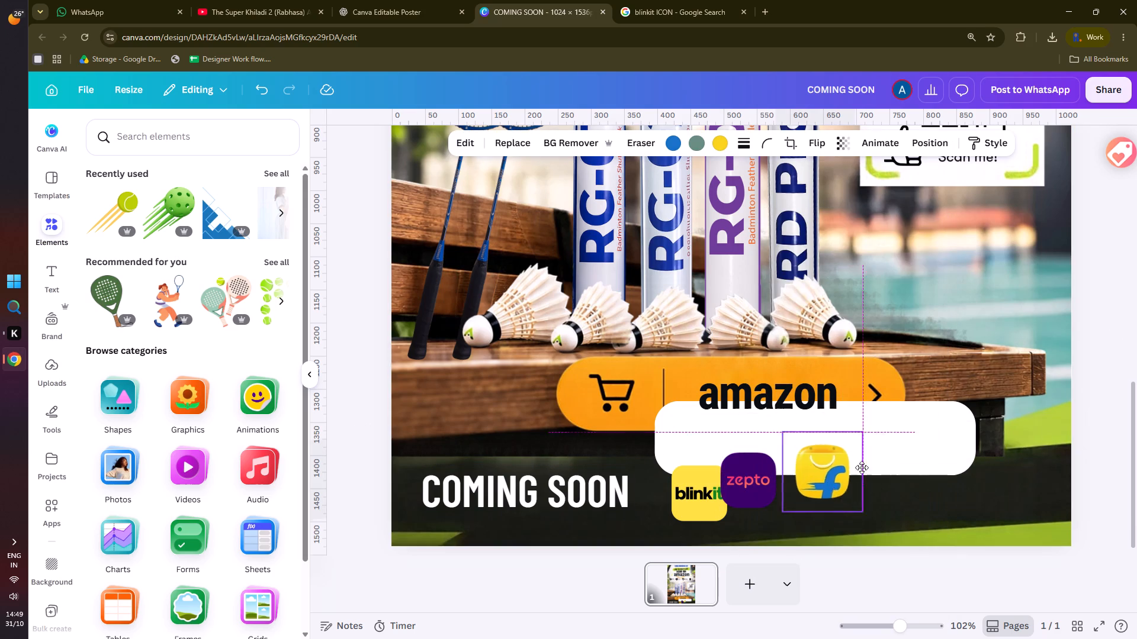
pyautogui.moveTo(862, 467); pyautogui.dragTo(917, 450)
pyautogui.moveTo(761, 489); pyautogui.dragTo(859, 461)
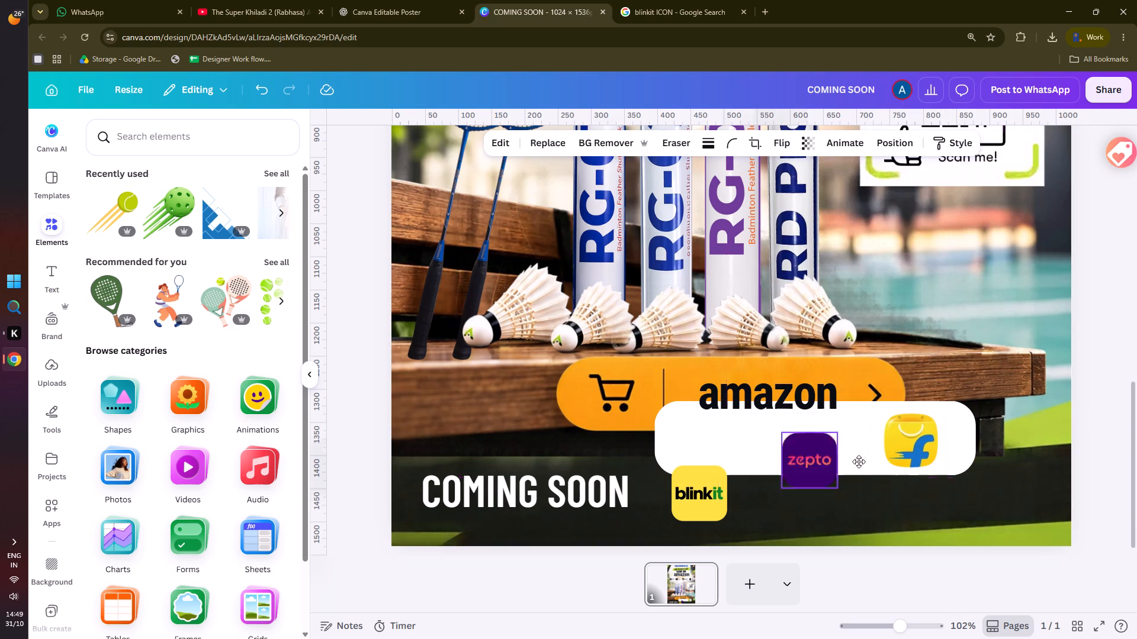
pyautogui.moveTo(859, 461); pyautogui.dragTo(835, 451)
pyautogui.moveTo(716, 495); pyautogui.dragTo(751, 444)
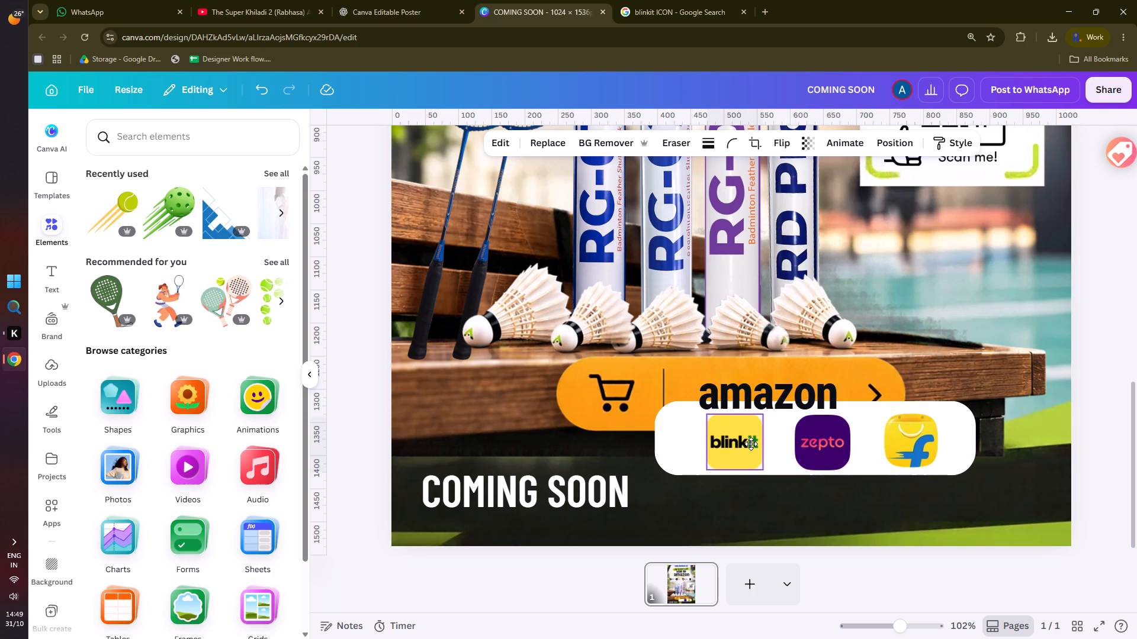
pyautogui.moveTo(751, 444); pyautogui.dragTo(751, 448)
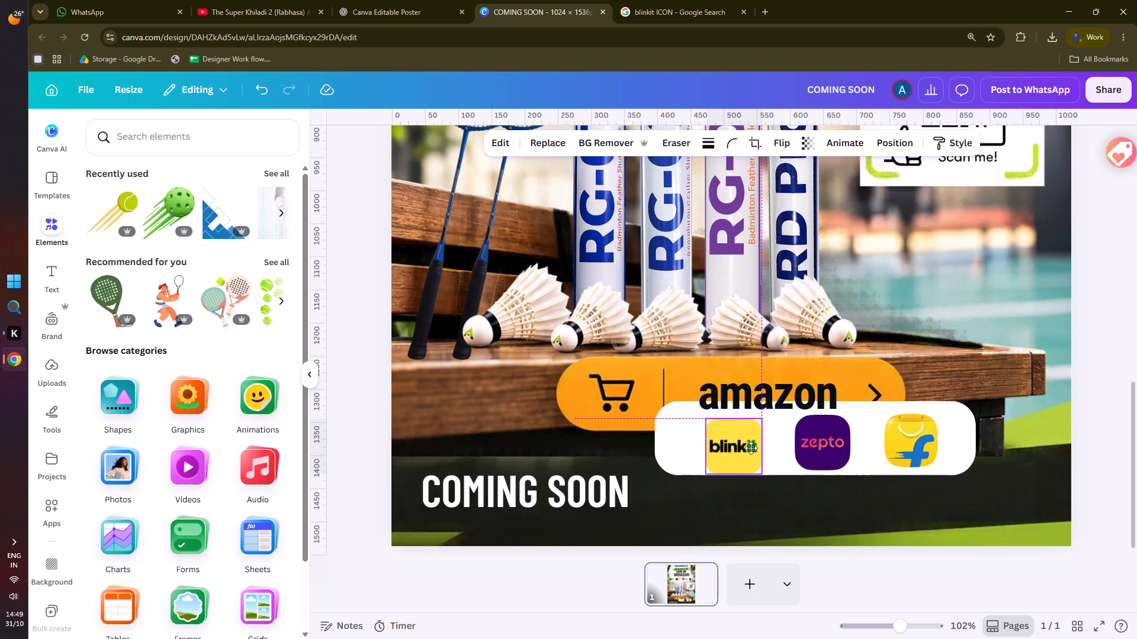
pyautogui.moveTo(751, 448); pyautogui.dragTo(751, 444)
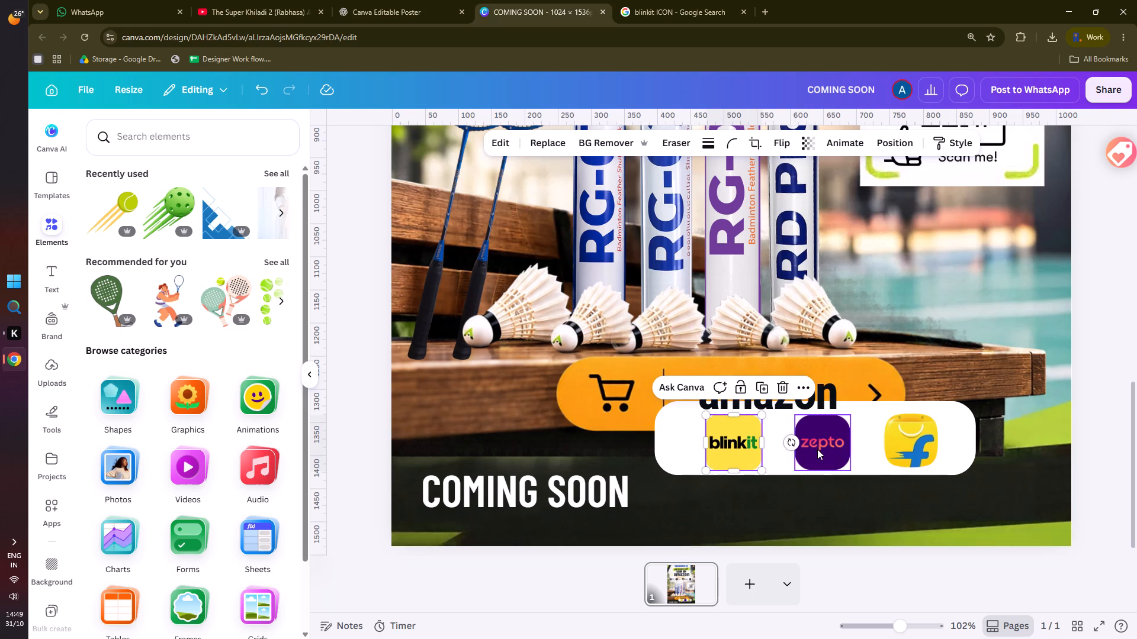
# Group the blinkit, Zepto and Flipkart icons together with the white rounded rectangle.
pyautogui.click(906, 447)
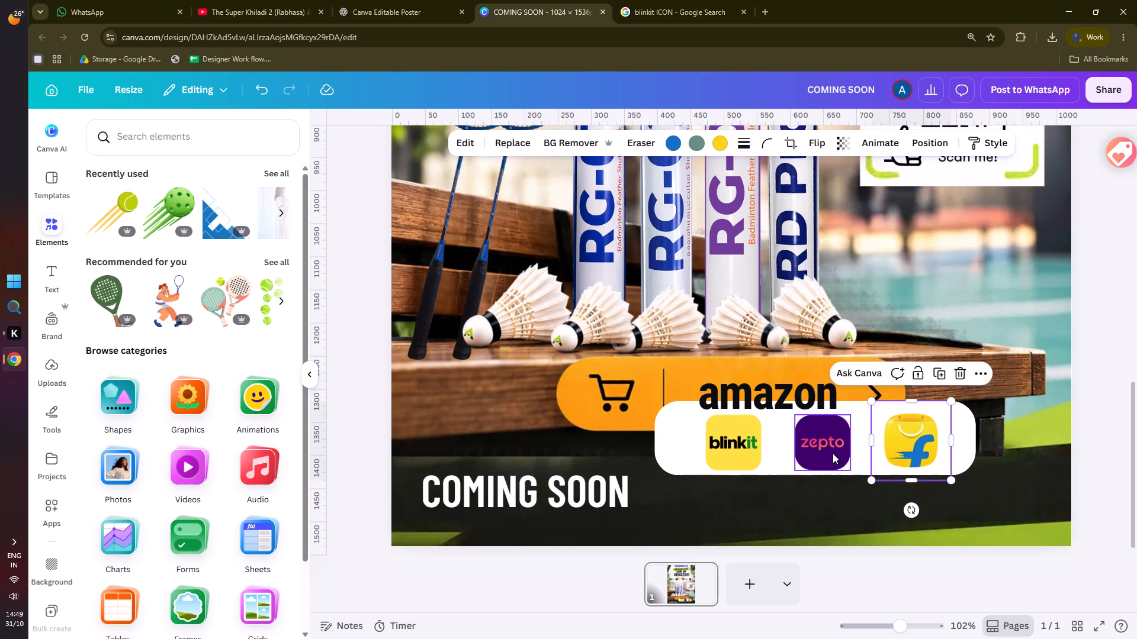
pyautogui.keyDown('shift'); pyautogui.click(833, 453); pyautogui.keyUp('shift')
pyautogui.keyDown('shift'); pyautogui.click(746, 459); pyautogui.keyUp('shift')
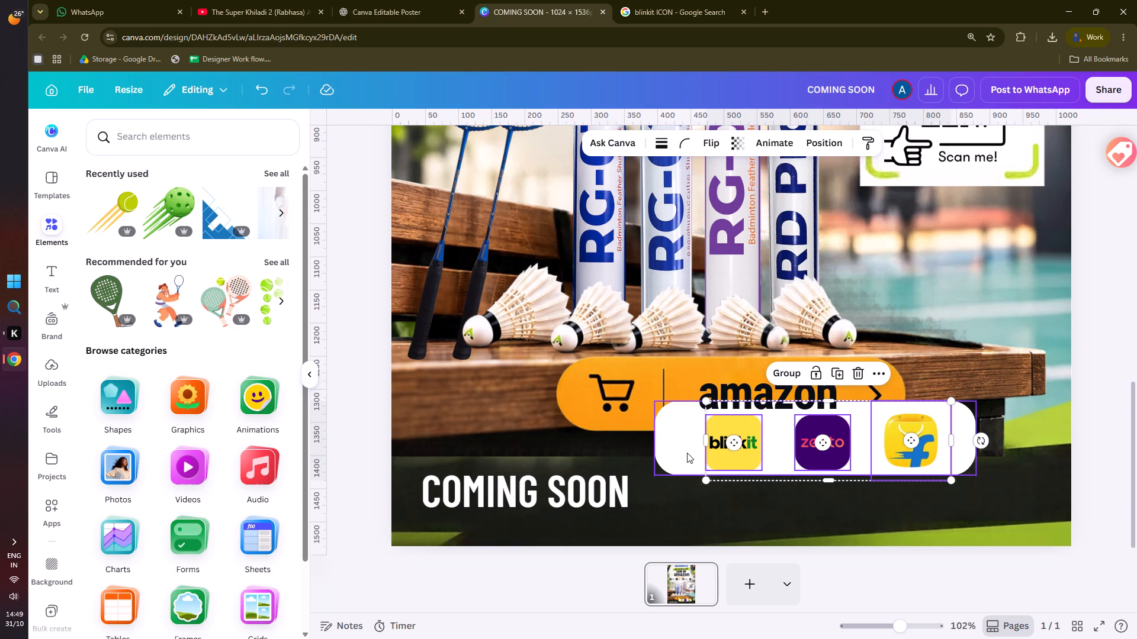
pyautogui.keyDown('shift'); pyautogui.click(687, 453); pyautogui.keyUp('shift')
pyautogui.click(781, 372)
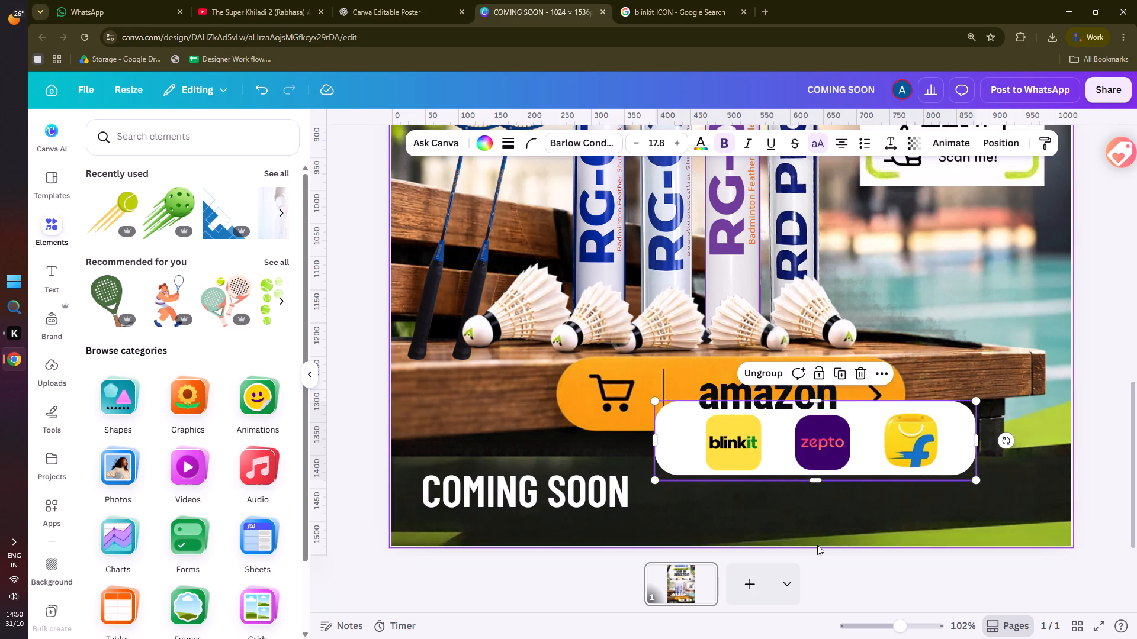
pyautogui.click(817, 546)
# Move the icon group down onto the dark strip, directly after the COMING SOON text and below the amazon button.
pyautogui.moveTo(833, 453); pyautogui.dragTo(821, 508)
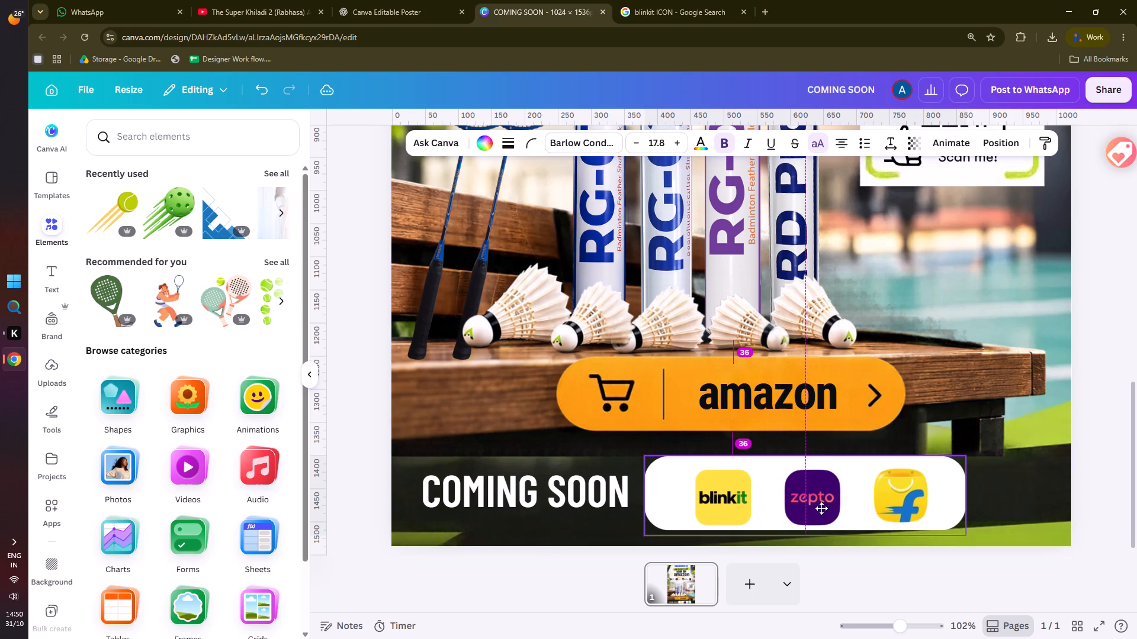
pyautogui.moveTo(821, 508); pyautogui.dragTo(820, 505)
pyautogui.keyDown('ctrl'); pyautogui.scroll(-2, 880, 515); pyautogui.keyUp('ctrl')
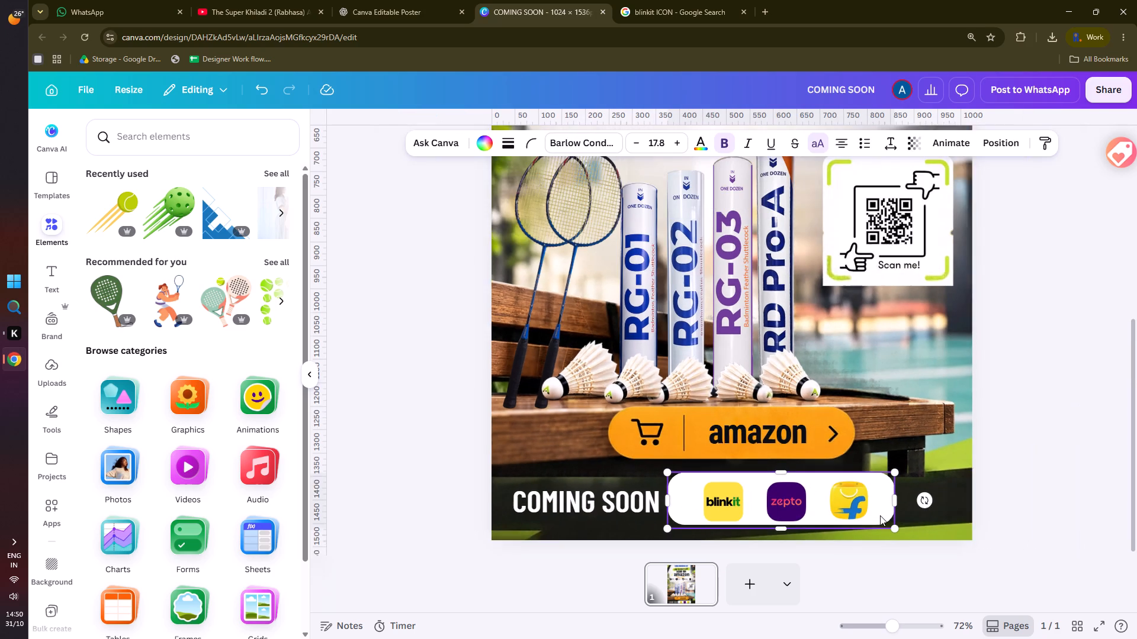
pyautogui.click(1038, 480)
# Review the whole poster at different zoom levels, checking how the icon group sits beside COMING SOON.
pyautogui.scroll(-4, 1033, 490)
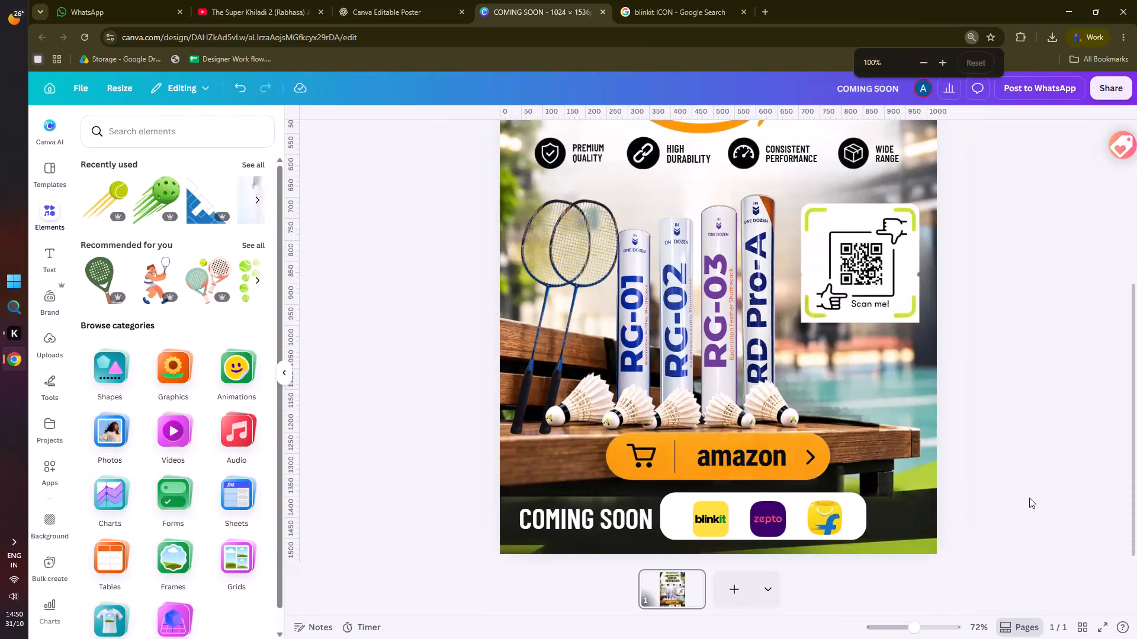
pyautogui.scroll(-1, 1029, 498)
pyautogui.scroll(1, 760, 563)
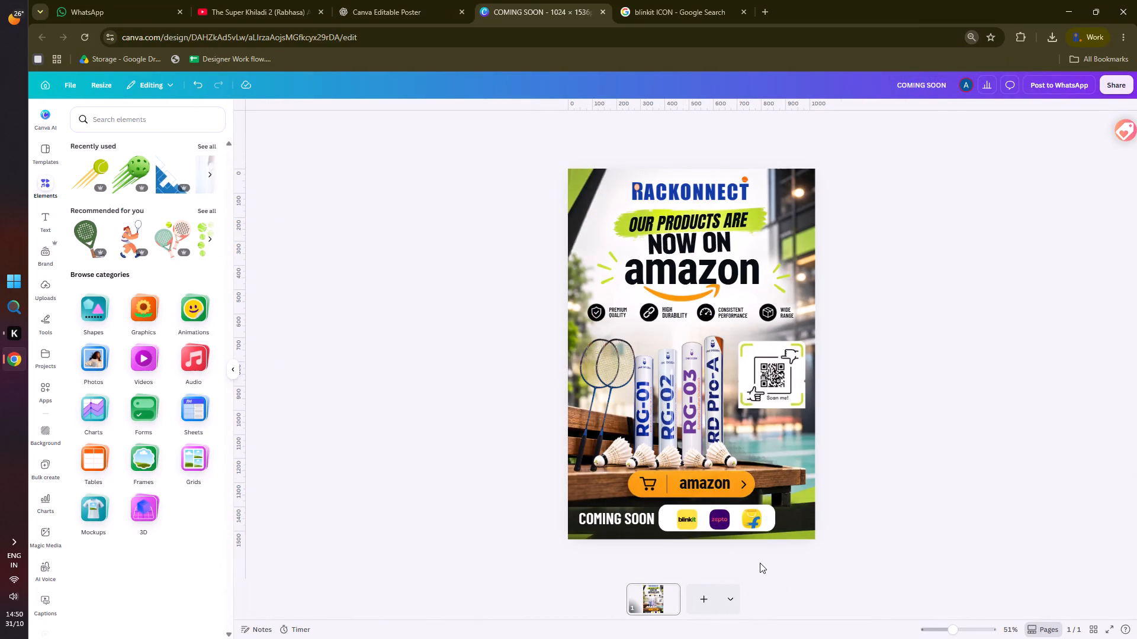
pyautogui.scroll(1, 760, 563)
pyautogui.scroll(3, 668, 554)
pyautogui.scroll(-1, 668, 554)
pyautogui.keyDown('ctrl'); pyautogui.scroll(3, 538, 534); pyautogui.keyUp('ctrl')
pyautogui.scroll(-1, 538, 534)
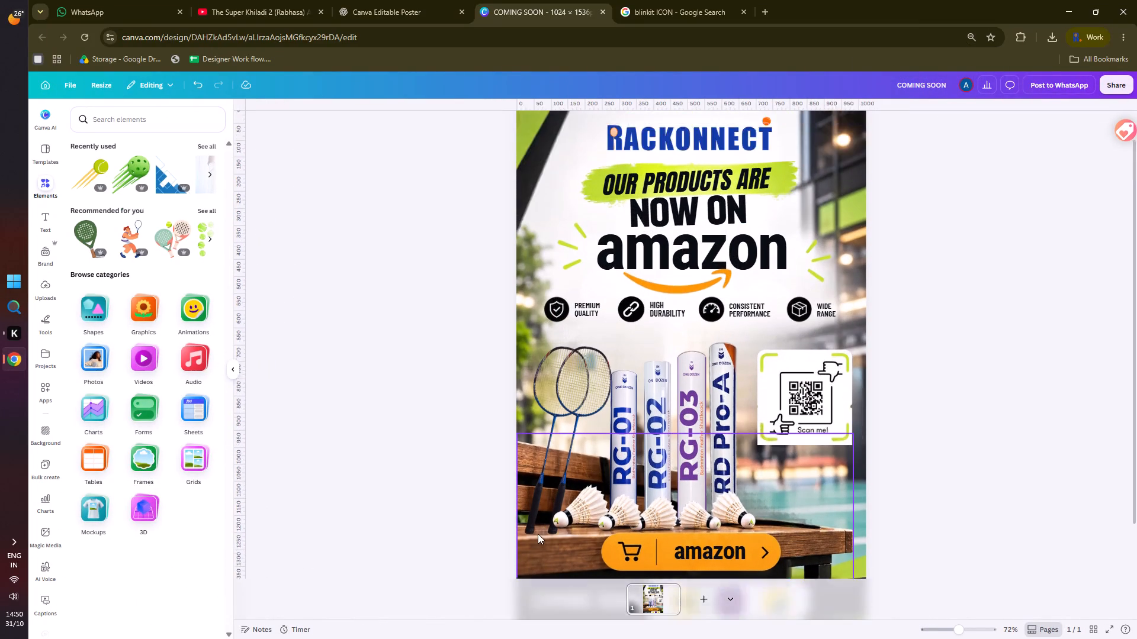
pyautogui.scroll(-3, 541, 509)
pyautogui.keyDown('ctrl'); pyautogui.scroll(3, 484, 543); pyautogui.keyUp('ctrl')
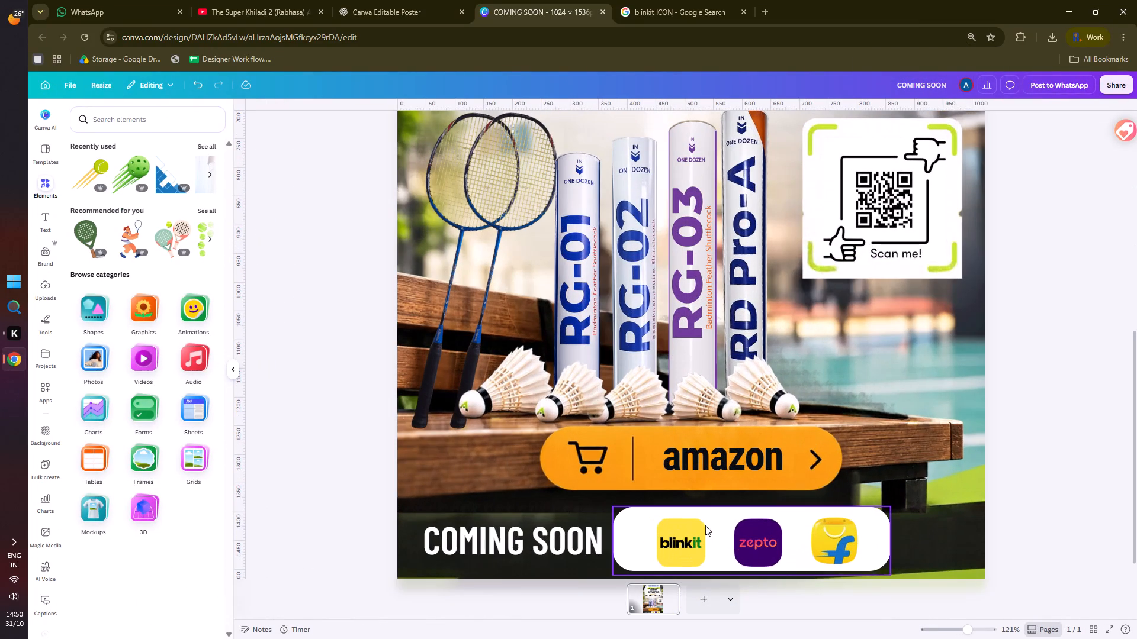
# Ungroup the white rectangle and the three app icons.
pyautogui.click(634, 535)
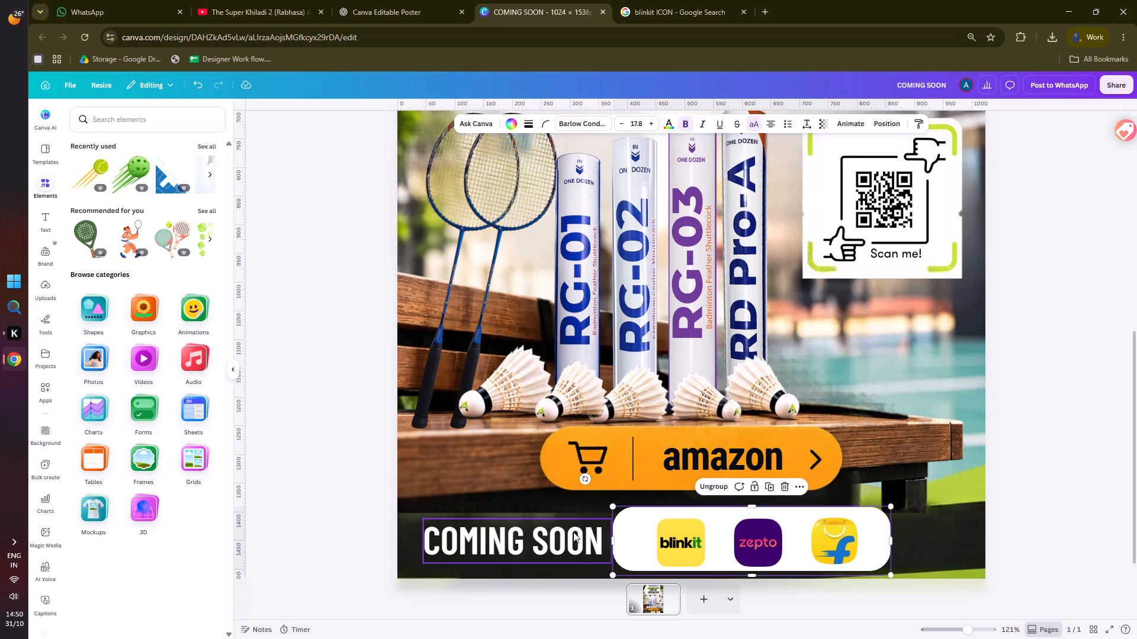
pyautogui.click(720, 486)
pyautogui.click(221, 495)
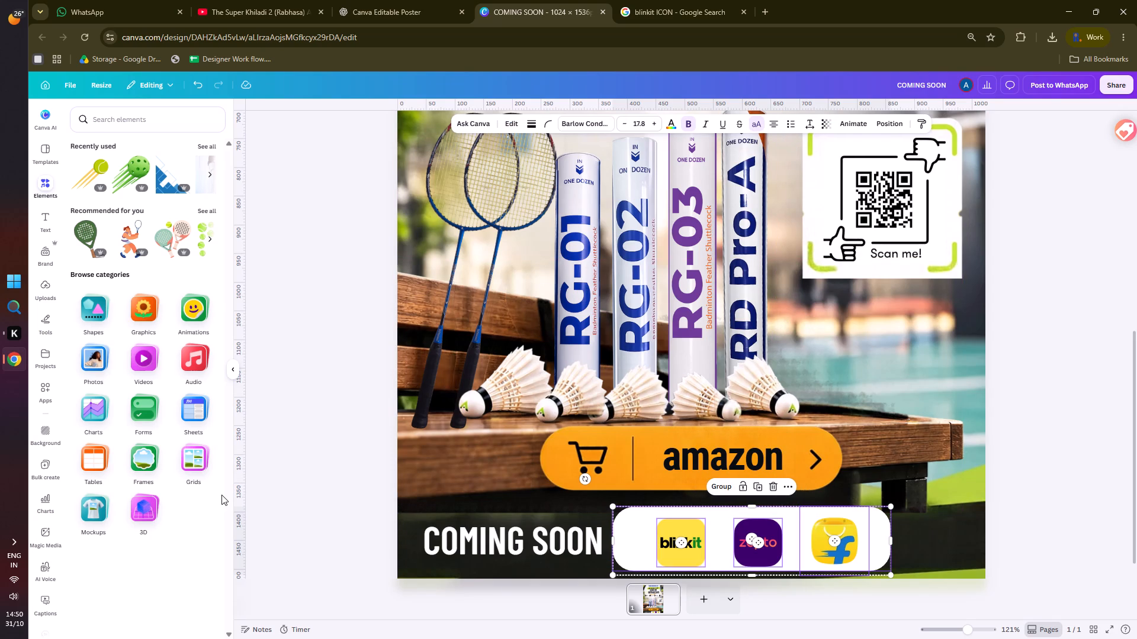
pyautogui.click(221, 495)
pyautogui.click(274, 417)
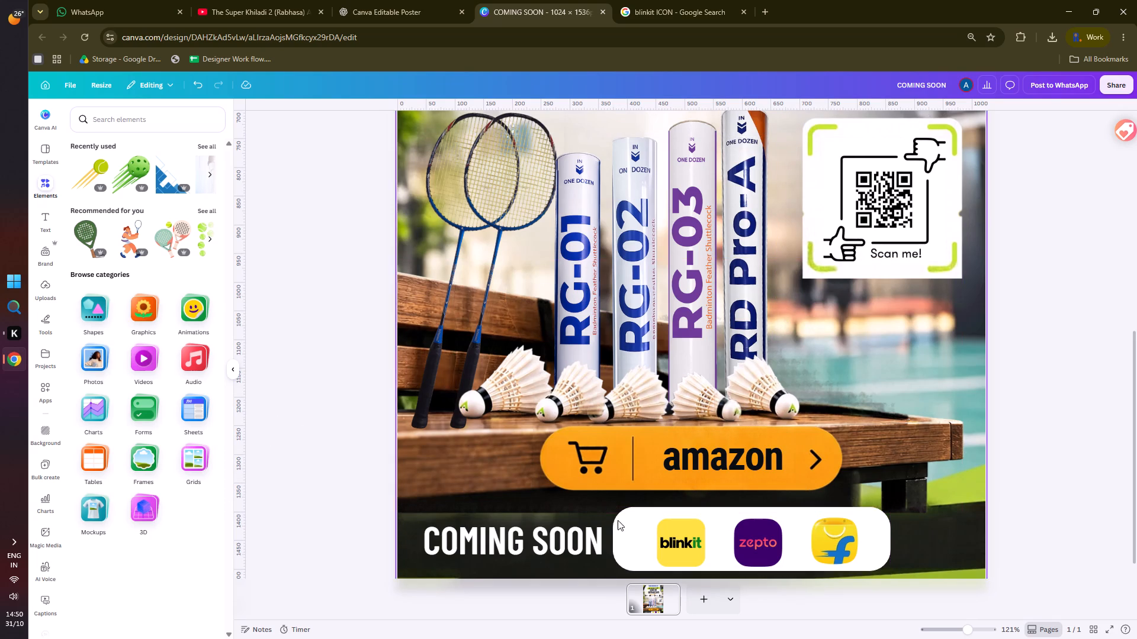
# Reduce the white rounded rectangle's transparency value to about 68.
pyautogui.click(636, 524)
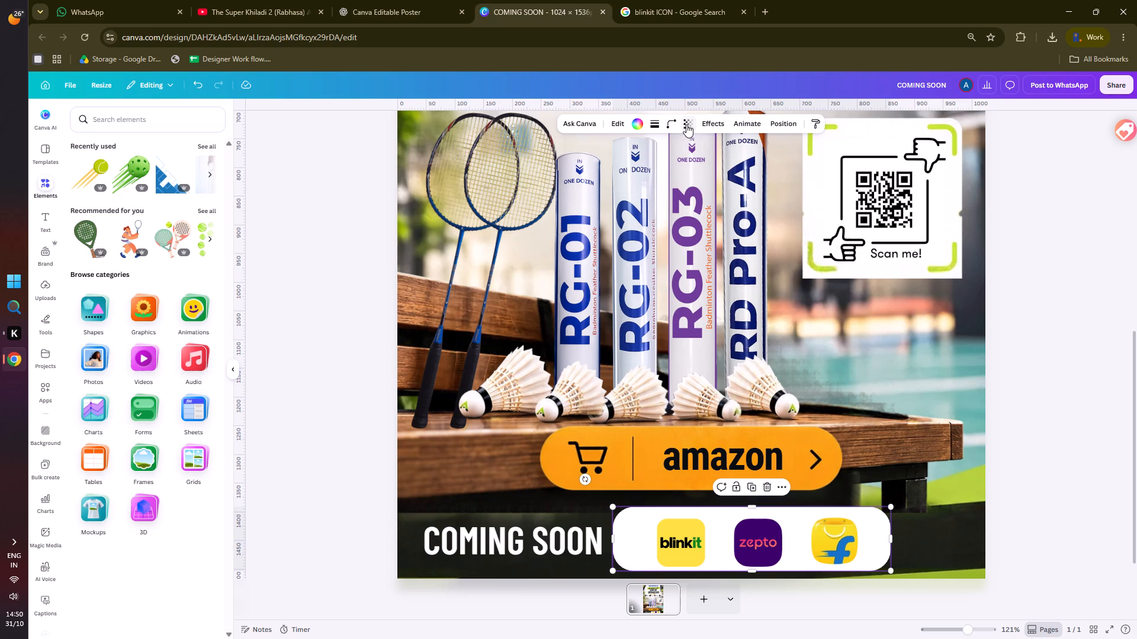
pyautogui.click(686, 124)
pyautogui.moveTo(709, 160); pyautogui.dragTo(688, 161)
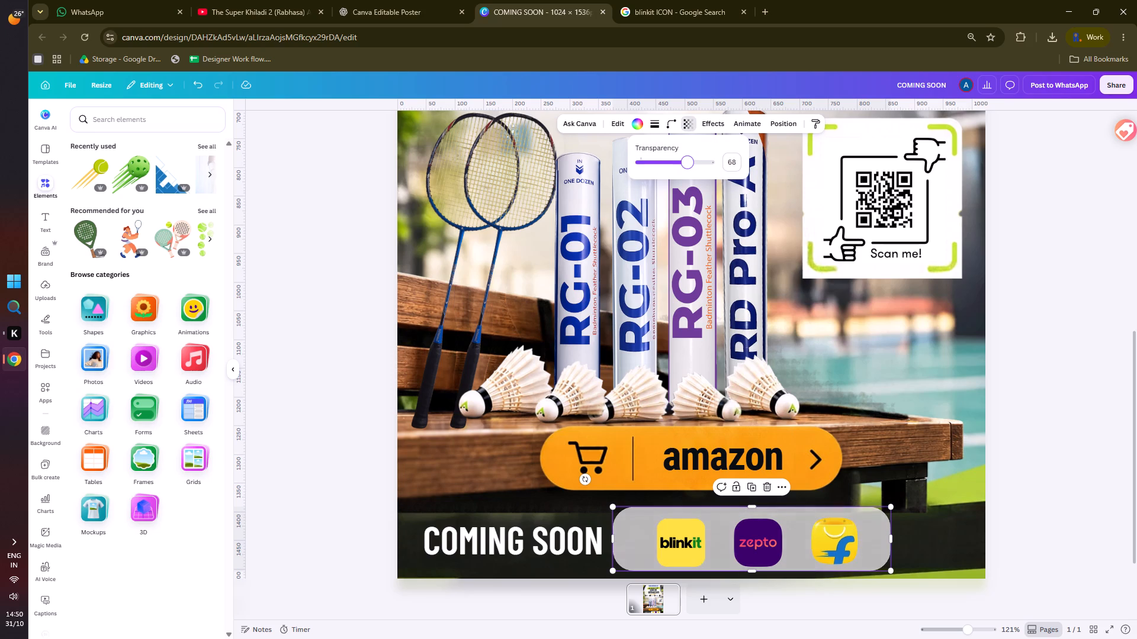
pyautogui.moveTo(688, 161); pyautogui.dragTo(686, 161)
# Widen the translucent rectangle at both ends so it runs from before COMING SOON to well past the Flipkart icon.
pyautogui.moveTo(613, 540); pyautogui.dragTo(503, 554)
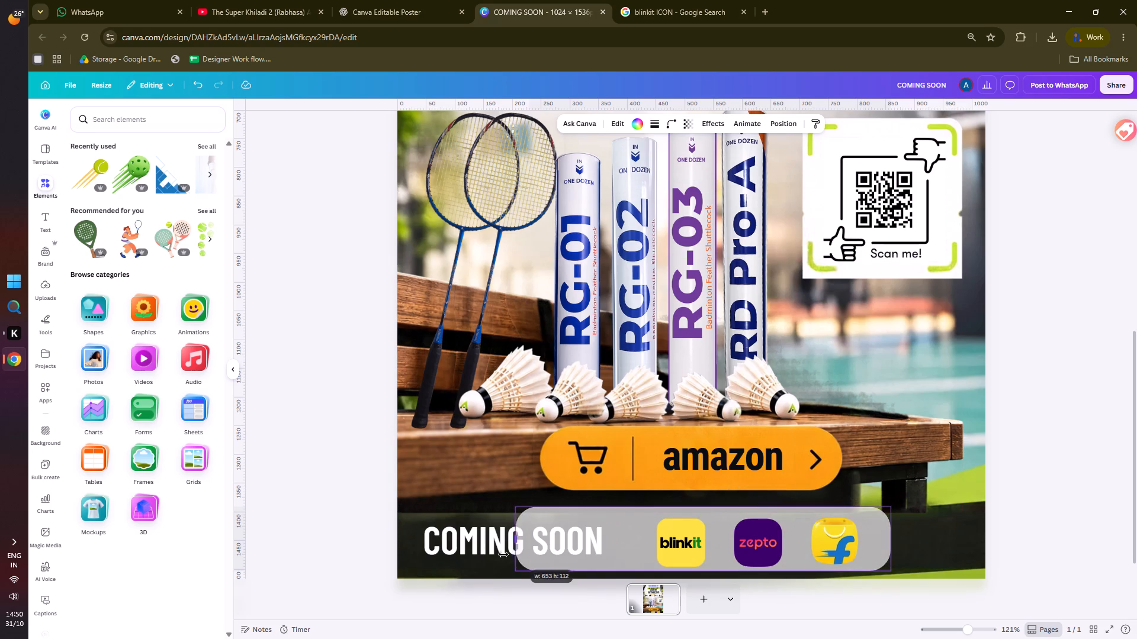
pyautogui.moveTo(503, 554); pyautogui.dragTo(416, 565)
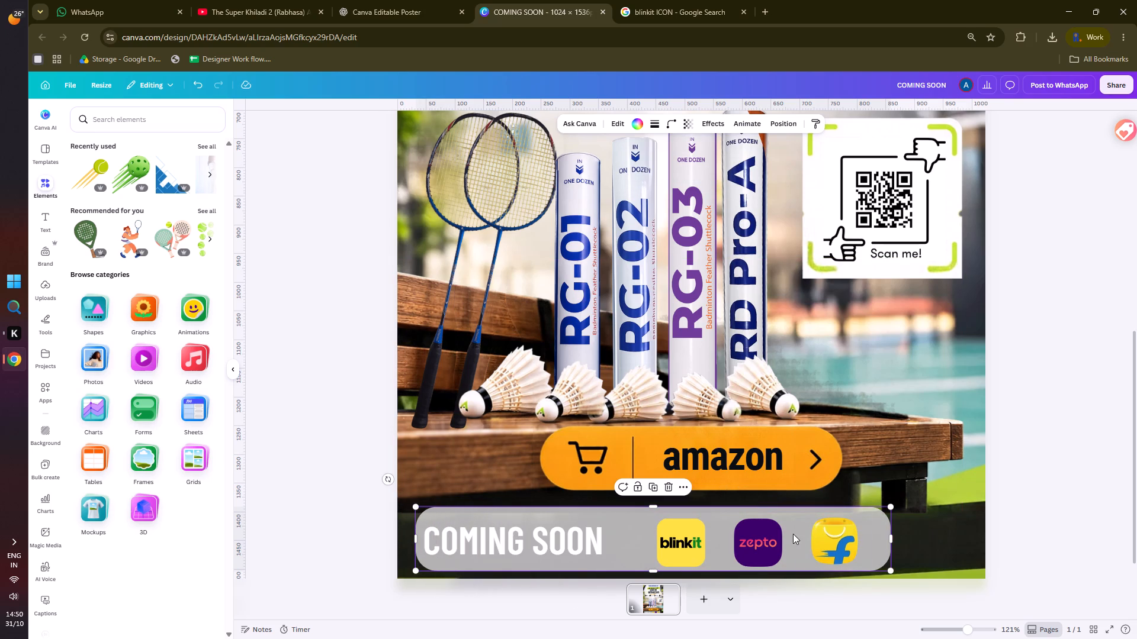
pyautogui.moveTo(890, 540); pyautogui.dragTo(941, 535)
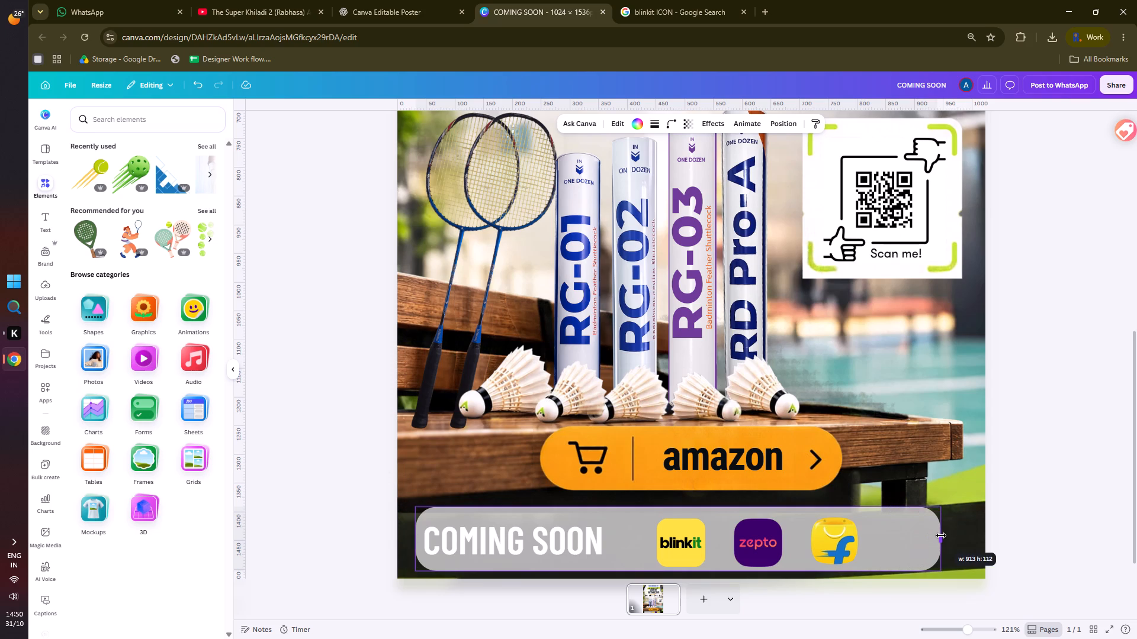
pyautogui.moveTo(941, 535); pyautogui.dragTo(946, 536)
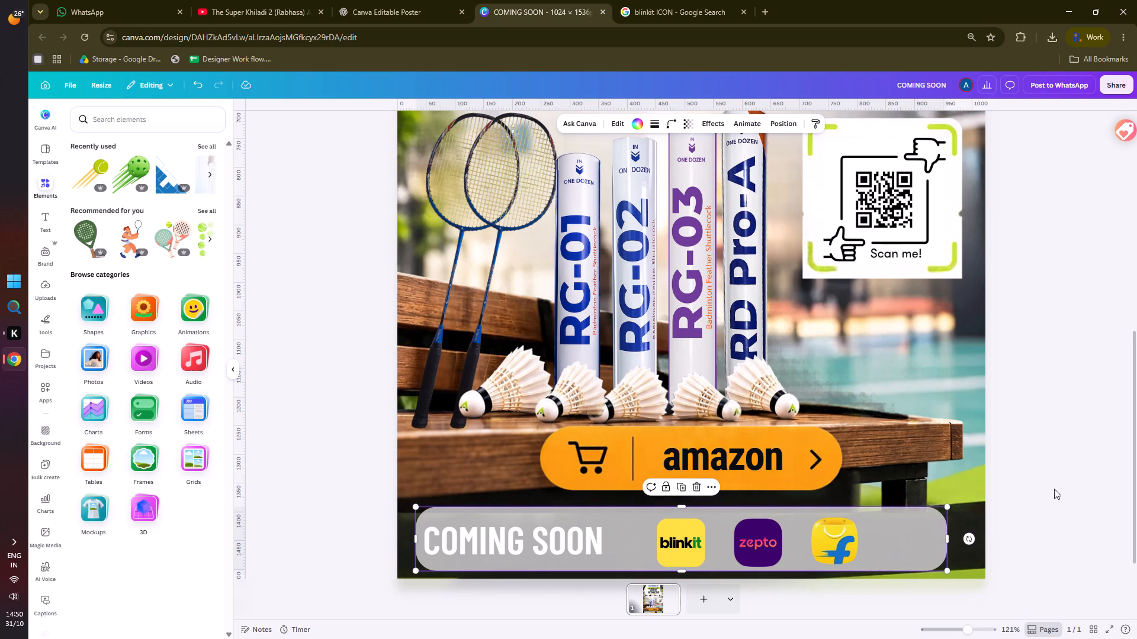
pyautogui.doubleClick(1049, 480)
# Shift the COMING SOON text slightly inward from the left end of the translucent bar, keeping it inside the bar.
pyautogui.scroll(-3, 996, 471)
pyautogui.keyDown('ctrl'); pyautogui.scroll(-2, 996, 472); pyautogui.keyUp('ctrl')
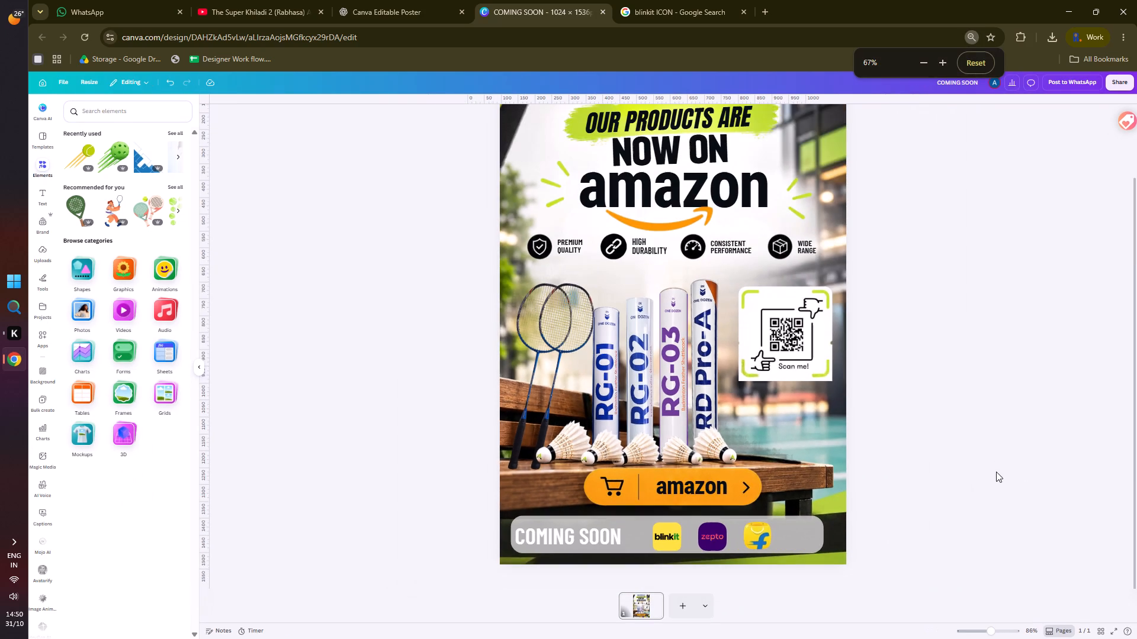
pyautogui.click(200, 367)
pyautogui.click(232, 417)
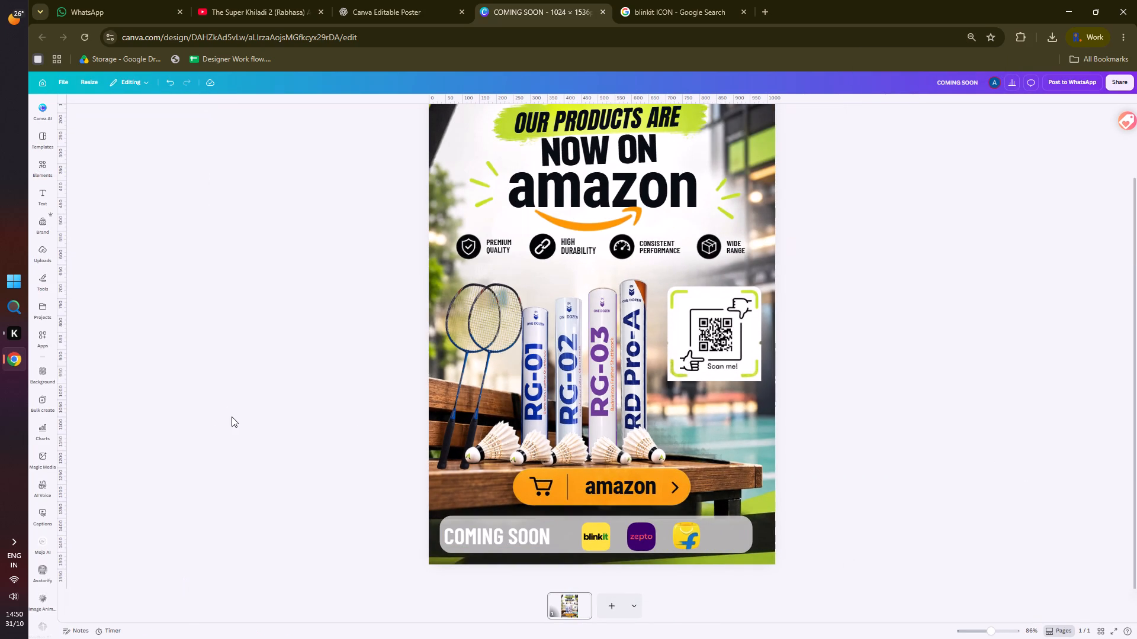
pyautogui.scroll(-2, 387, 495)
pyautogui.scroll(2, 395, 505)
pyautogui.scroll(-1, 395, 505)
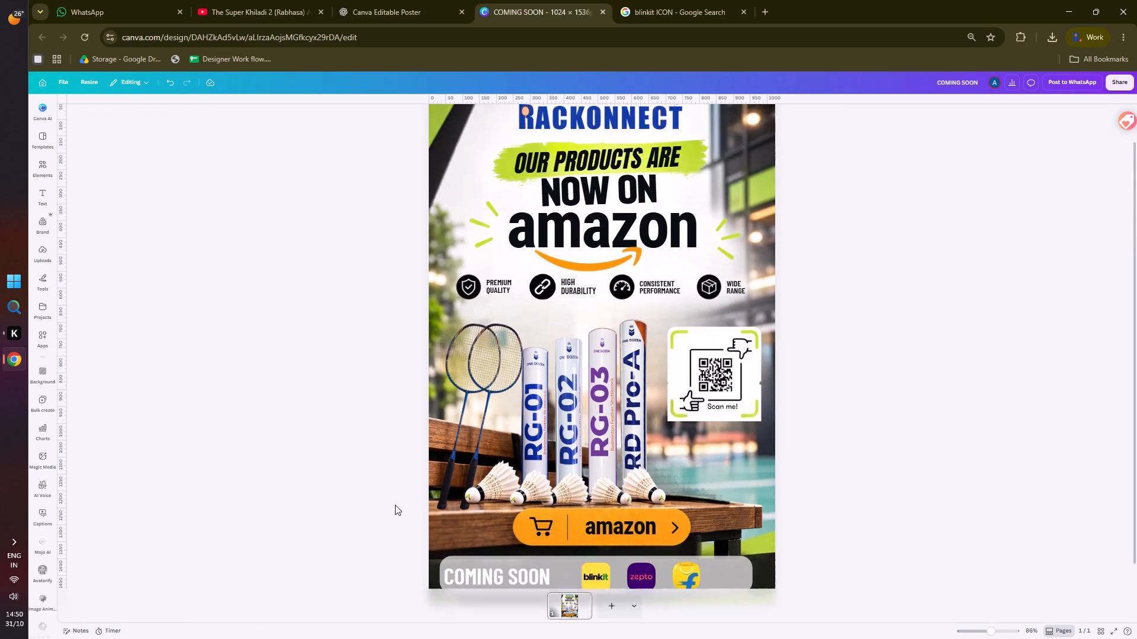
pyautogui.moveTo(470, 521); pyautogui.dragTo(478, 530)
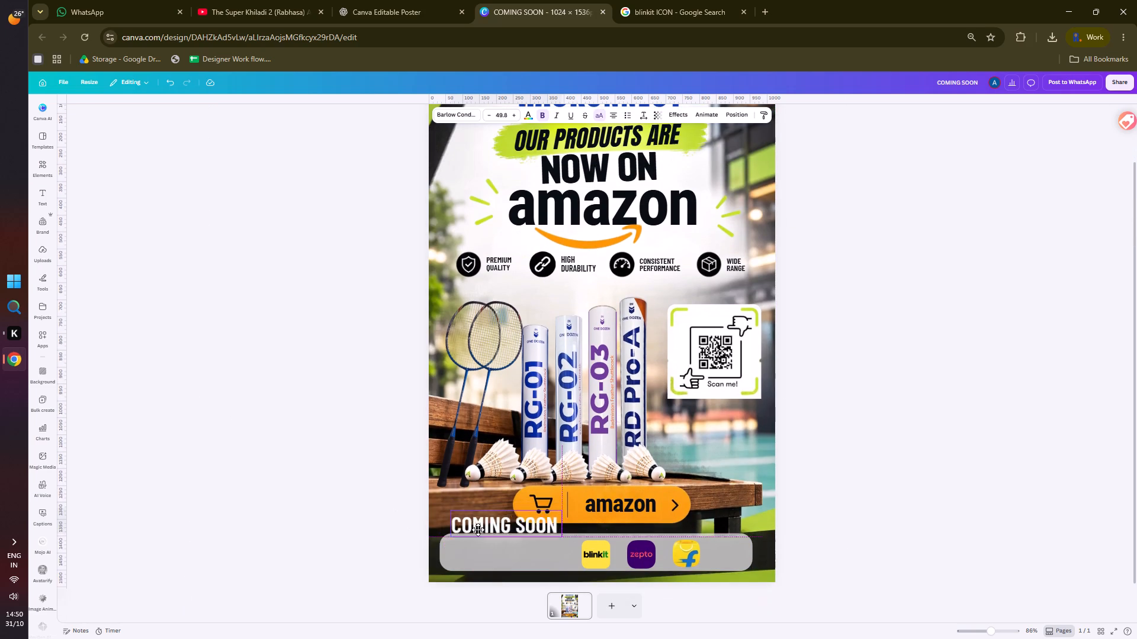
pyautogui.moveTo(478, 530); pyautogui.dragTo(477, 554)
pyautogui.click(350, 503)
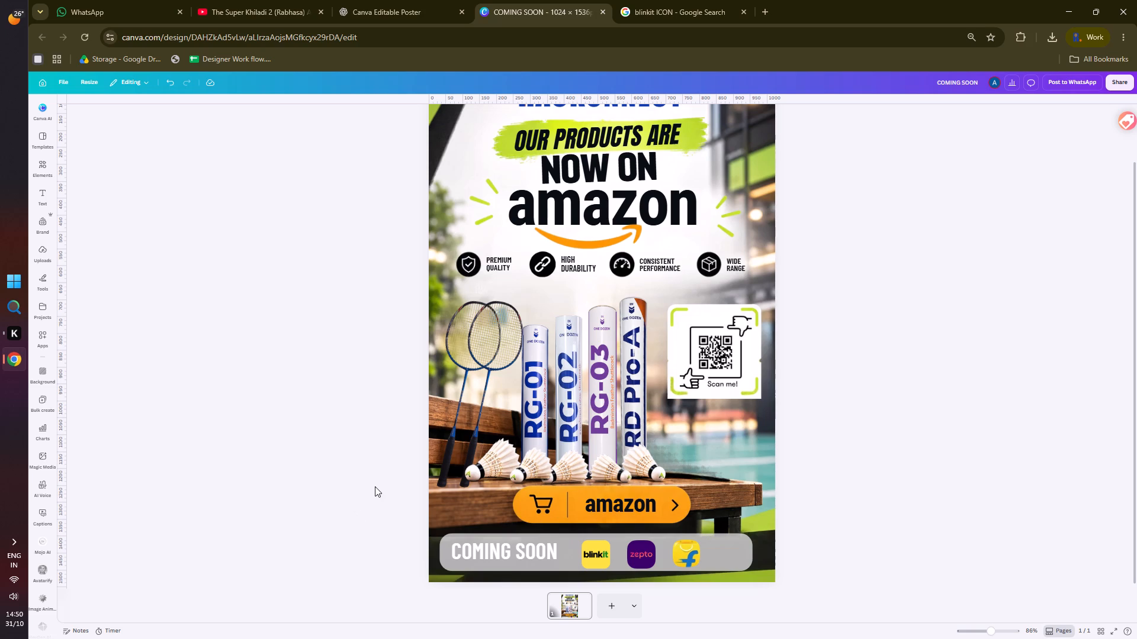
# Examine the full poster layout and inspect the rackets, shuttle tubes and shuttlecocks up close.
pyautogui.scroll(-3, 849, 430)
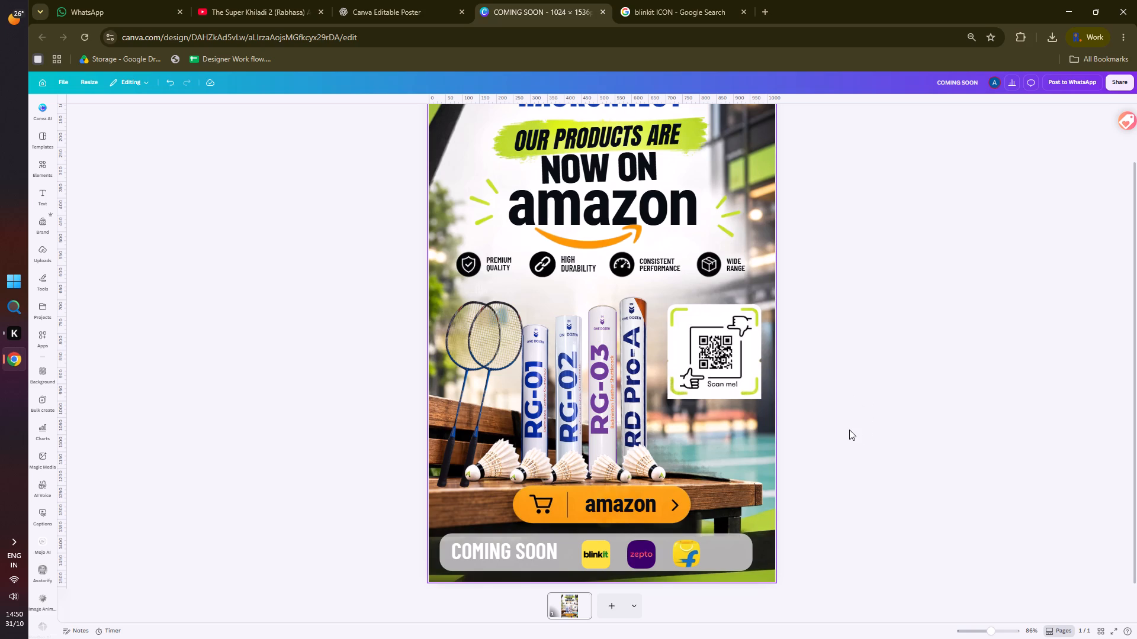
pyautogui.scroll(3, 735, 542)
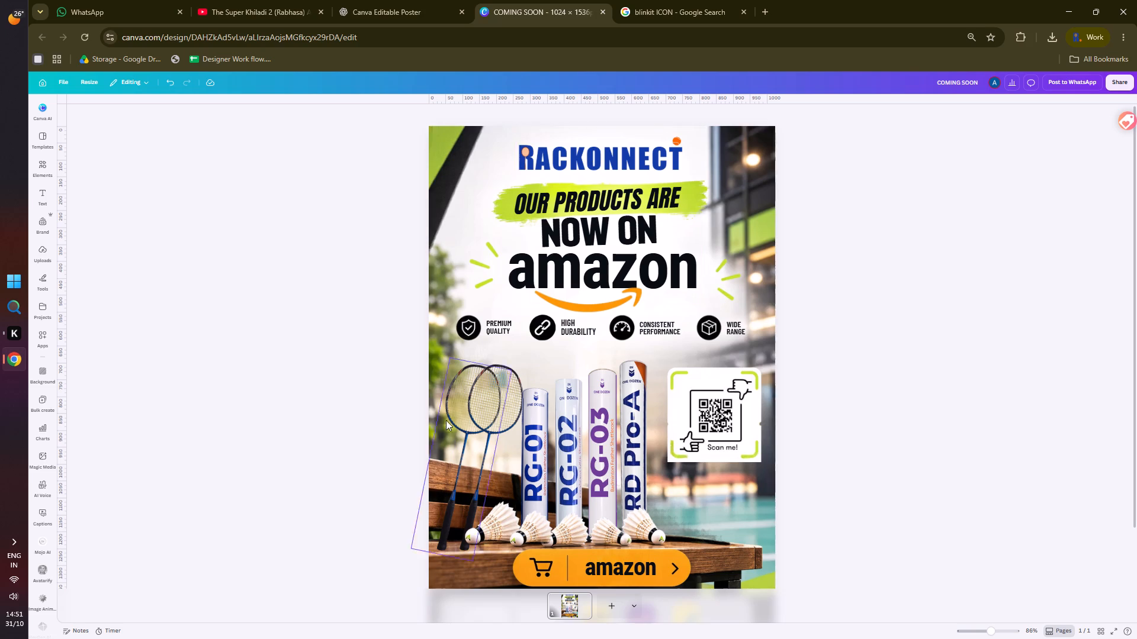
pyautogui.keyDown('ctrl'); pyautogui.scroll(4, 485, 414); pyautogui.keyUp('ctrl')
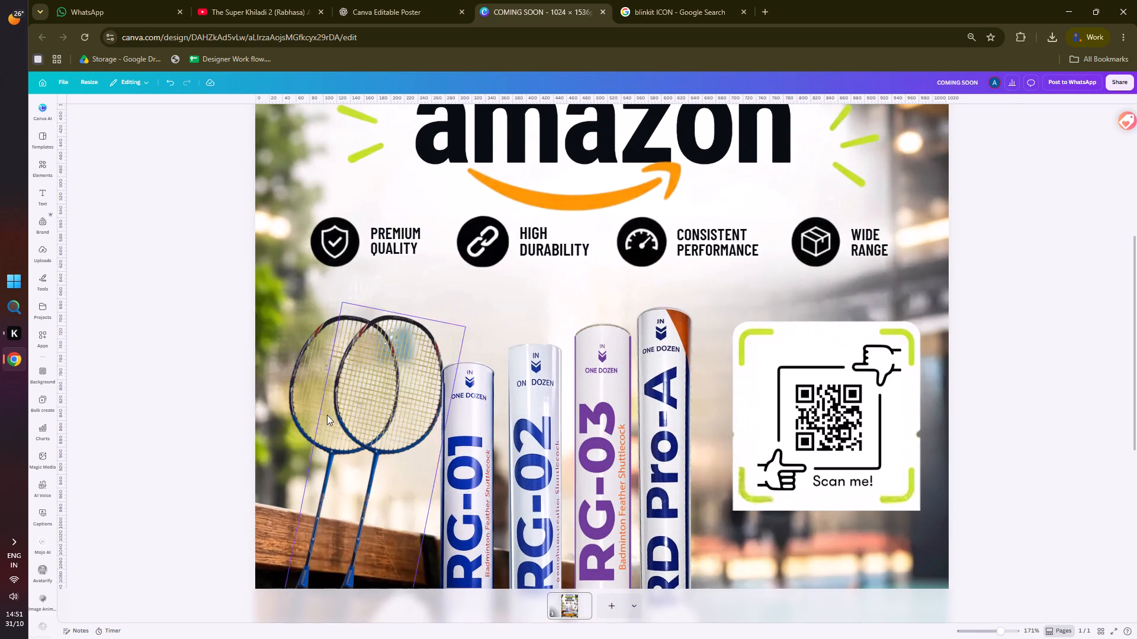
pyautogui.keyDown('ctrl'); pyautogui.scroll(3, 348, 392); pyautogui.keyUp('ctrl')
pyautogui.keyDown('ctrl'); pyautogui.scroll(3, 300, 388); pyautogui.keyUp('ctrl')
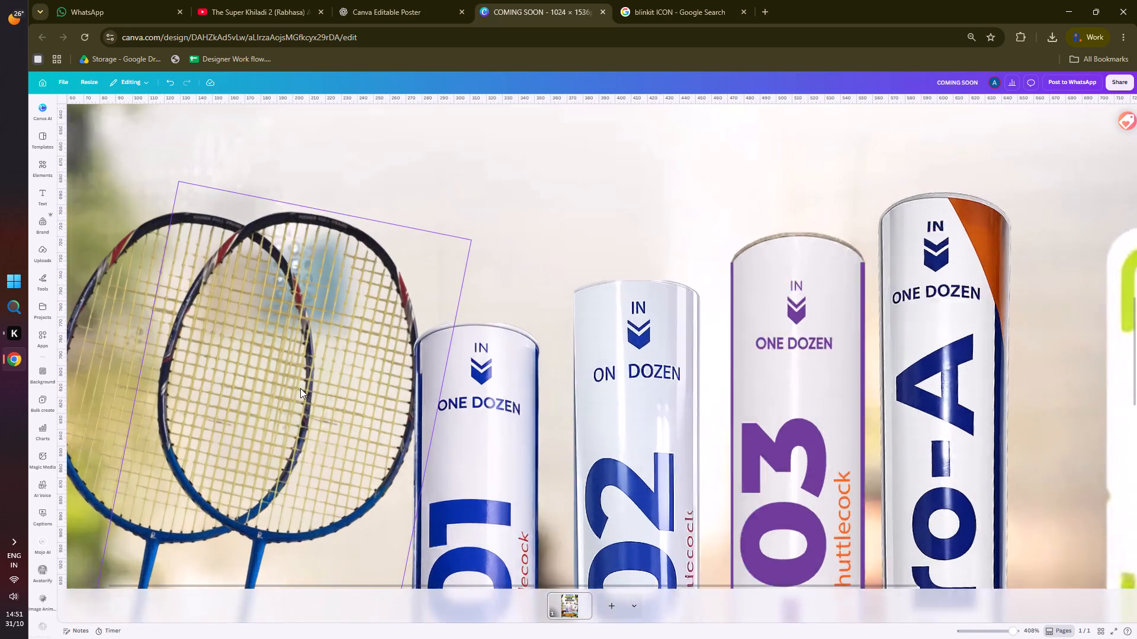
pyautogui.scroll(-11, 300, 388)
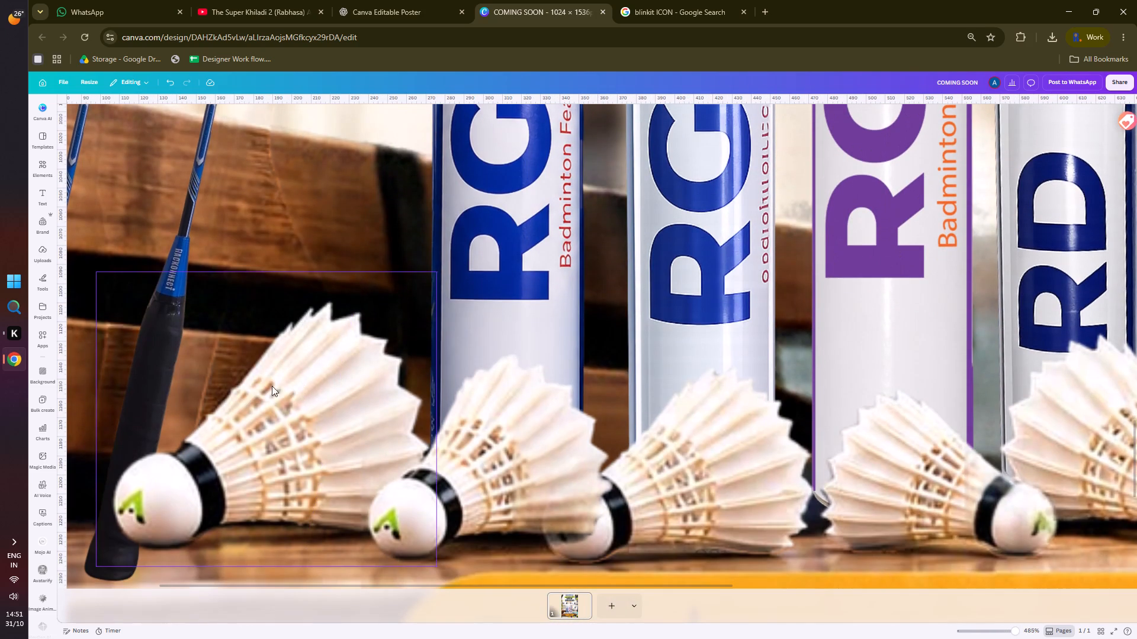
pyautogui.keyDown('ctrl'); pyautogui.scroll(-9, 275, 354); pyautogui.keyUp('ctrl')
pyautogui.click(243, 373)
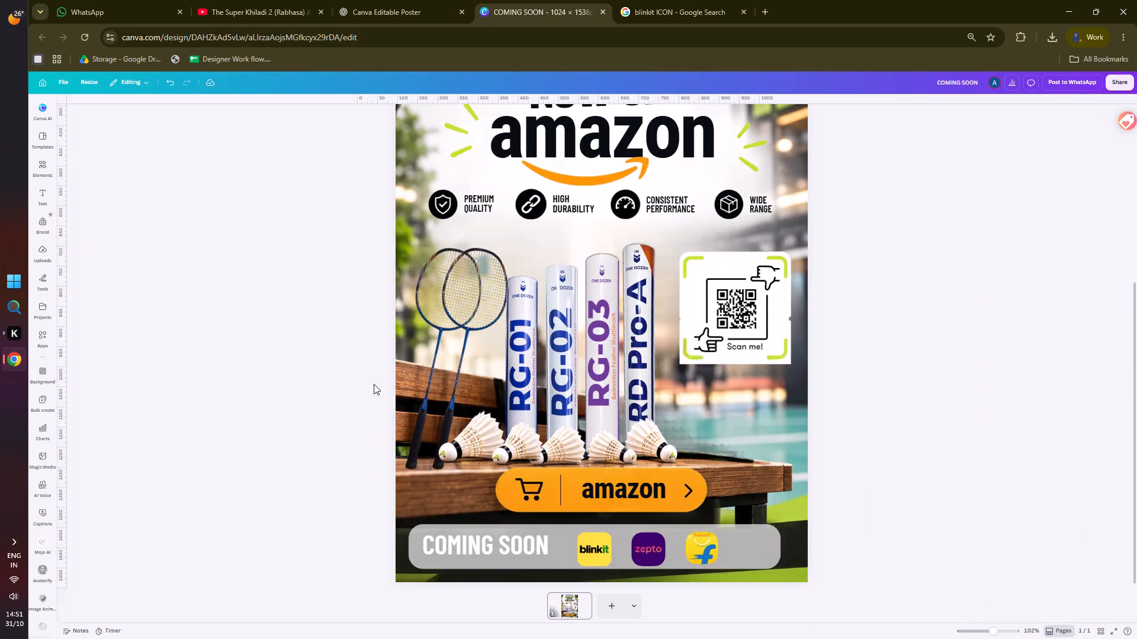
pyautogui.keyDown('ctrl'); pyautogui.scroll(-3, 407, 389); pyautogui.keyUp('ctrl')
pyautogui.keyDown('ctrl'); pyautogui.scroll(2, 496, 429); pyautogui.keyUp('ctrl')
pyautogui.click(868, 333)
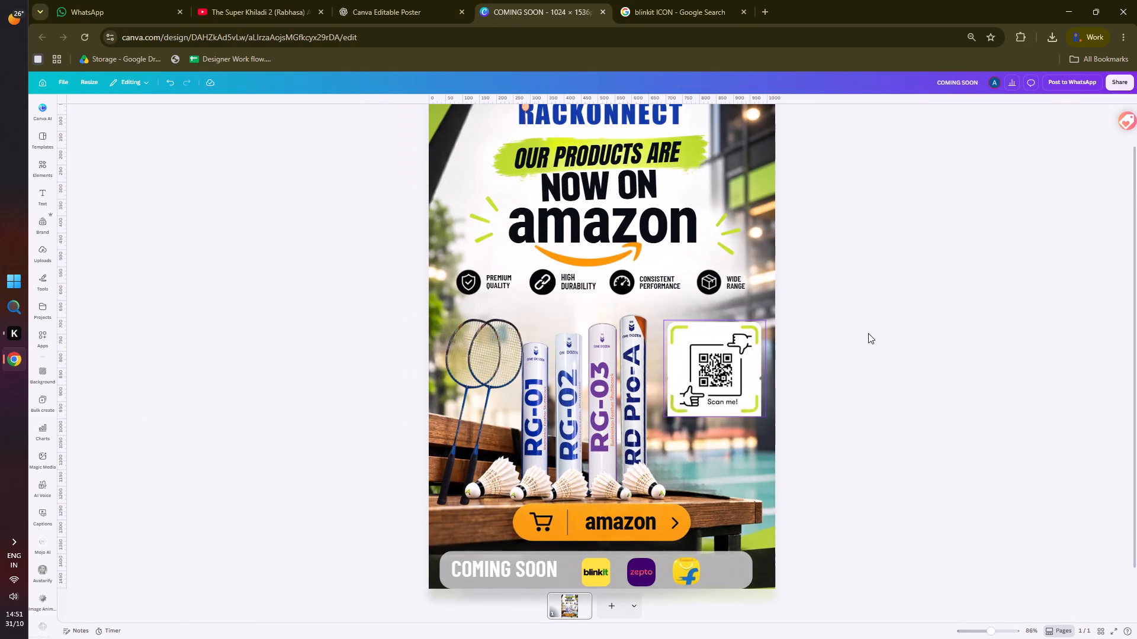
# Search the design templates for "coming soon".
pyautogui.scroll(-4, 852, 343)
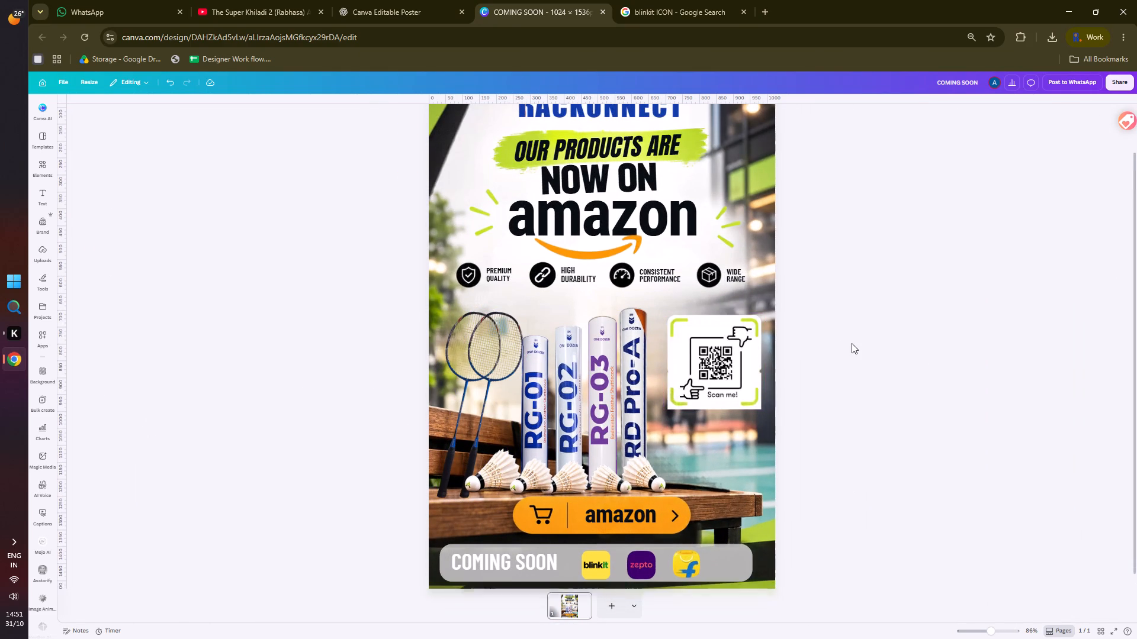
pyautogui.scroll(-1, 744, 510)
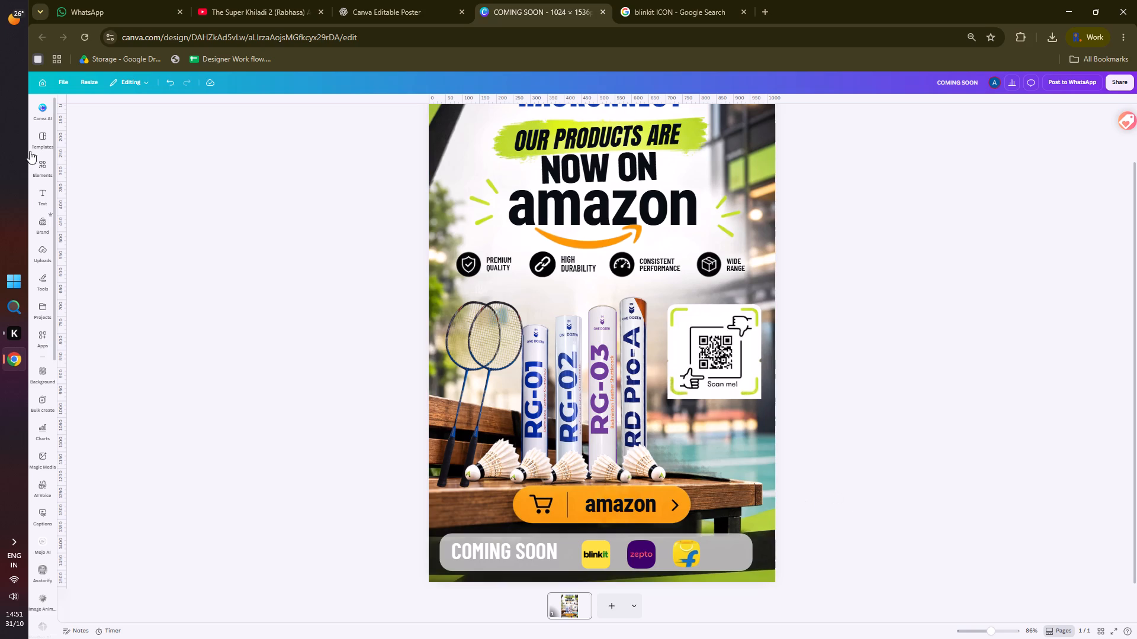
pyautogui.click(47, 124)
pyautogui.click(45, 138)
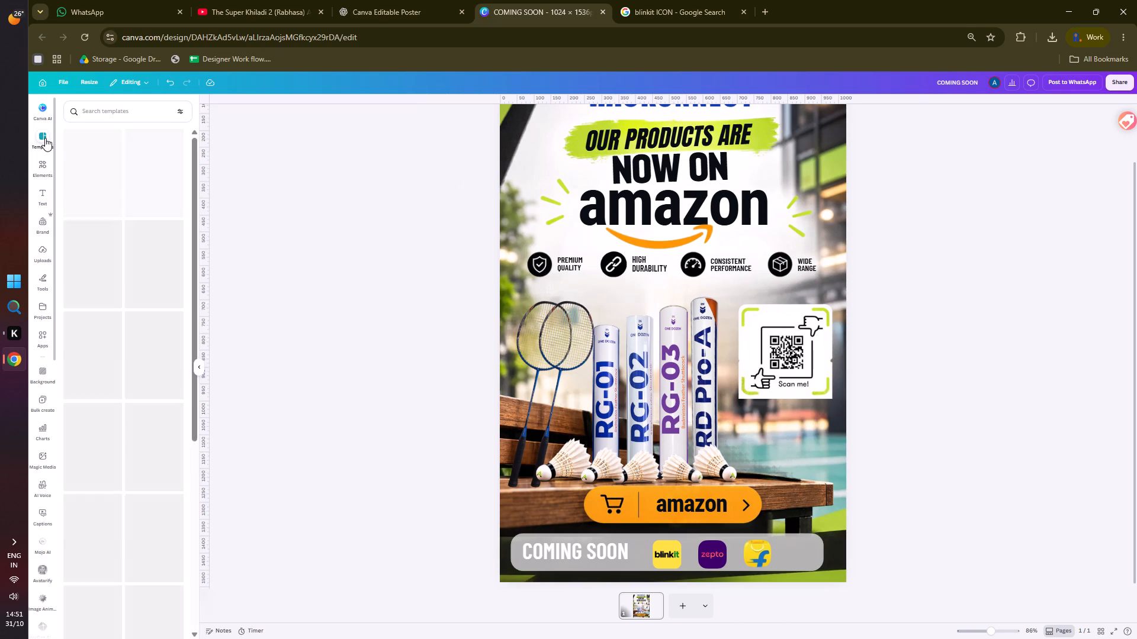
pyautogui.click(101, 109)
pyautogui.write('comin')
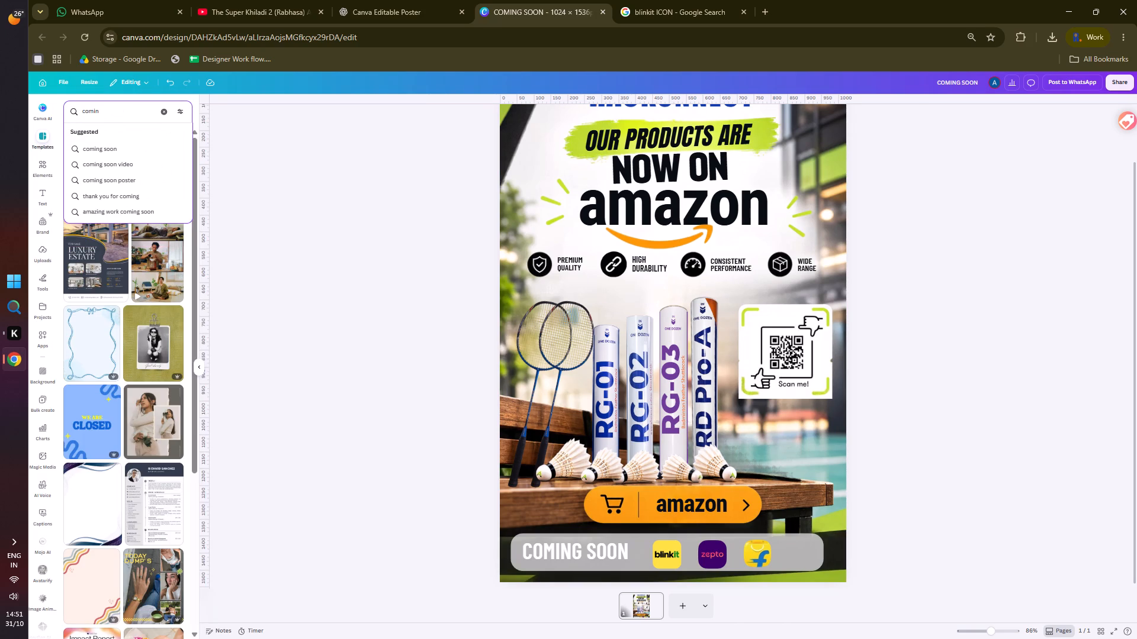
pyautogui.write('g soon')
pyautogui.press('Return')
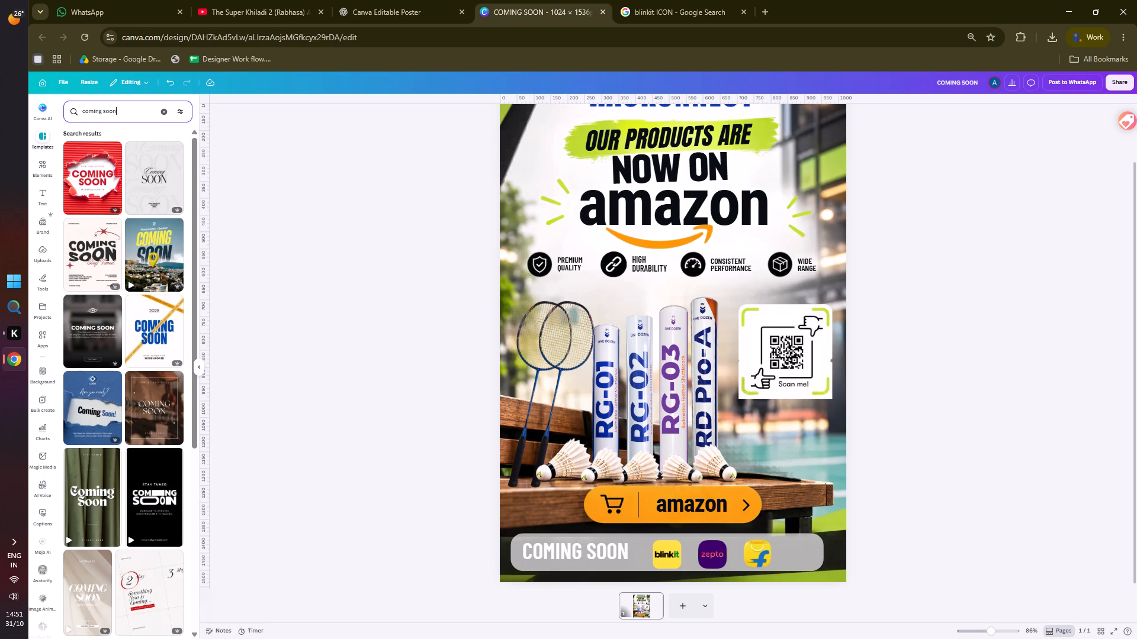
# Reuse the query "coming soon" to search the graphic elements.
pyautogui.moveTo(127, 106); pyautogui.dragTo(55, 117)
pyautogui.hotkey('ctrl', 'c')
pyautogui.click(49, 169)
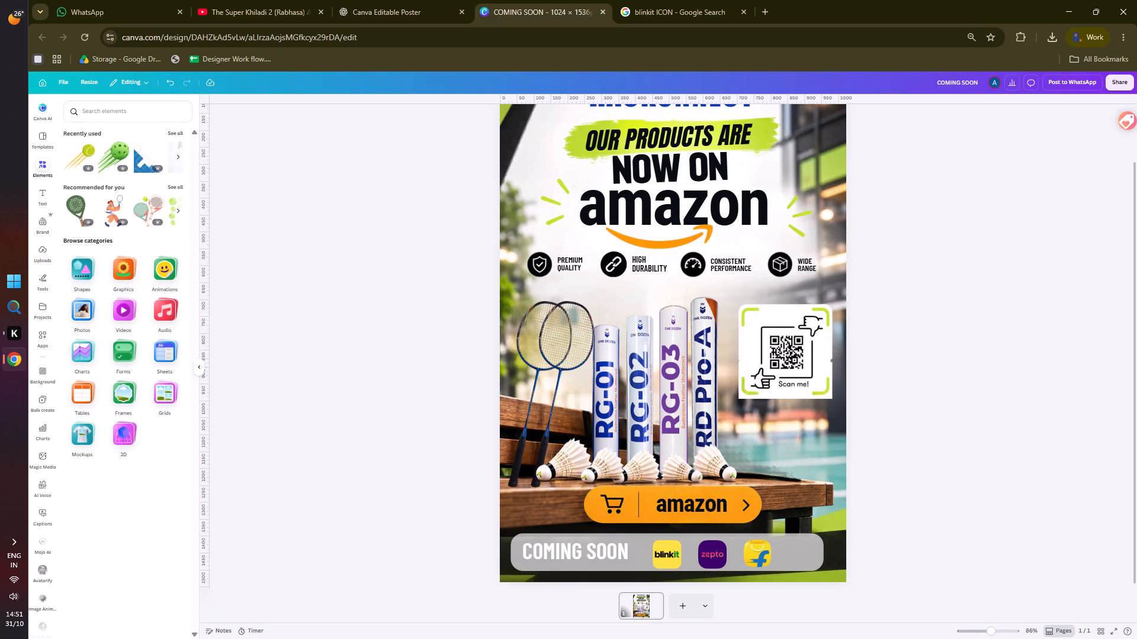
pyautogui.click(109, 109)
pyautogui.hotkey('ctrl', 'v')
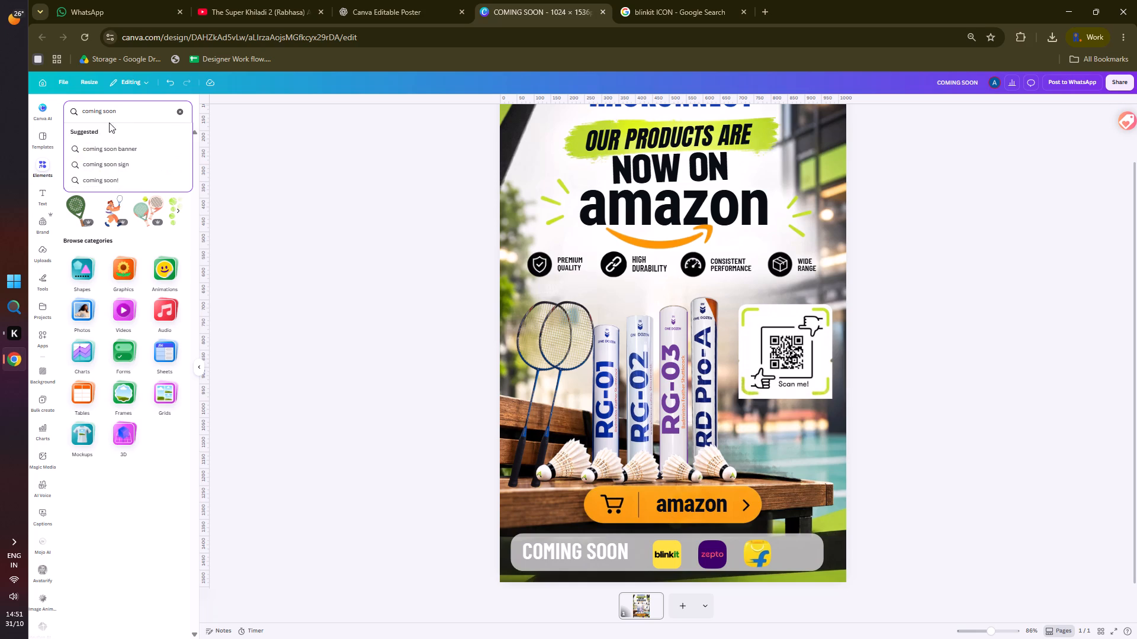
pyautogui.press('Return')
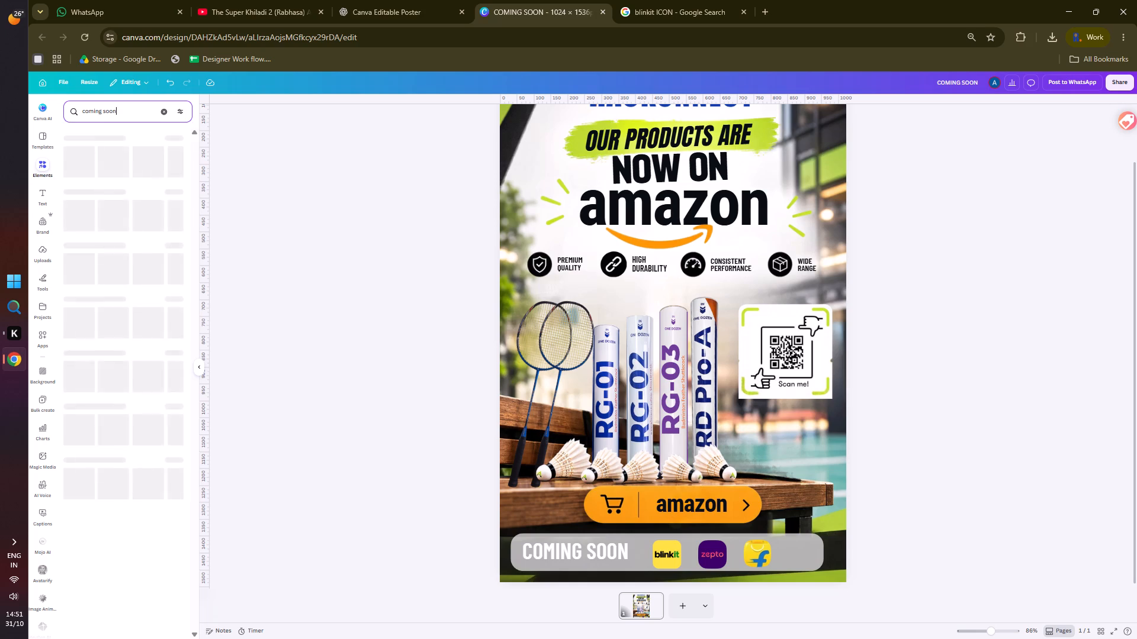
pyautogui.click(180, 150)
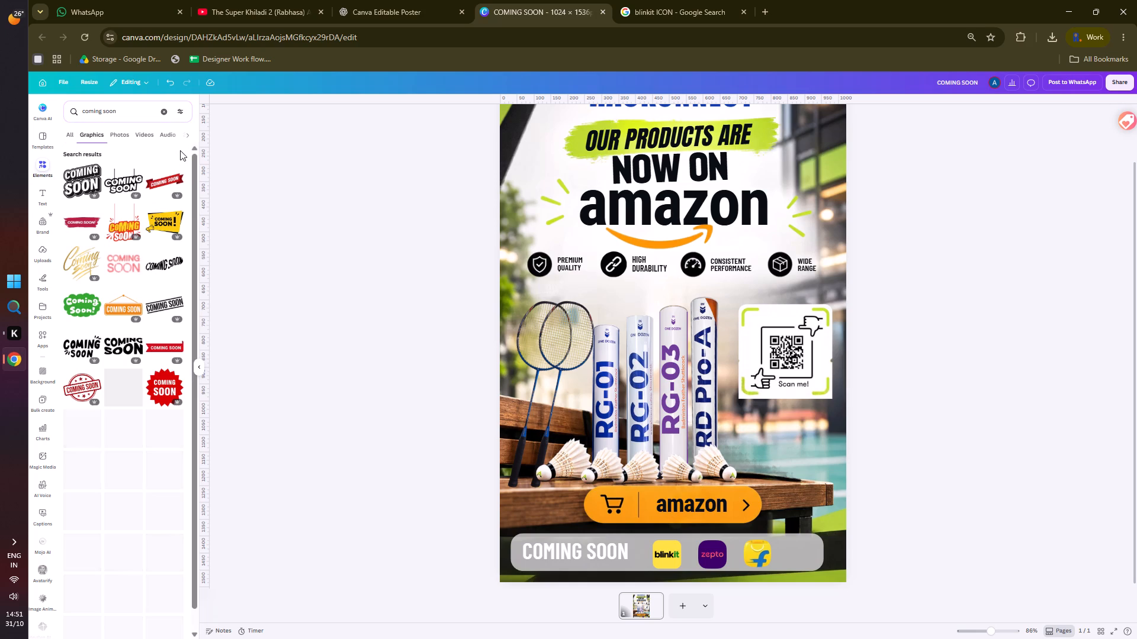
# Delete the white COMING SOON text from the translucent bar.
pyautogui.click(554, 551)
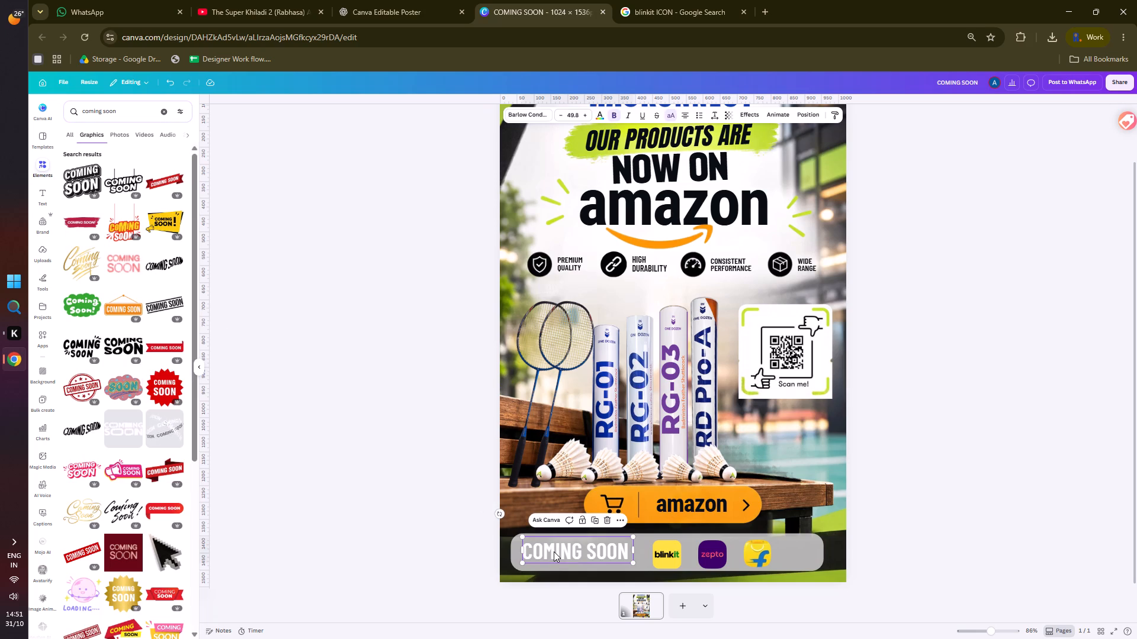
pyautogui.press('Delete')
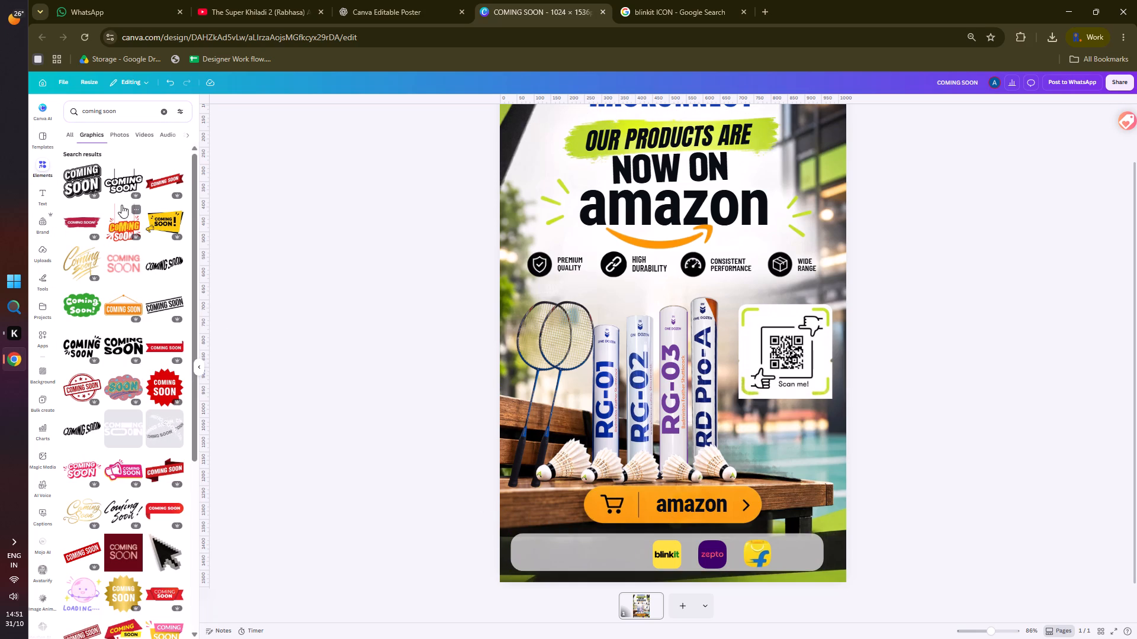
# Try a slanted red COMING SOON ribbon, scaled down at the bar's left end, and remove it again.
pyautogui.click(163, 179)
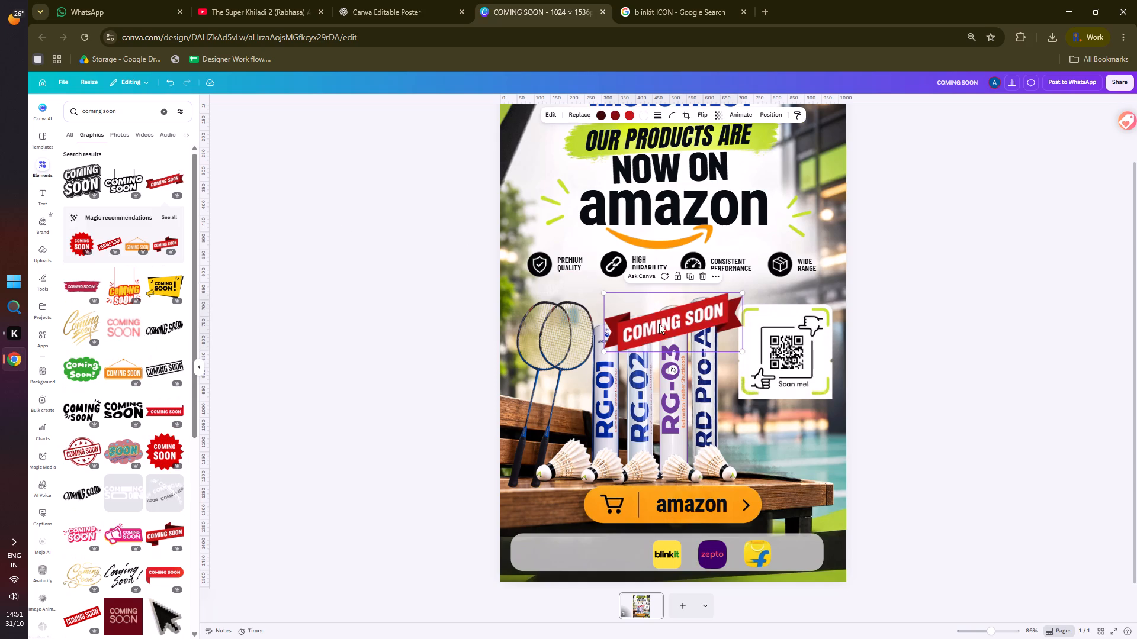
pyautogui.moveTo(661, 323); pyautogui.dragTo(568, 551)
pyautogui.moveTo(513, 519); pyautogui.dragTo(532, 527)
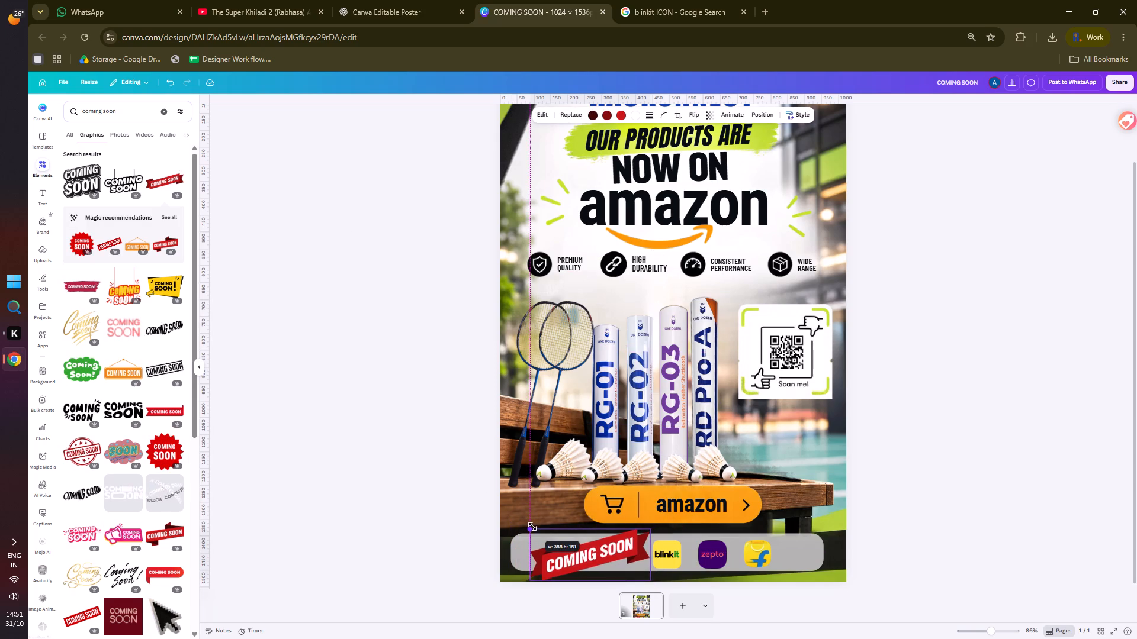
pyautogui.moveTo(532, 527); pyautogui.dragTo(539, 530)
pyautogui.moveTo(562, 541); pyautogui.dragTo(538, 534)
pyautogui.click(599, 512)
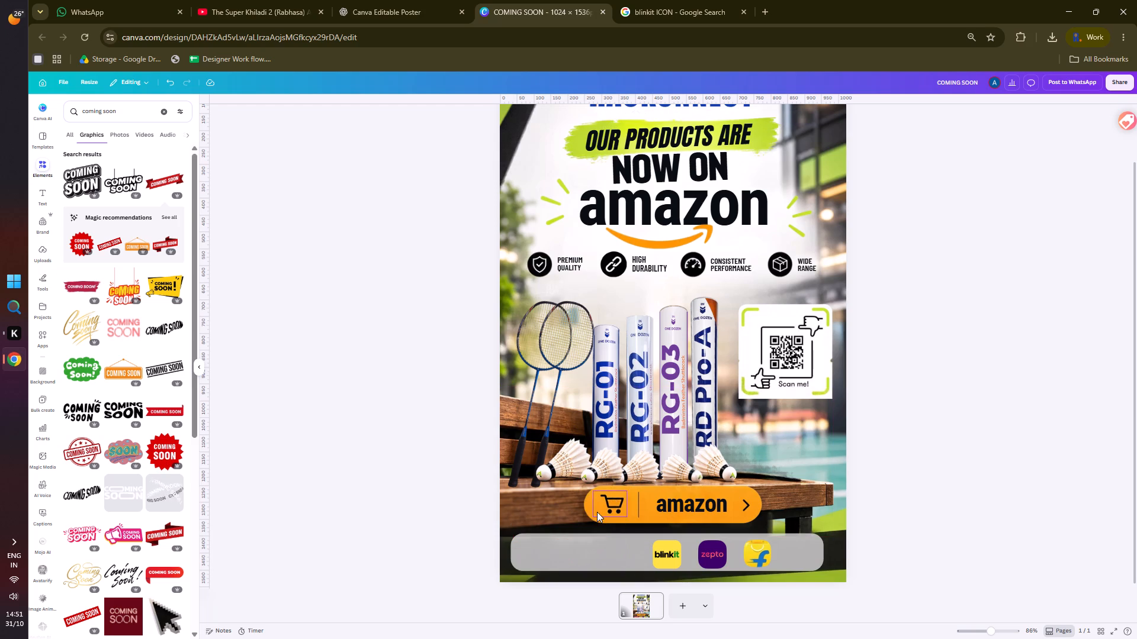
# Add the horizontal red COMING SOON ribbon graphic with folded tails and place it over the bar's left end, beside the blinkit icon.
pyautogui.scroll(-1, 118, 415)
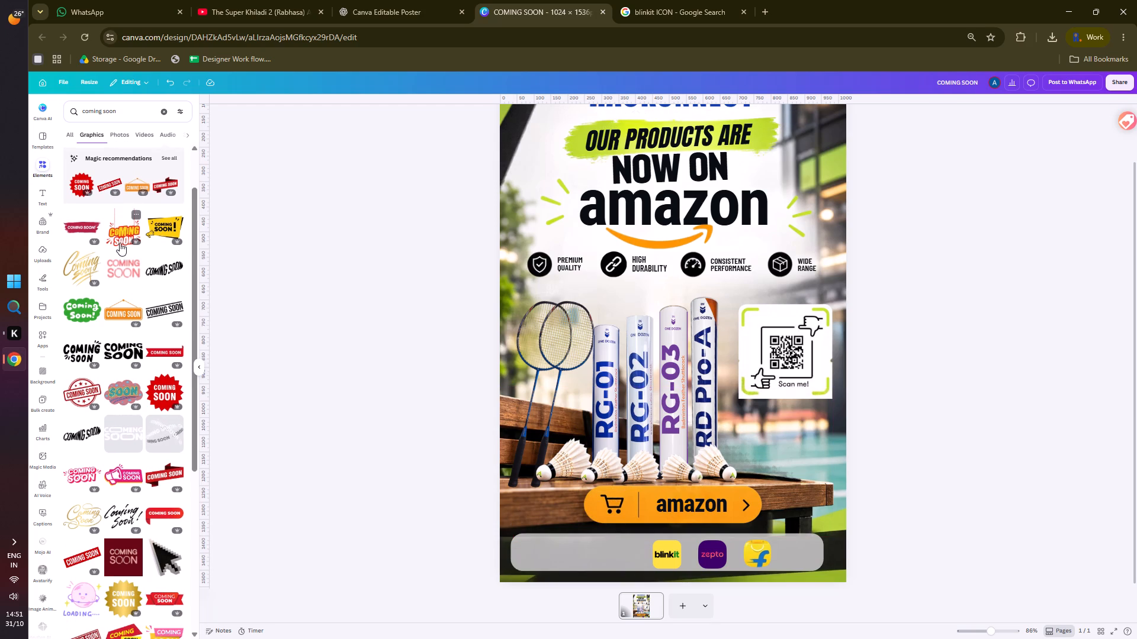
pyautogui.click(162, 603)
pyautogui.moveTo(679, 319); pyautogui.dragTo(579, 548)
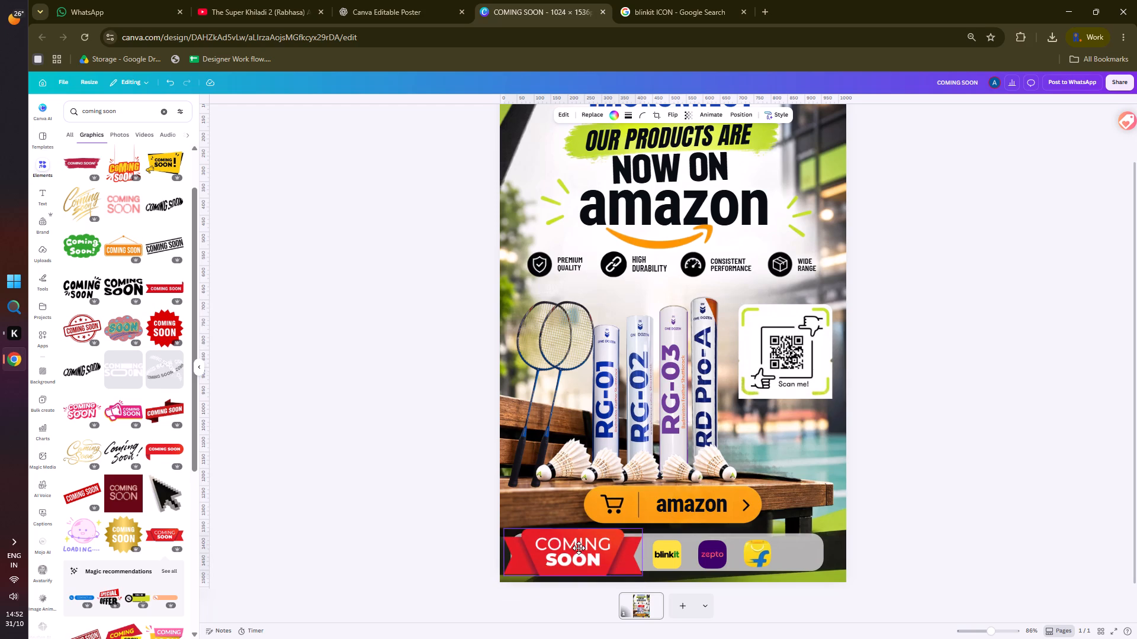
pyautogui.moveTo(579, 548); pyautogui.dragTo(580, 547)
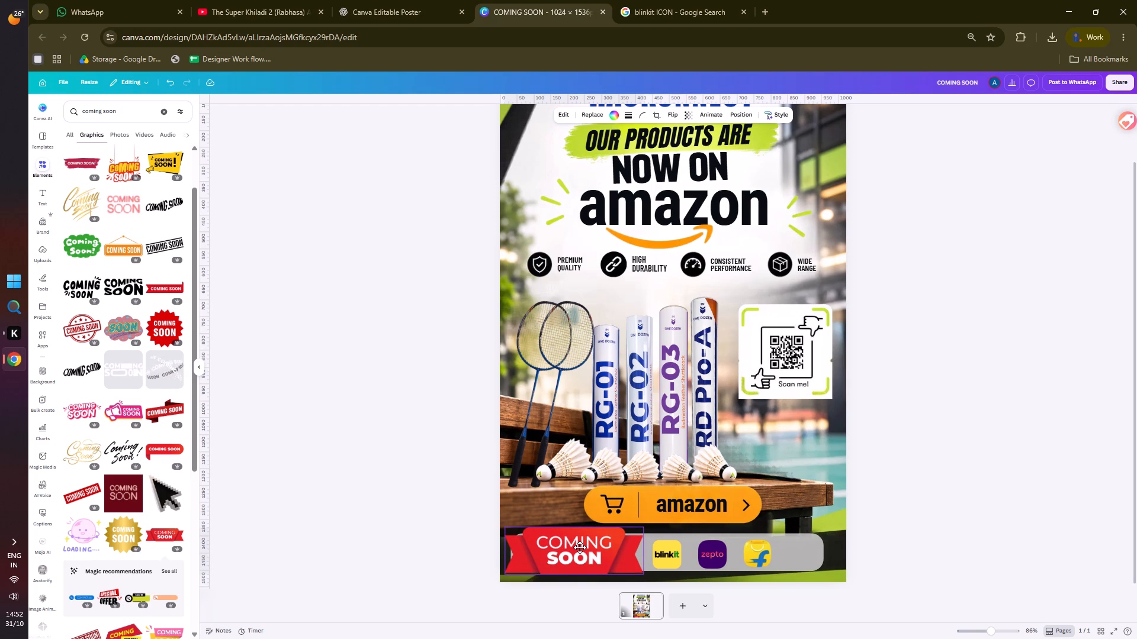
pyautogui.moveTo(580, 547); pyautogui.dragTo(580, 546)
pyautogui.click(356, 530)
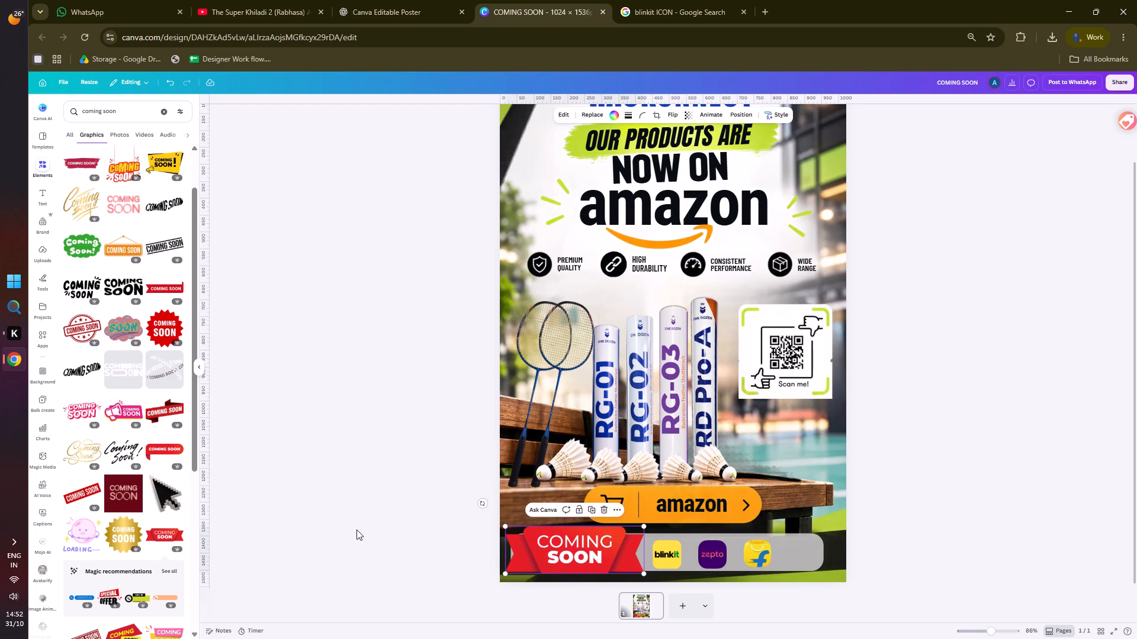
# Nudge the blinkit, Zepto and Flipkart icons together slightly upward within the bar.
pyautogui.keyDown('ctrl'); pyautogui.scroll(-3, 496, 356); pyautogui.keyUp('ctrl')
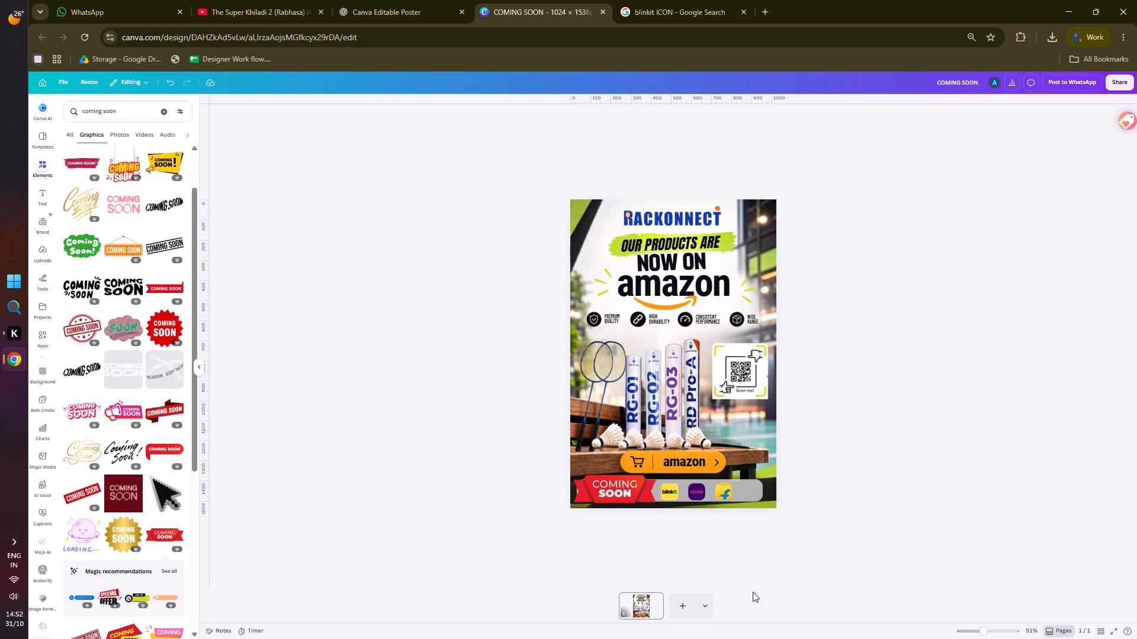
pyautogui.keyDown('ctrl'); pyautogui.scroll(2, 743, 554); pyautogui.keyUp('ctrl')
pyautogui.scroll(-3, 749, 540)
pyautogui.keyDown('ctrl'); pyautogui.scroll(-1, 821, 586); pyautogui.keyUp('ctrl')
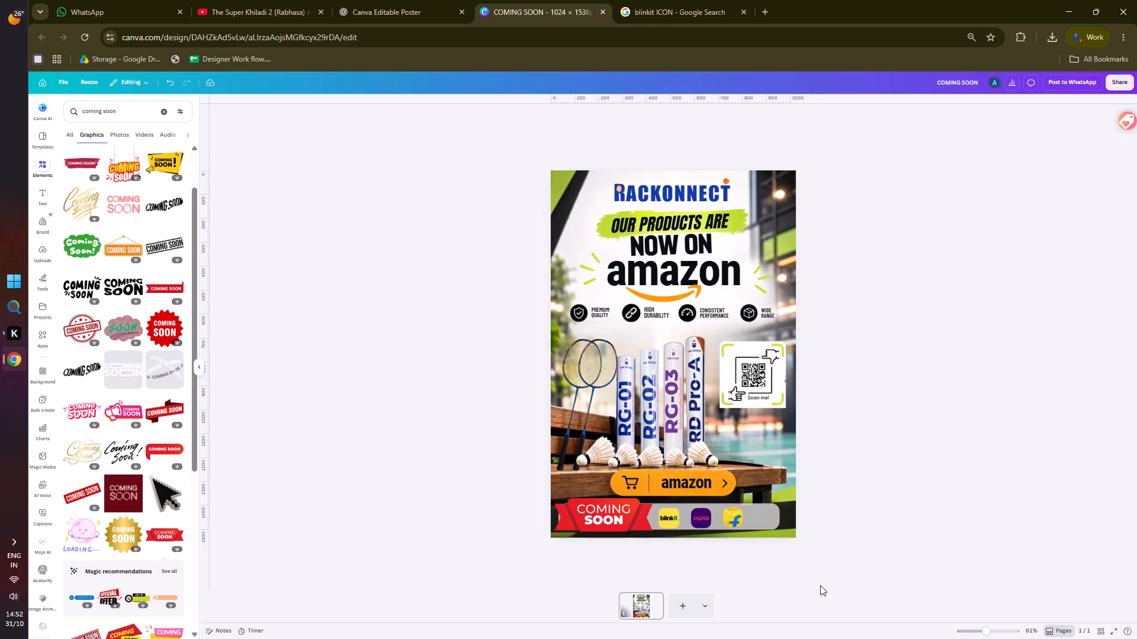
pyautogui.keyDown('ctrl'); pyautogui.scroll(2, 742, 560); pyautogui.keyUp('ctrl')
pyautogui.scroll(-3, 742, 560)
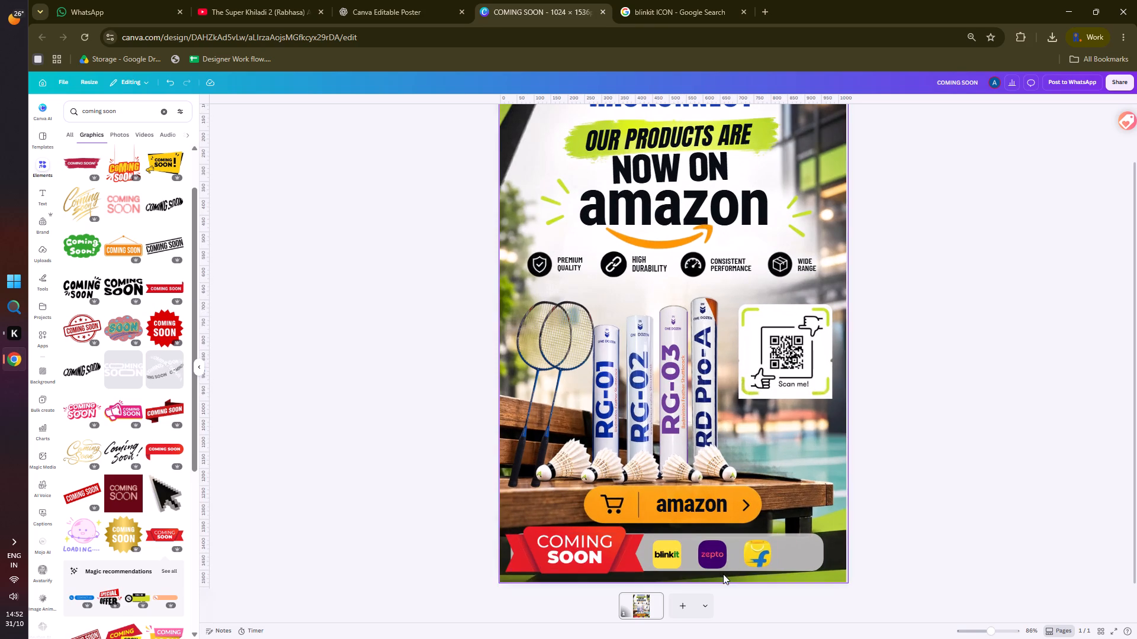
pyautogui.keyDown('ctrl'); pyautogui.scroll(4, 723, 574); pyautogui.keyUp('ctrl')
pyautogui.click(669, 539)
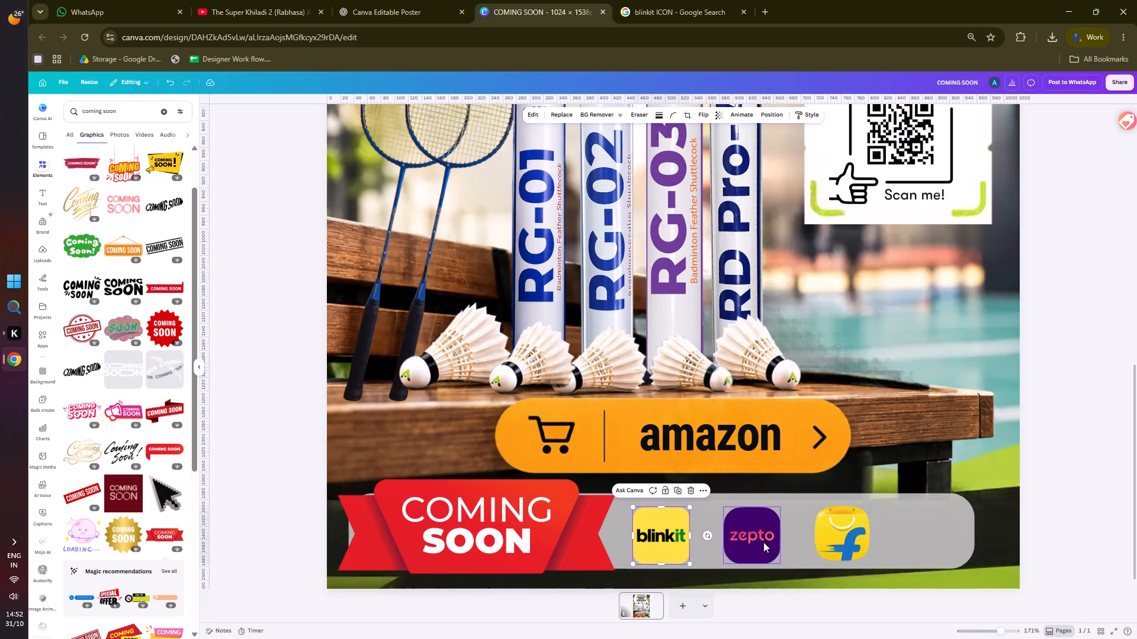
pyautogui.keyDown('shift'); pyautogui.click(763, 542); pyautogui.keyUp('shift')
pyautogui.keyDown('shift'); pyautogui.click(839, 534); pyautogui.keyUp('shift')
pyautogui.press('Up')
pyautogui.press('Up')
pyautogui.press('Up')
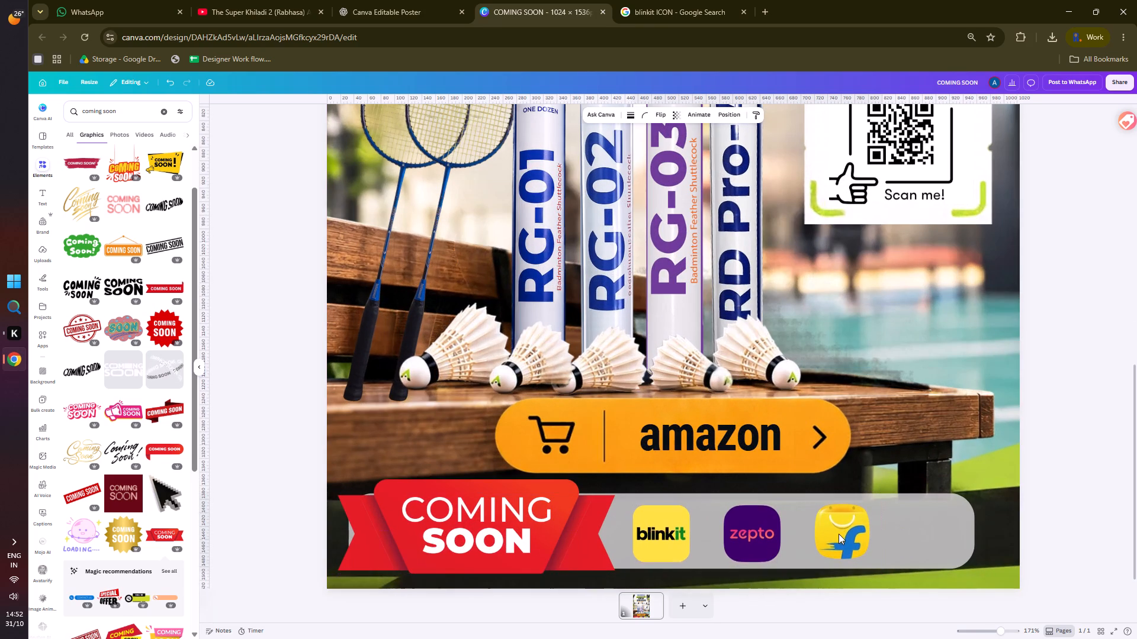
pyautogui.press('Up')
pyautogui.press('Up')
pyautogui.press('Up')
pyautogui.click(1136, 403)
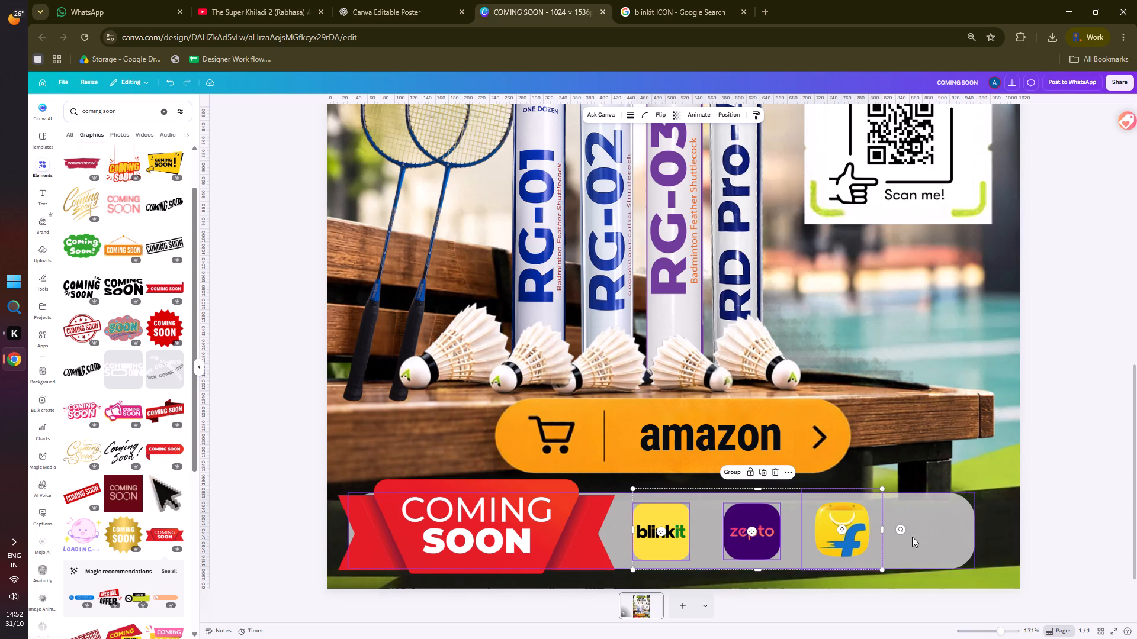
# Make the rounded bar behind the icons fully opaque white.
pyautogui.click(935, 517)
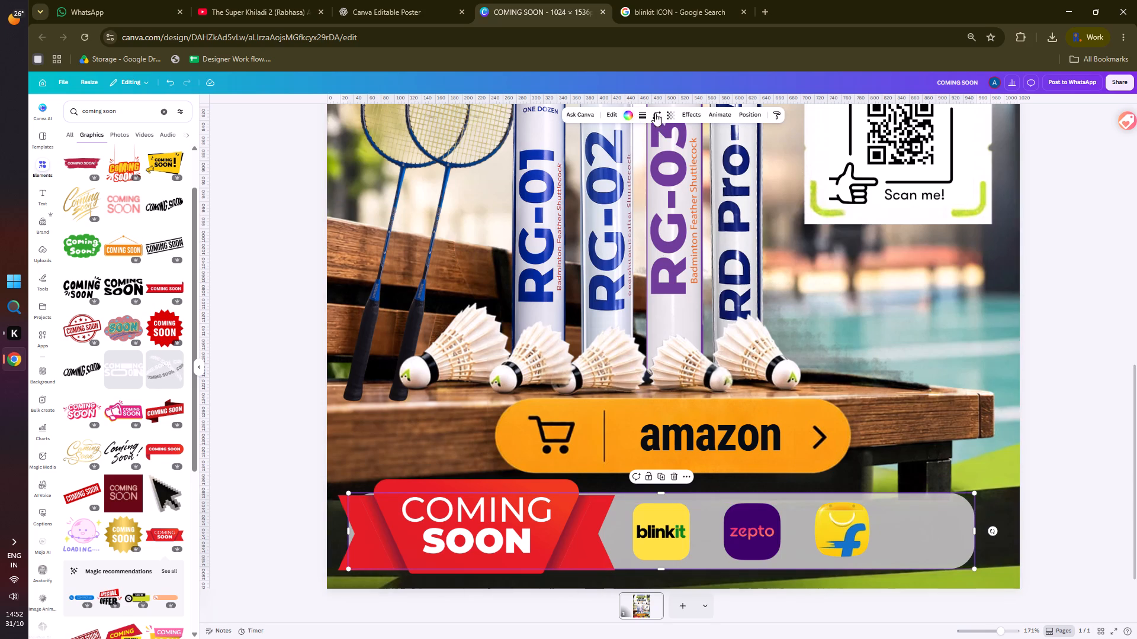
pyautogui.click(666, 115)
pyautogui.moveTo(673, 146); pyautogui.dragTo(735, 146)
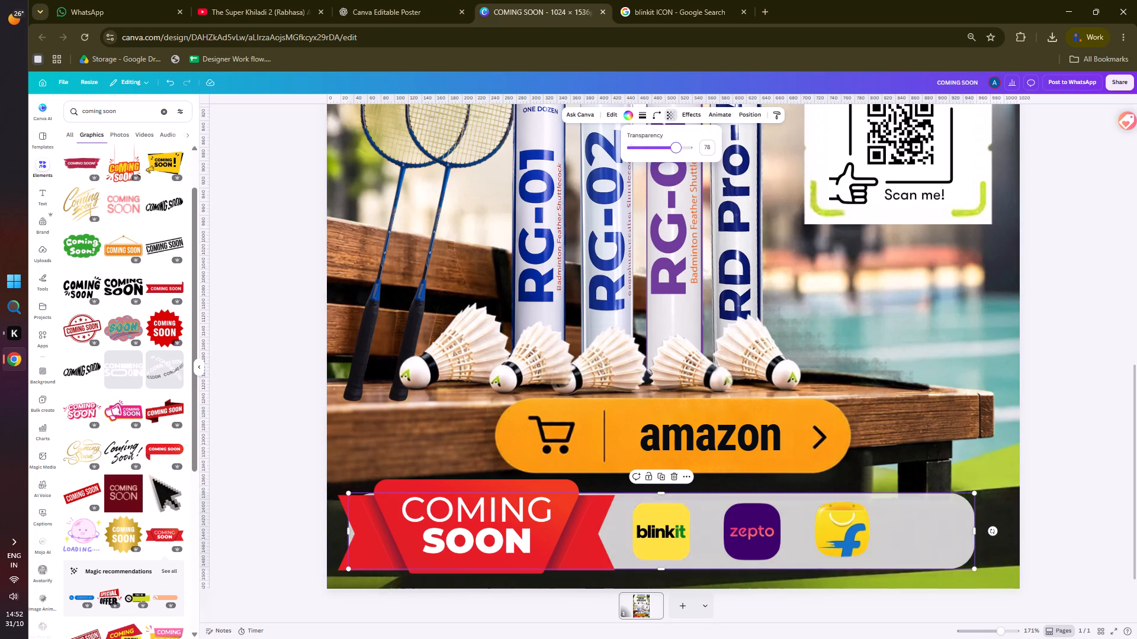
pyautogui.moveTo(735, 146); pyautogui.dragTo(741, 148)
pyautogui.doubleClick(1081, 363)
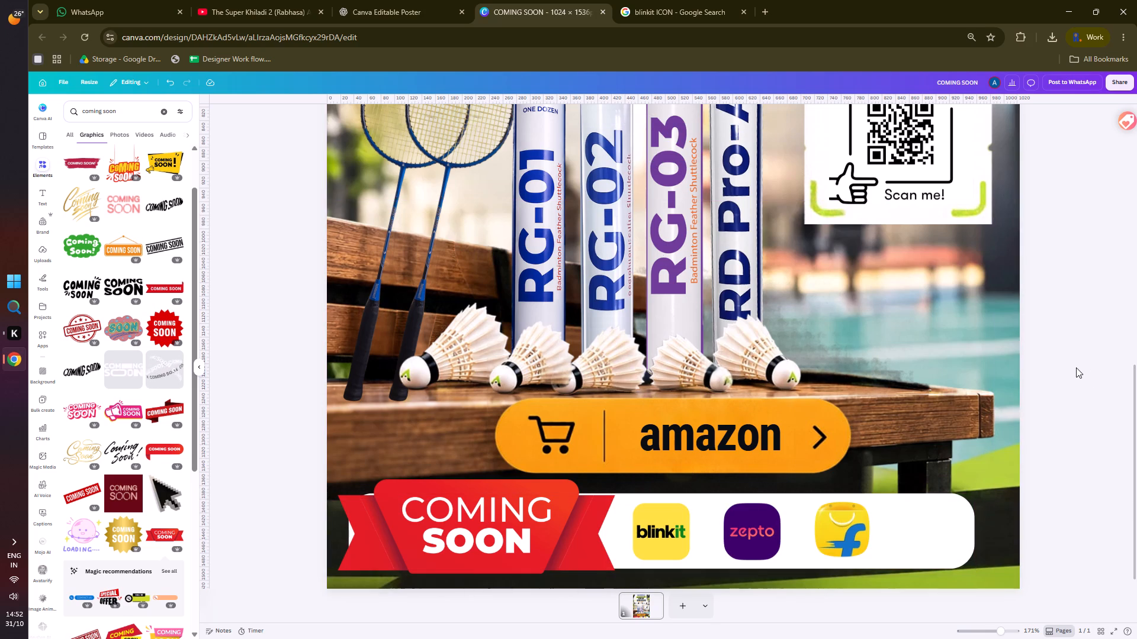
# Pull the white bar's left end inward so it stays hidden behind the red COMING SOON ribbon.
pyautogui.click(634, 499)
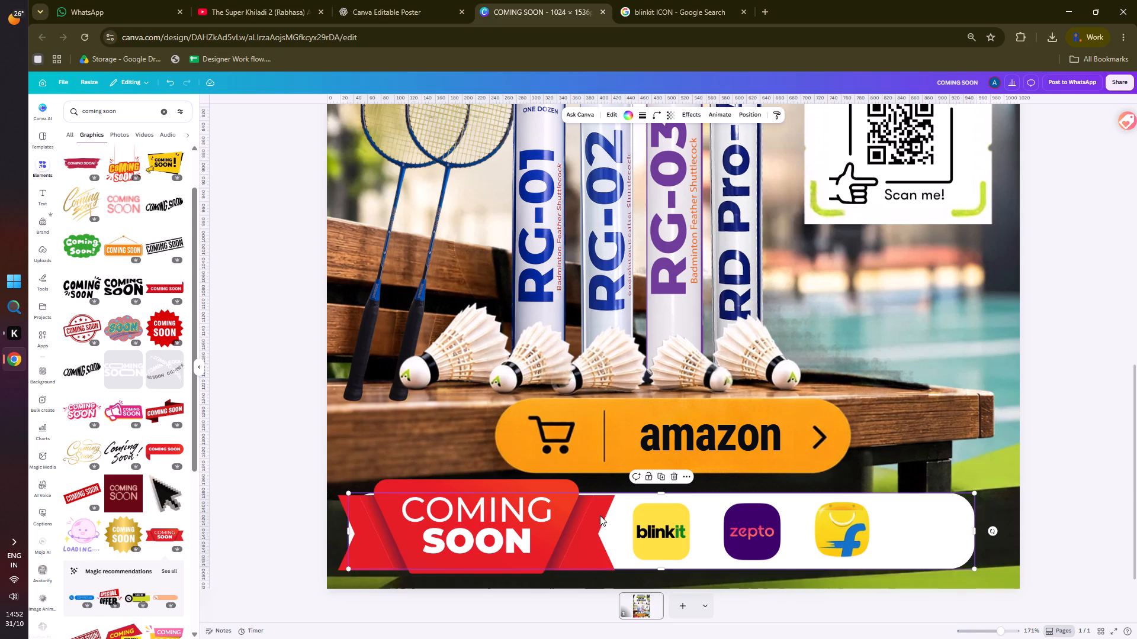
pyautogui.moveTo(350, 530); pyautogui.dragTo(377, 528)
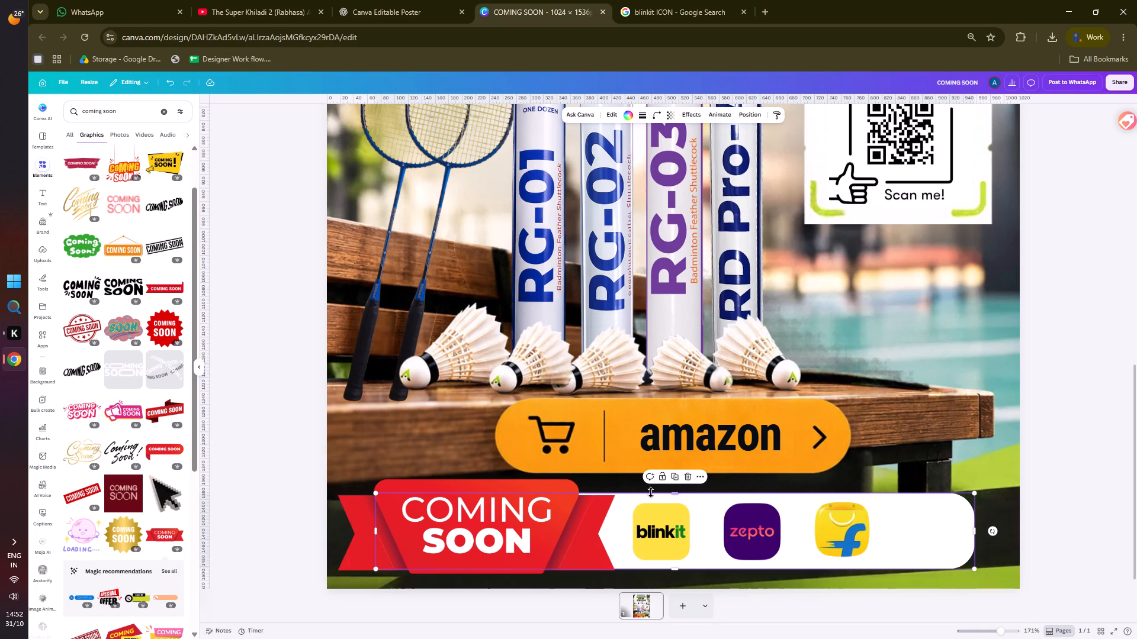
# Adjust the white bar's top and bottom edges to line up with the ribbon's tails, making it about 111 high.
pyautogui.moveTo(680, 492); pyautogui.dragTo(672, 496)
pyautogui.keyDown('ctrl'); pyautogui.scroll(5, 672, 496); pyautogui.keyUp('ctrl')
pyautogui.moveTo(679, 505); pyautogui.dragTo(680, 498)
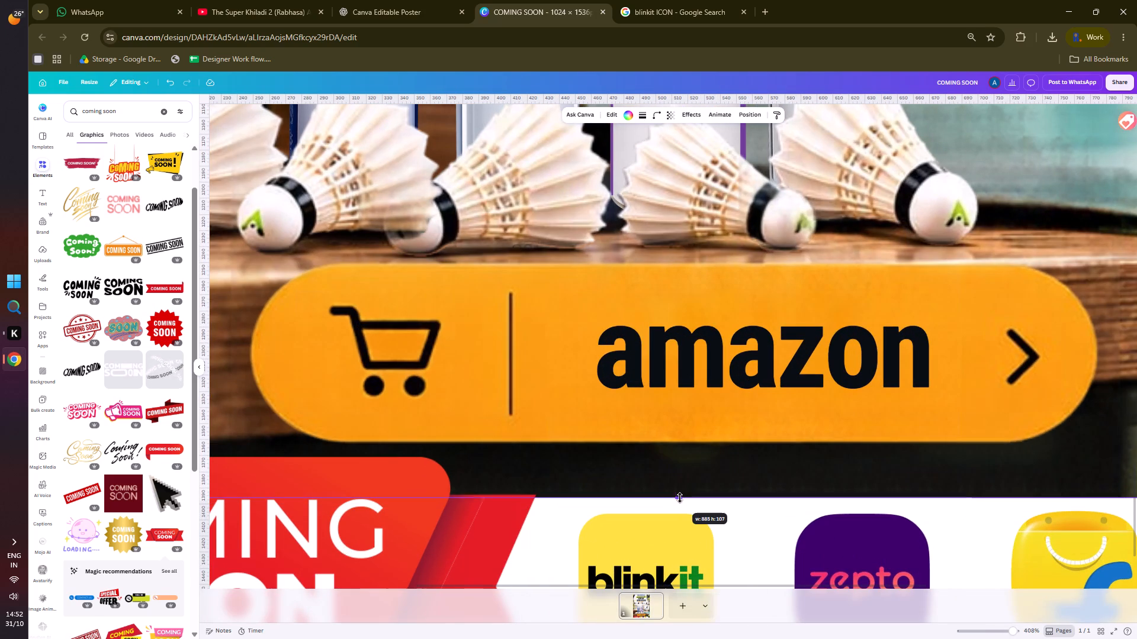
pyautogui.moveTo(680, 498); pyautogui.dragTo(680, 496)
pyautogui.keyDown('ctrl'); pyautogui.scroll(-6, 647, 514); pyautogui.keyUp('ctrl')
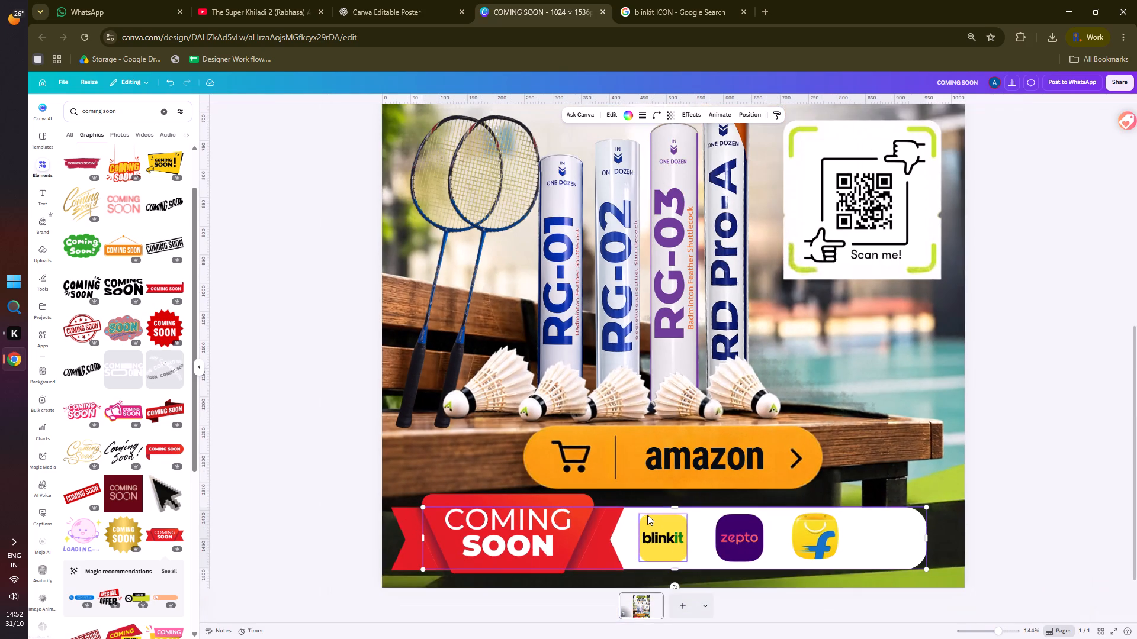
pyautogui.keyDown('ctrl'); pyautogui.scroll(6, 683, 577); pyautogui.keyUp('ctrl')
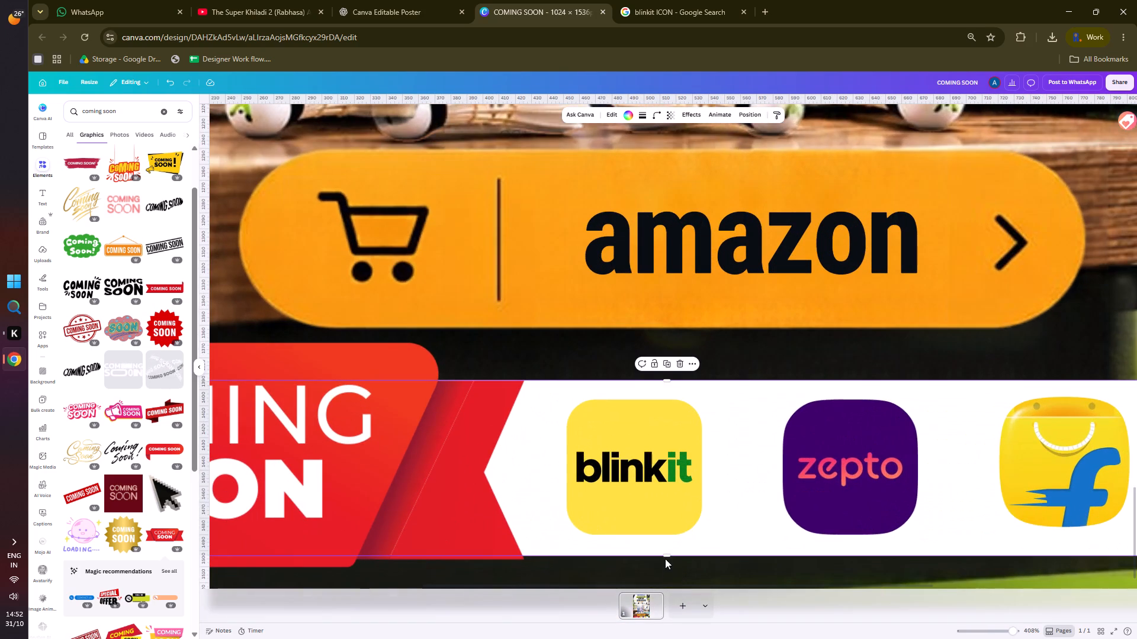
pyautogui.click(666, 550)
pyautogui.click(664, 555)
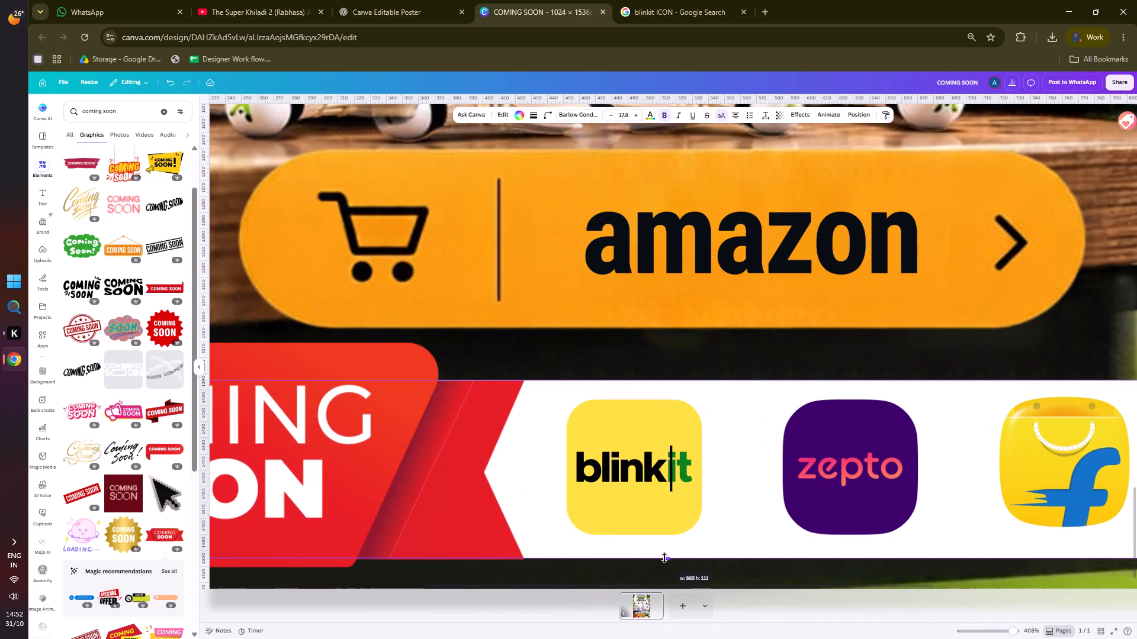
pyautogui.keyDown('ctrl'); pyautogui.scroll(-6, 650, 531); pyautogui.keyUp('ctrl')
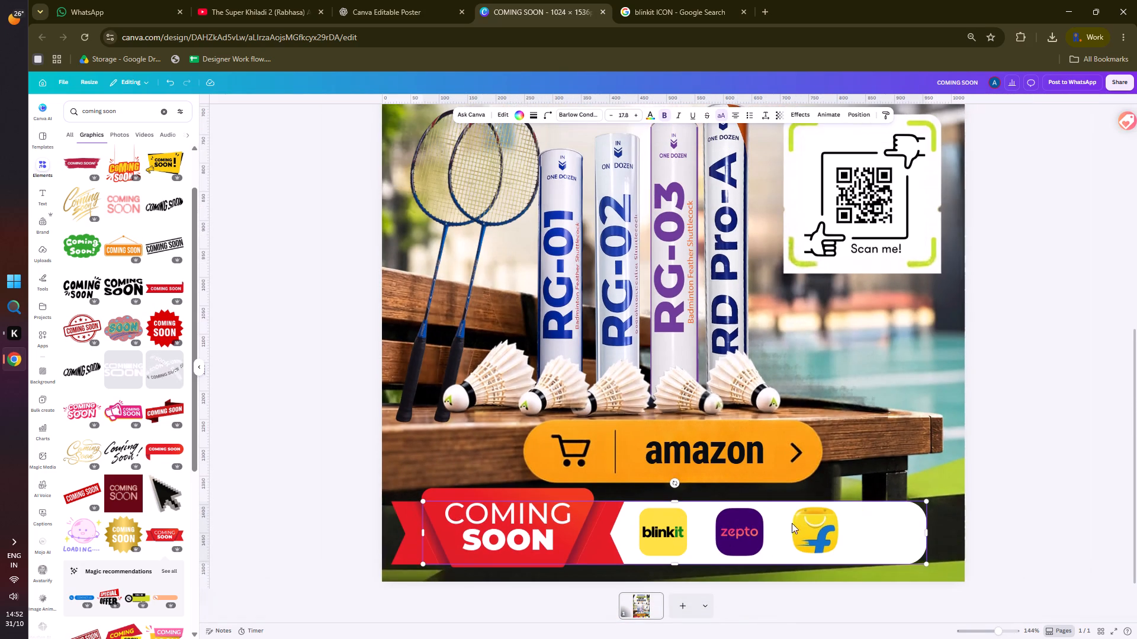
pyautogui.click(1027, 439)
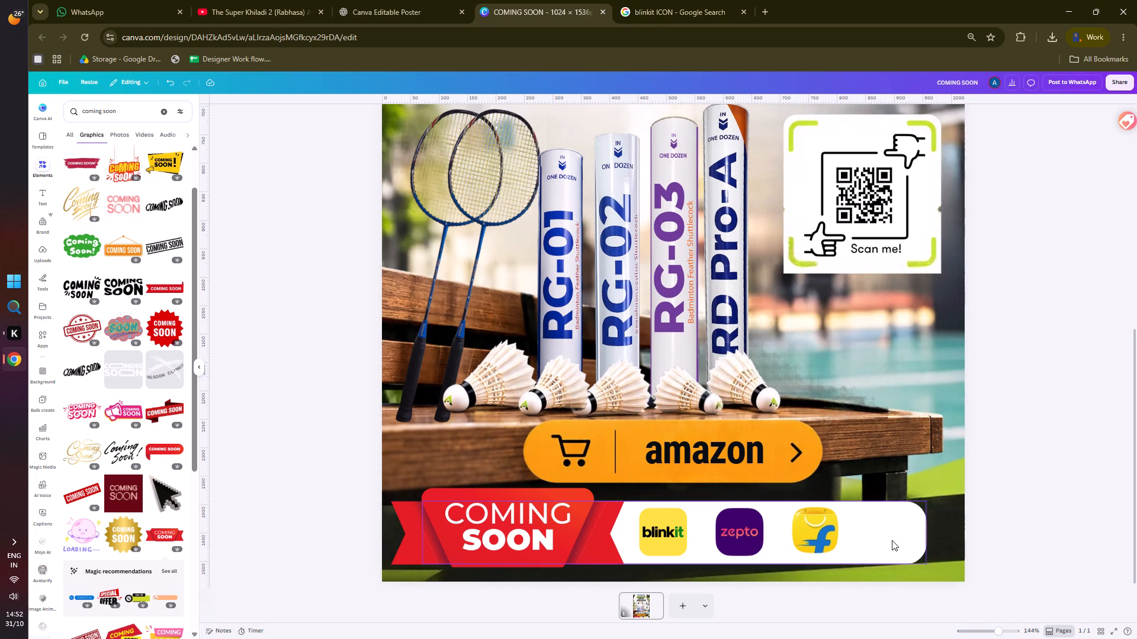
# Shorten the white bar from its outer rounded end so it finishes just past the Flipkart icon.
pyautogui.click(892, 540)
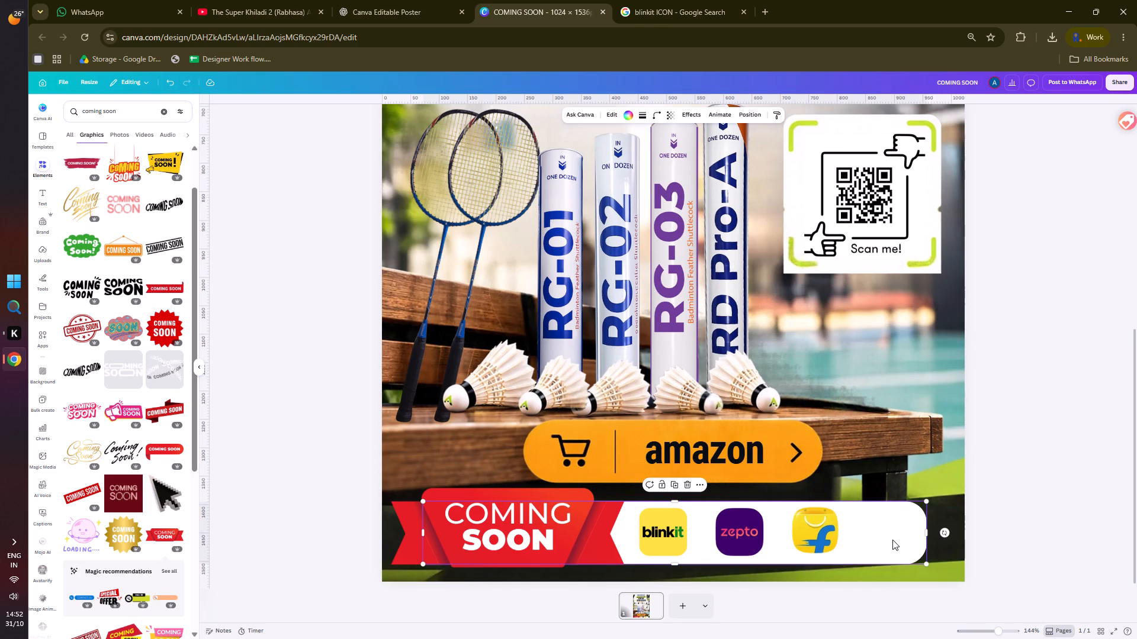
pyautogui.moveTo(926, 533); pyautogui.dragTo(878, 532)
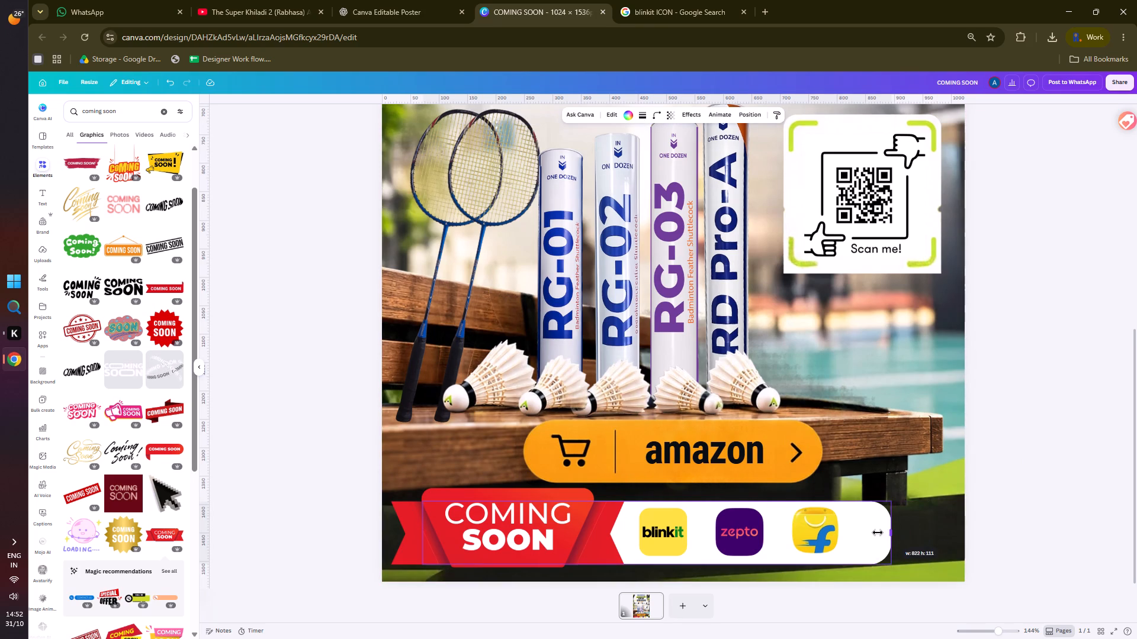
pyautogui.moveTo(878, 532); pyautogui.dragTo(872, 532)
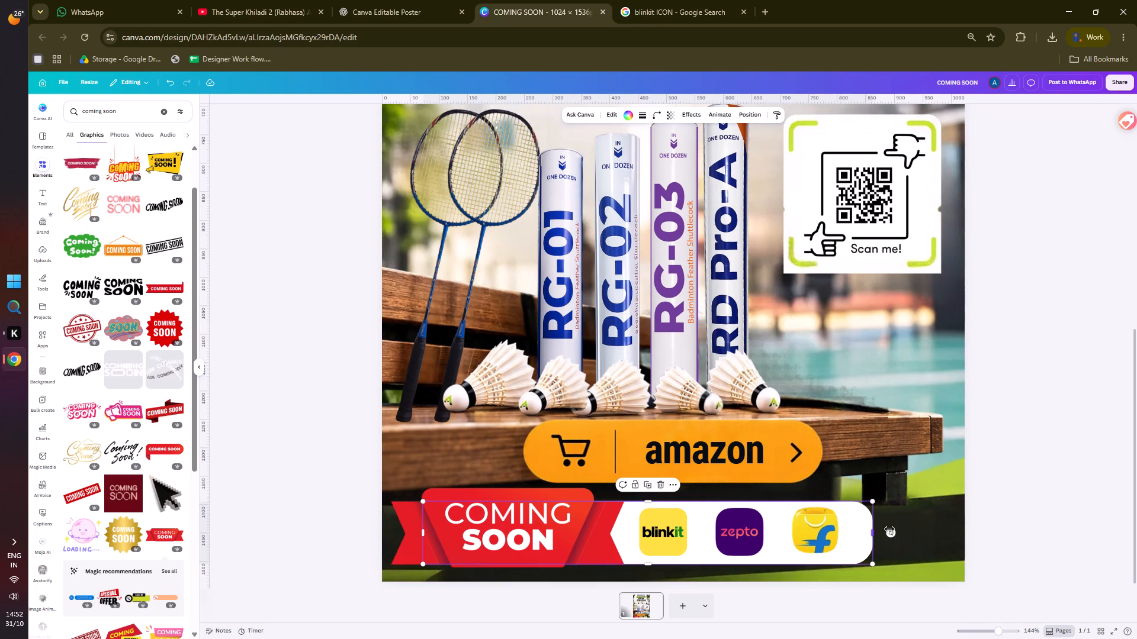
pyautogui.click(1019, 452)
# Group the blinkit, Zepto and Flipkart icons with the white bar and the COMING SOON ribbon.
pyautogui.keyDown('ctrl'); pyautogui.scroll(-3, 997, 417); pyautogui.keyUp('ctrl')
pyautogui.scroll(3, 946, 472)
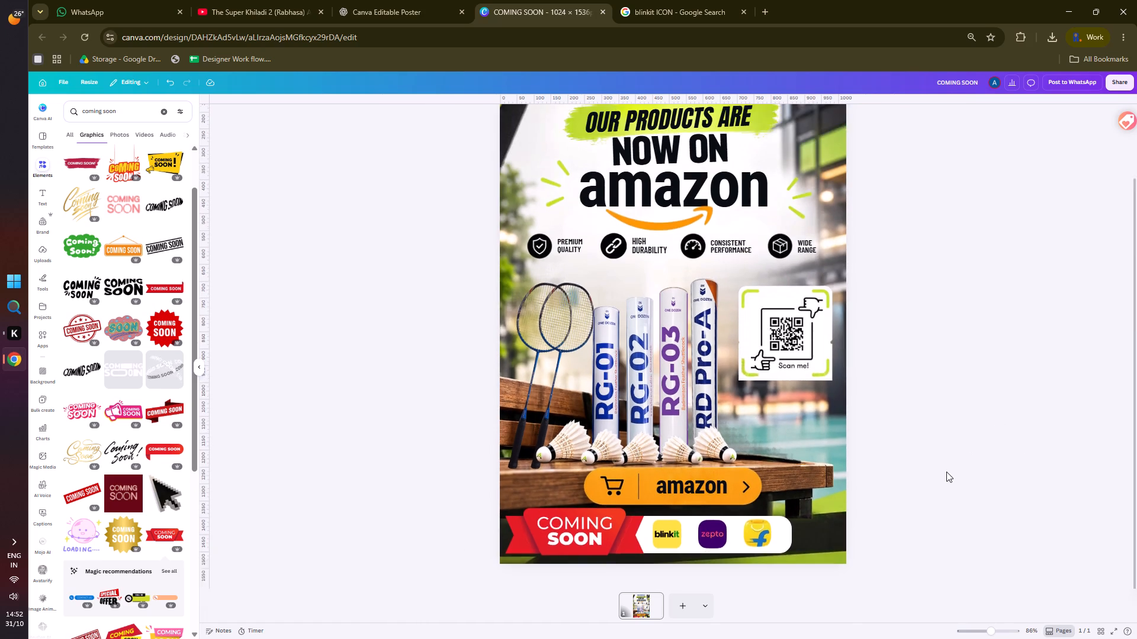
pyautogui.scroll(-4, 932, 444)
pyautogui.keyDown('ctrl'); pyautogui.scroll(-2, 932, 444); pyautogui.keyUp('ctrl')
pyautogui.scroll(2, 857, 440)
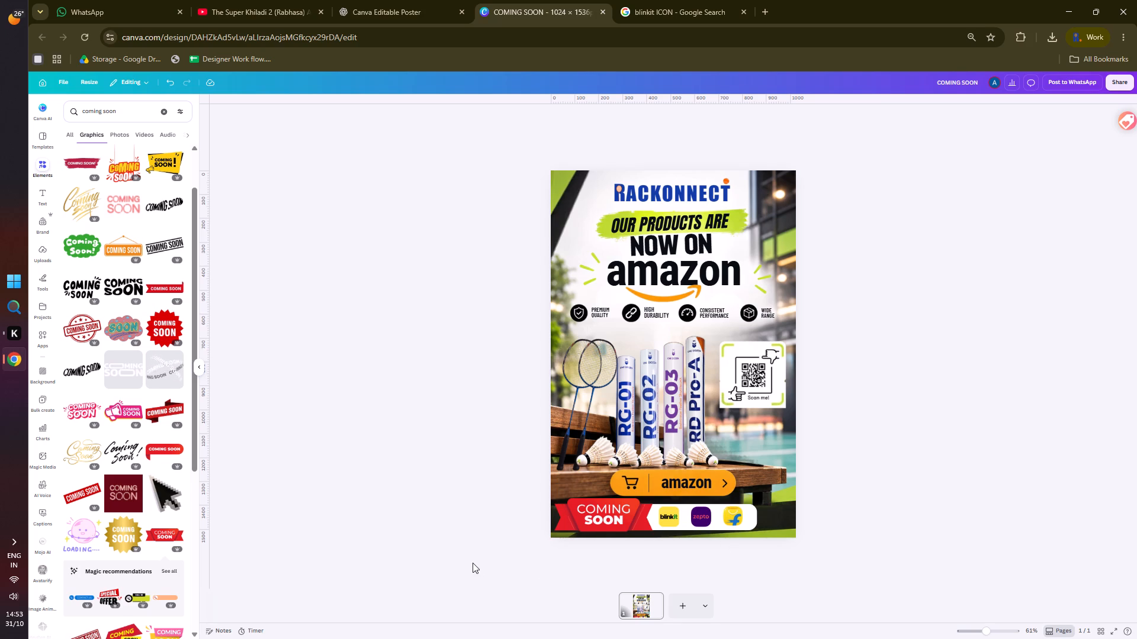
pyautogui.keyDown('ctrl'); pyautogui.scroll(3, 644, 545); pyautogui.keyUp('ctrl')
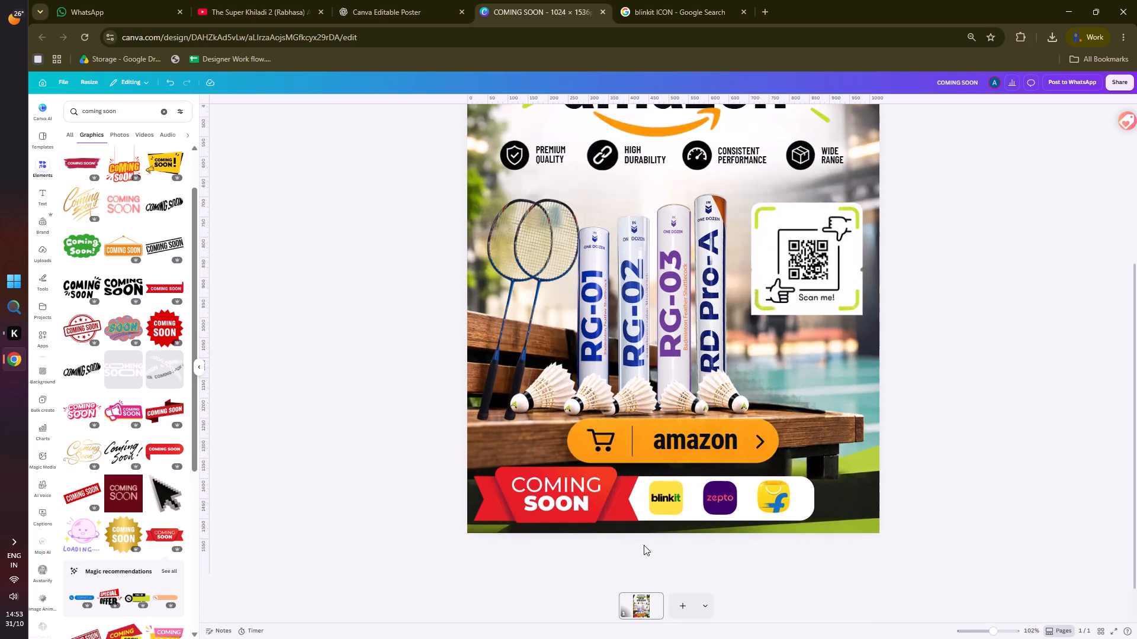
pyautogui.keyDown('ctrl'); pyautogui.scroll(3, 644, 545); pyautogui.keyUp('ctrl')
pyautogui.scroll(-1, 648, 530)
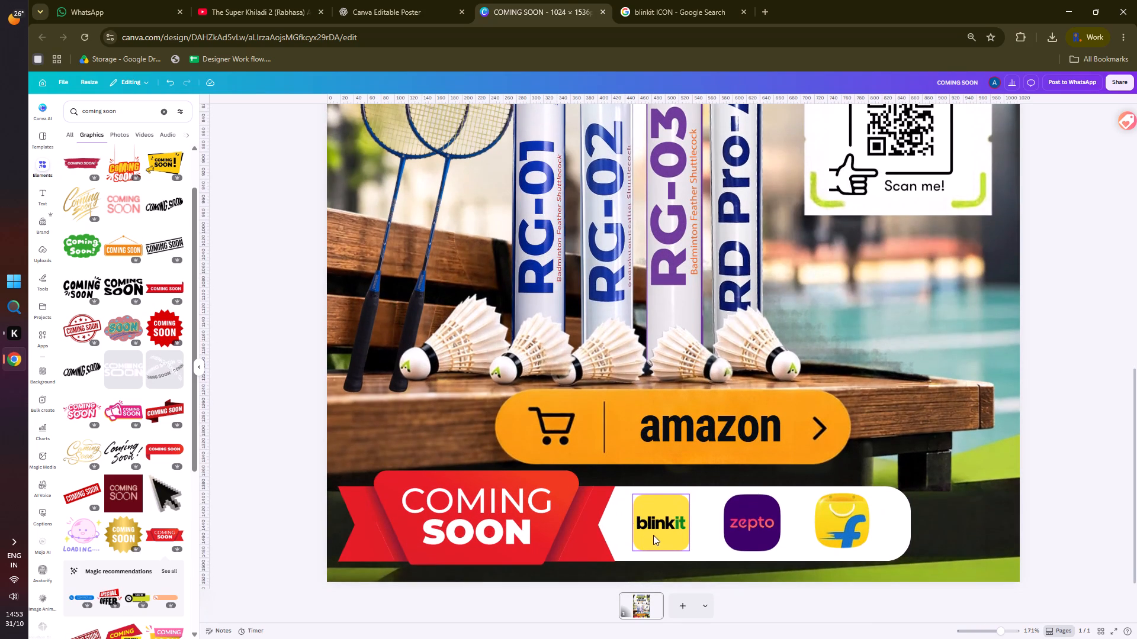
pyautogui.click(660, 530)
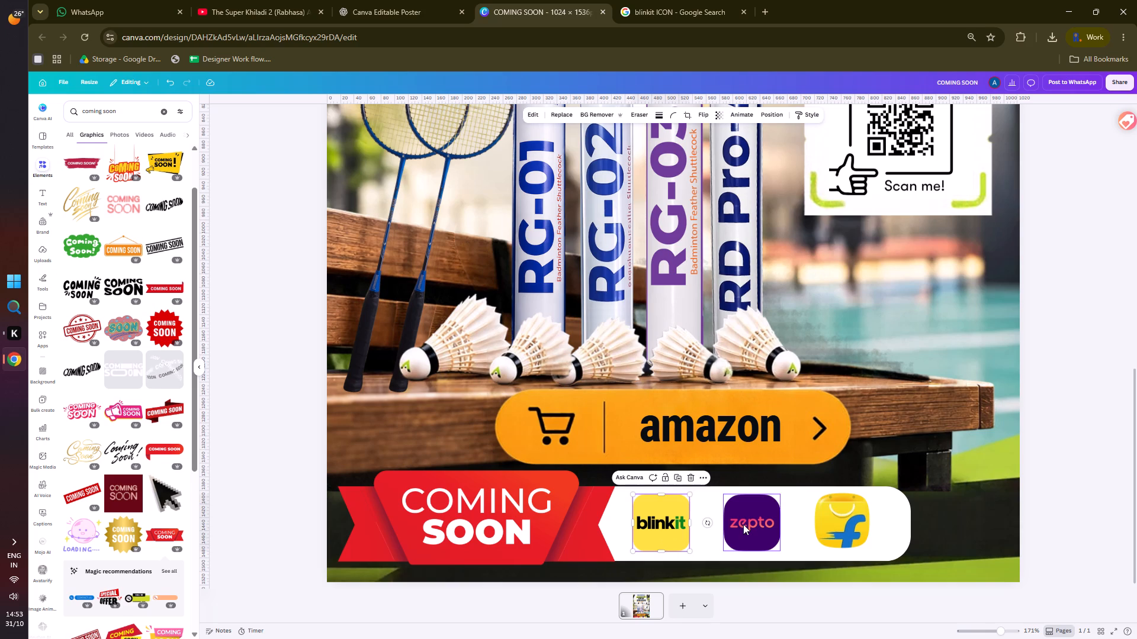
pyautogui.keyDown('shift'); pyautogui.click(743, 524); pyautogui.keyUp('shift')
pyautogui.keyDown('shift'); pyautogui.click(860, 523); pyautogui.keyUp('shift')
pyautogui.keyDown('shift'); pyautogui.click(895, 505); pyautogui.keyUp('shift')
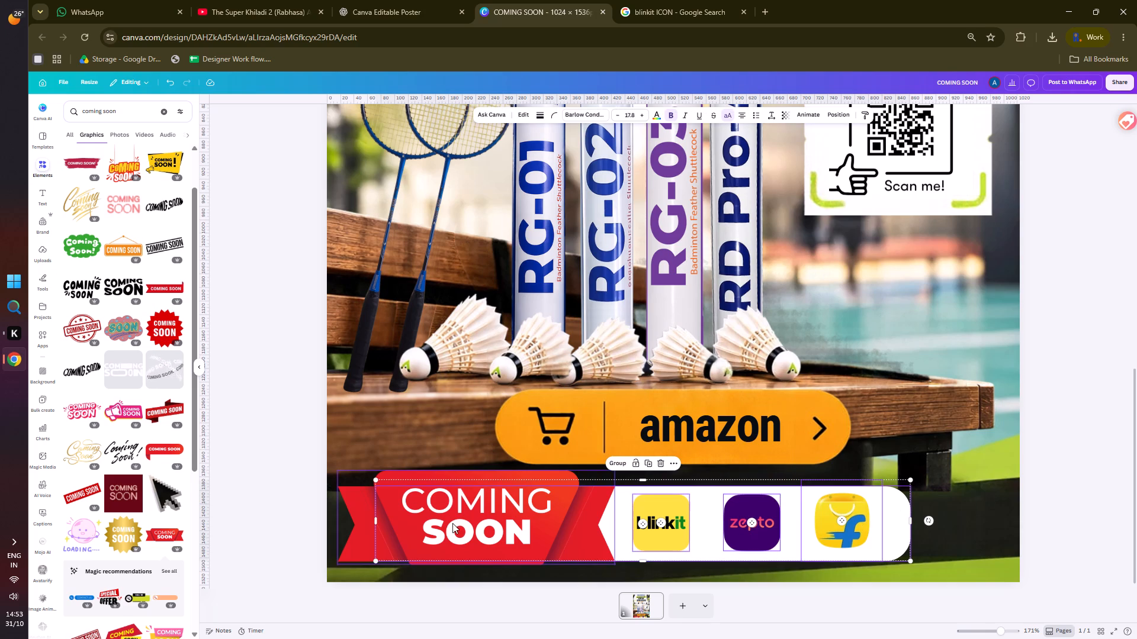
pyautogui.keyDown('shift'); pyautogui.click(429, 504); pyautogui.keyUp('shift')
pyautogui.click(594, 452)
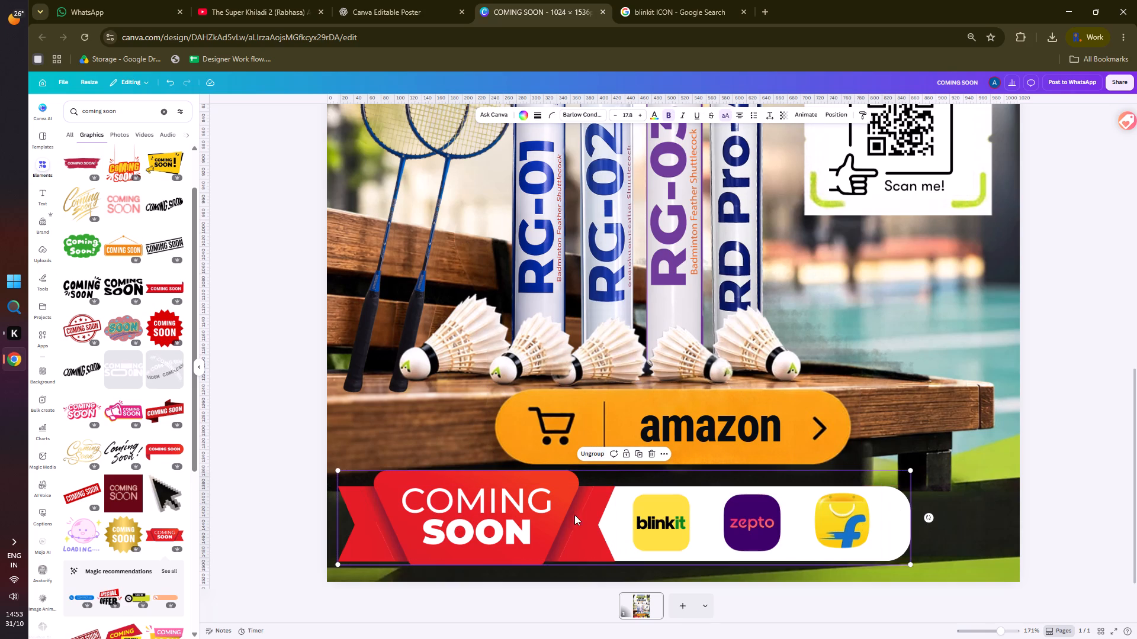
# Centre the COMING SOON group horizontally on the poster and lower it slightly beneath the orange amazon button.
pyautogui.moveTo(547, 519); pyautogui.dragTo(598, 521)
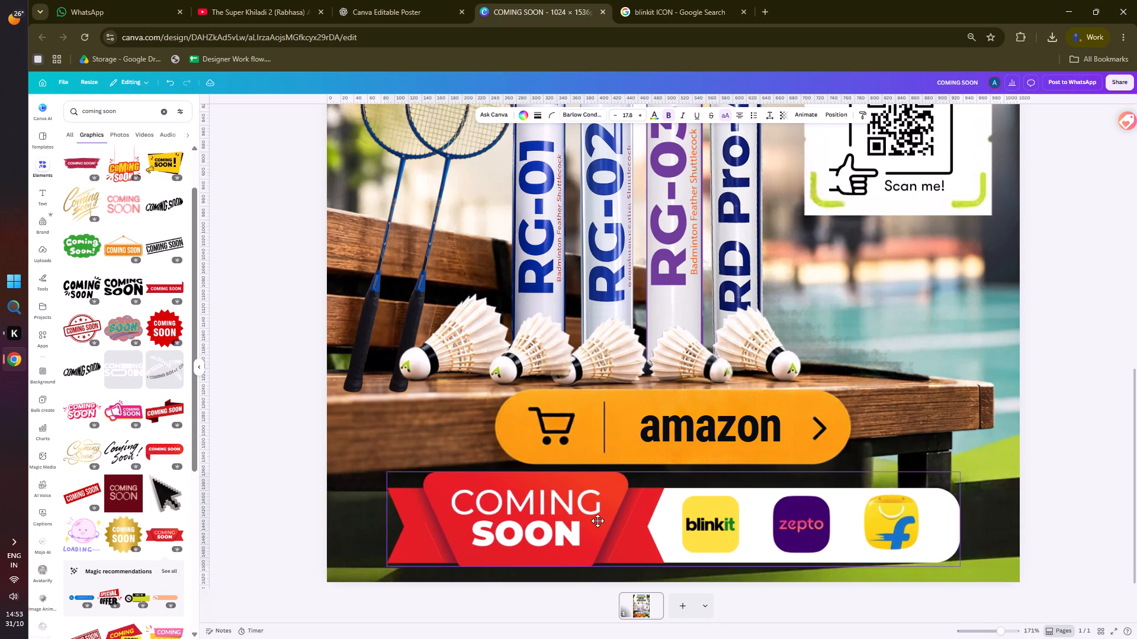
pyautogui.moveTo(598, 521); pyautogui.dragTo(593, 524)
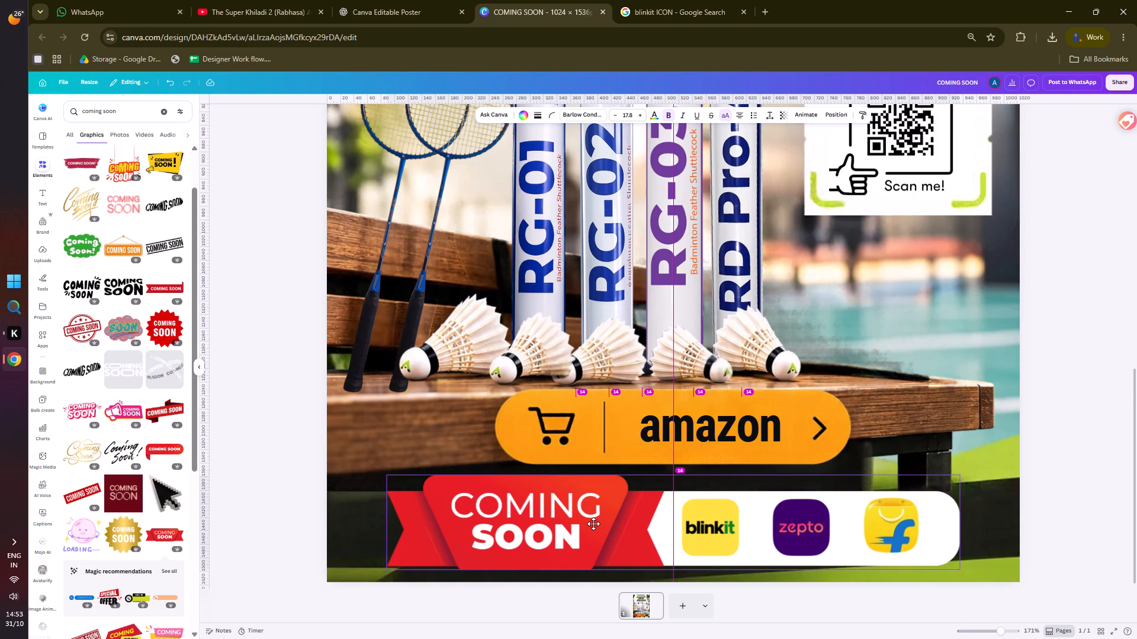
pyautogui.moveTo(593, 524); pyautogui.dragTo(593, 524)
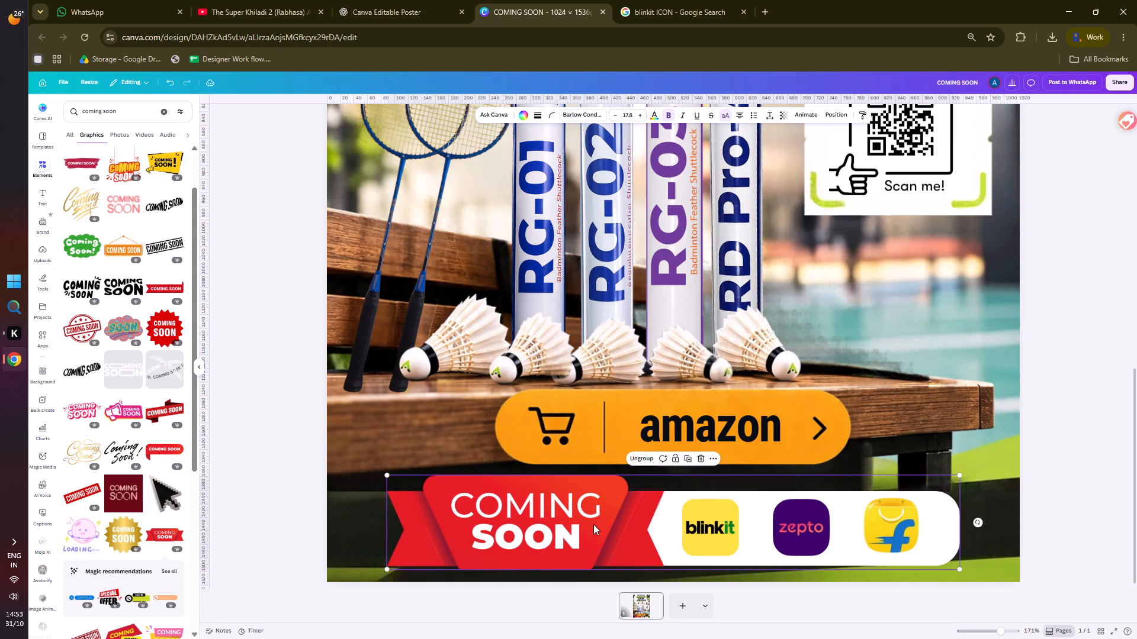
pyautogui.click(1085, 412)
# Collapse the elements side panel and review the layout of the whole poster.
pyautogui.keyDown('ctrl'); pyautogui.scroll(-3, 1049, 423); pyautogui.keyUp('ctrl')
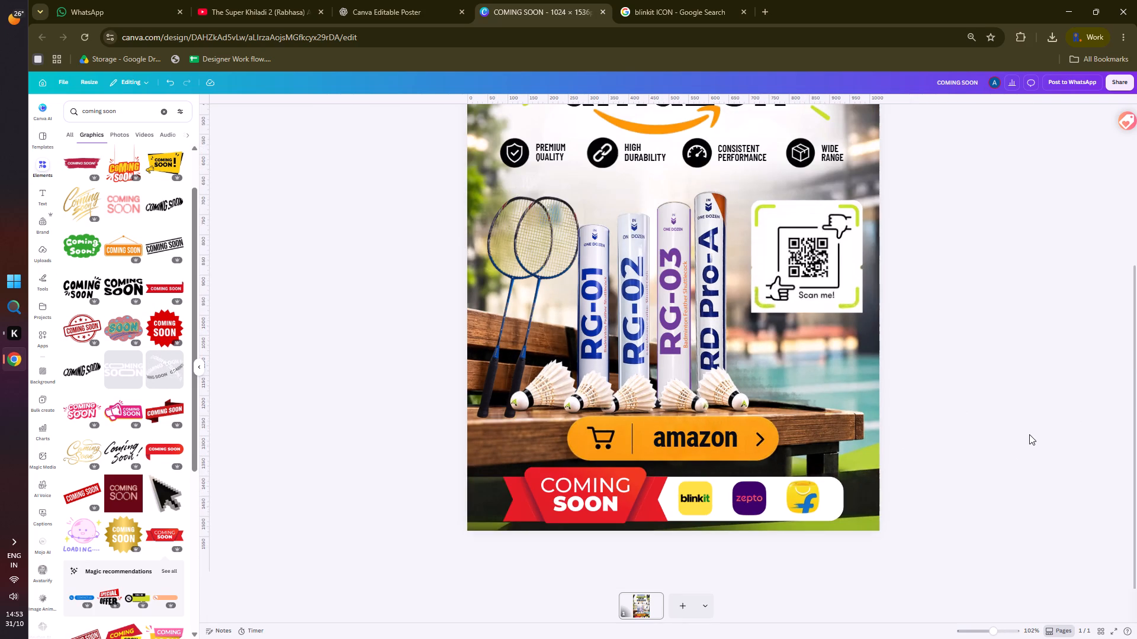
pyautogui.scroll(-2, 1029, 434)
pyautogui.scroll(-3, 898, 511)
pyautogui.scroll(4, 702, 534)
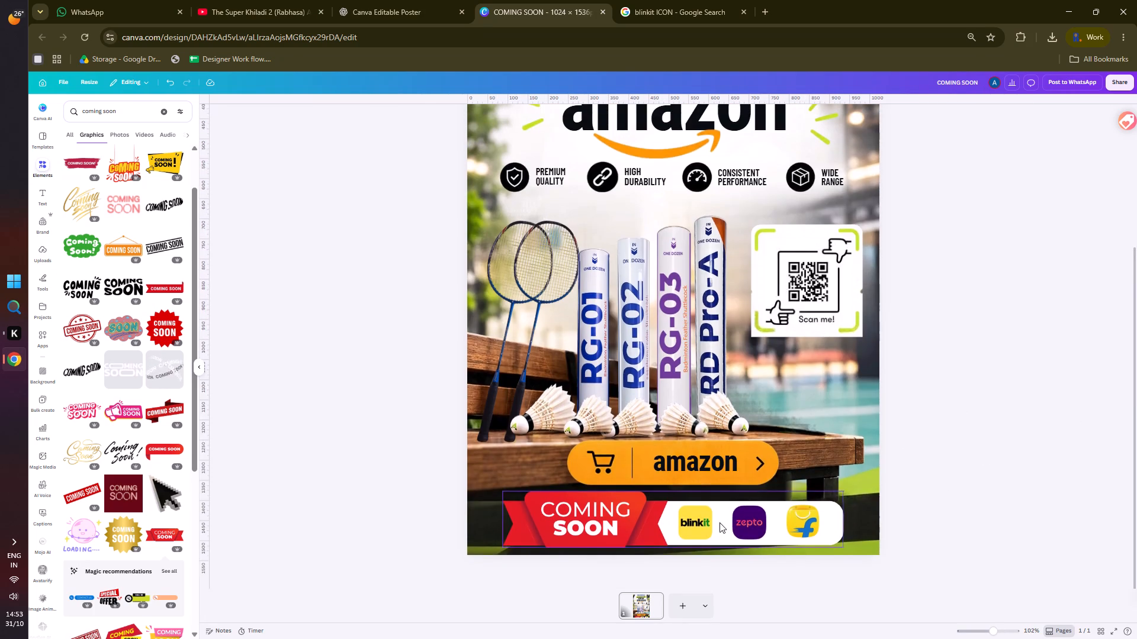
pyautogui.scroll(-3, 722, 521)
pyautogui.scroll(2, 399, 496)
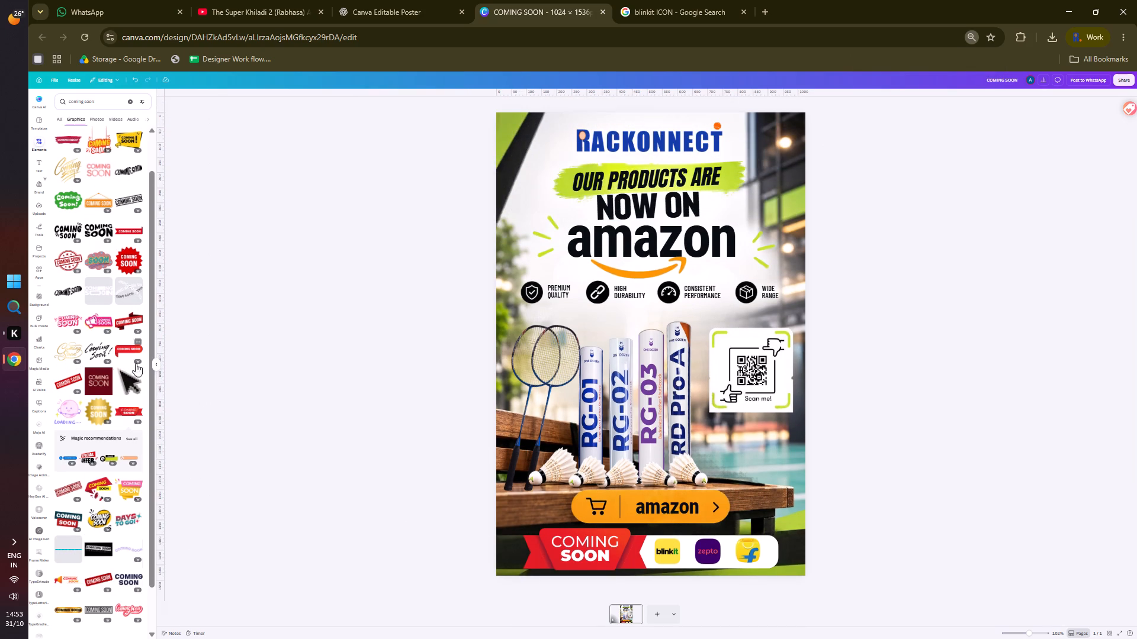
pyautogui.click(157, 364)
pyautogui.click(163, 396)
pyautogui.scroll(-1, 245, 374)
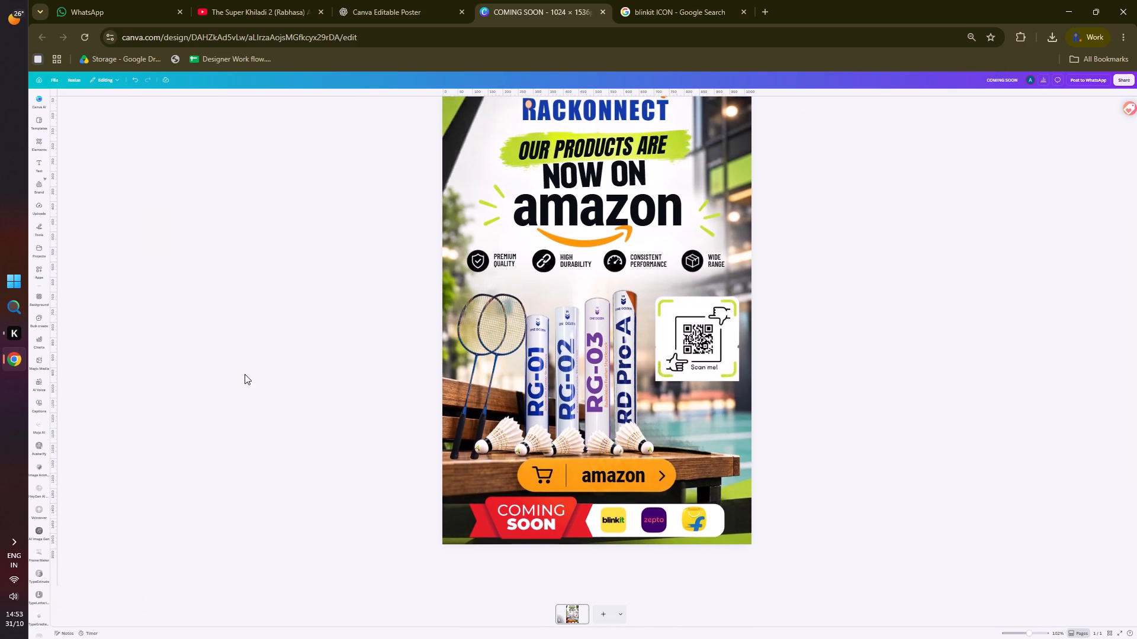
pyautogui.scroll(-1, 245, 374)
pyautogui.scroll(-2, 338, 428)
pyautogui.scroll(5, 346, 439)
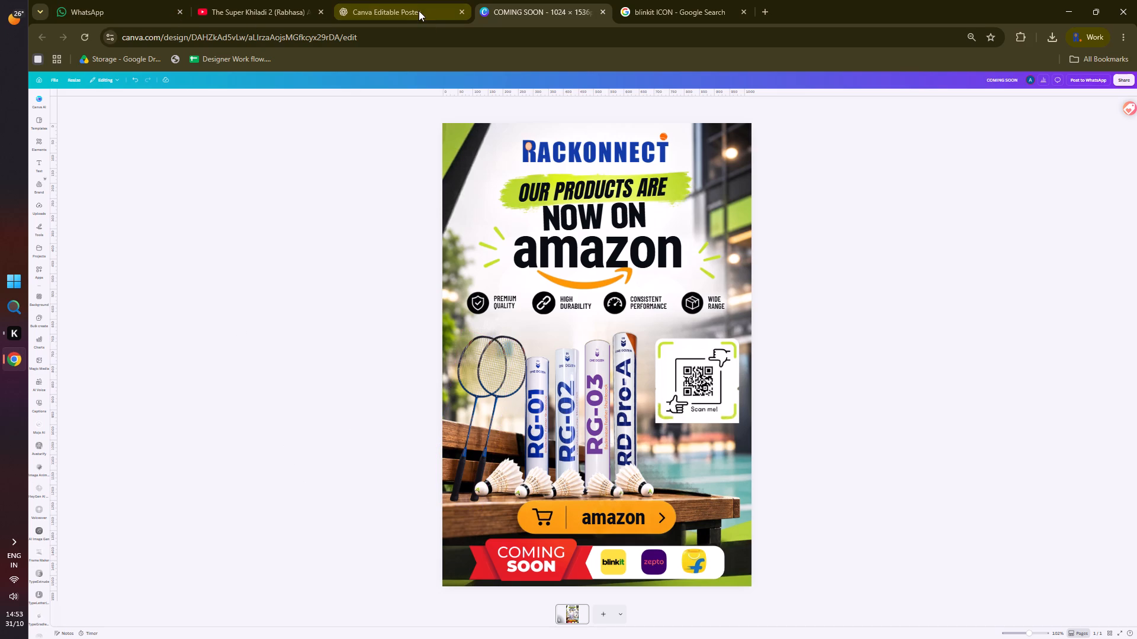
# Close the Canva Editable Poster chat page and the blinkit ICON Google search page.
pyautogui.click(462, 11)
pyautogui.click(604, 12)
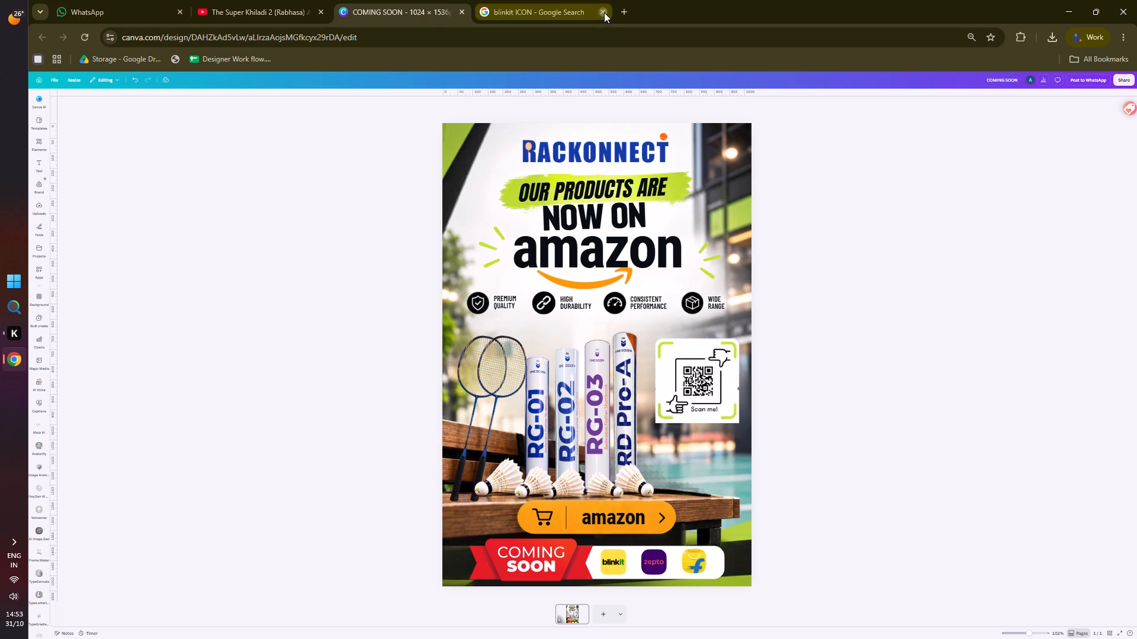
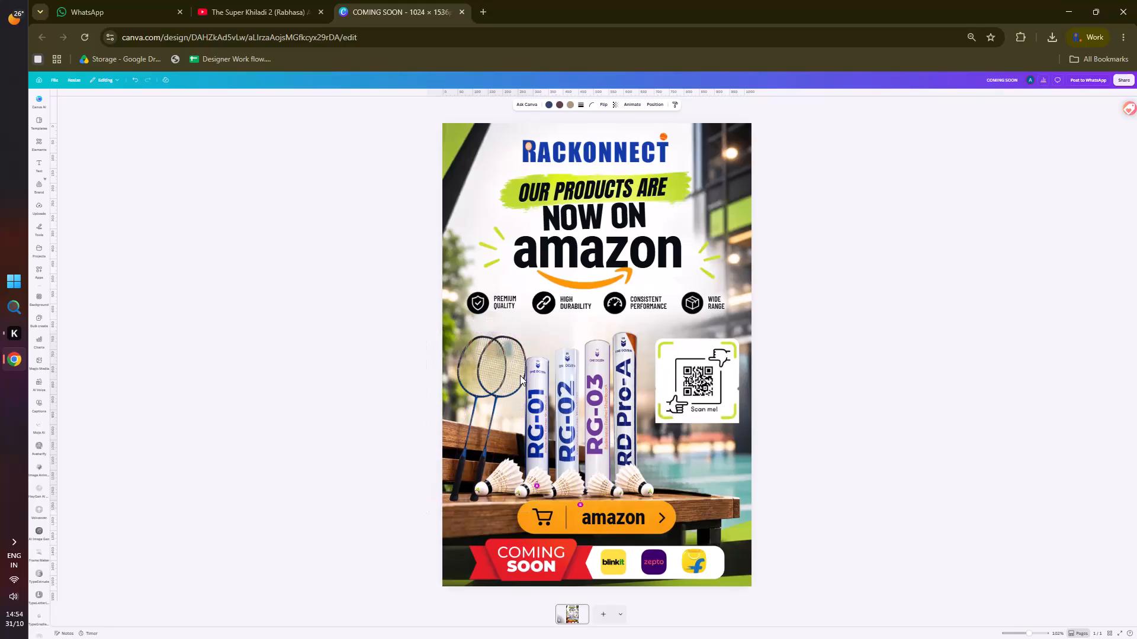
# Ungroup the QR code image from its white card with green corner marks.
pyautogui.click(296, 386)
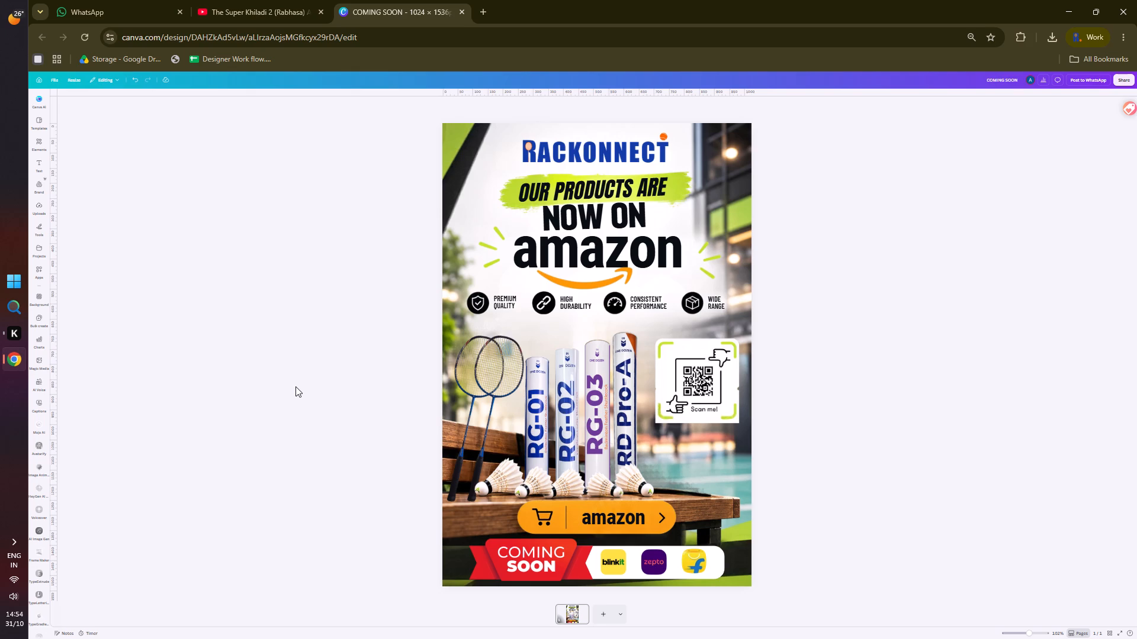
pyautogui.click(709, 401)
pyautogui.keyDown('ctrl'); pyautogui.scroll(3, 709, 401); pyautogui.keyUp('ctrl')
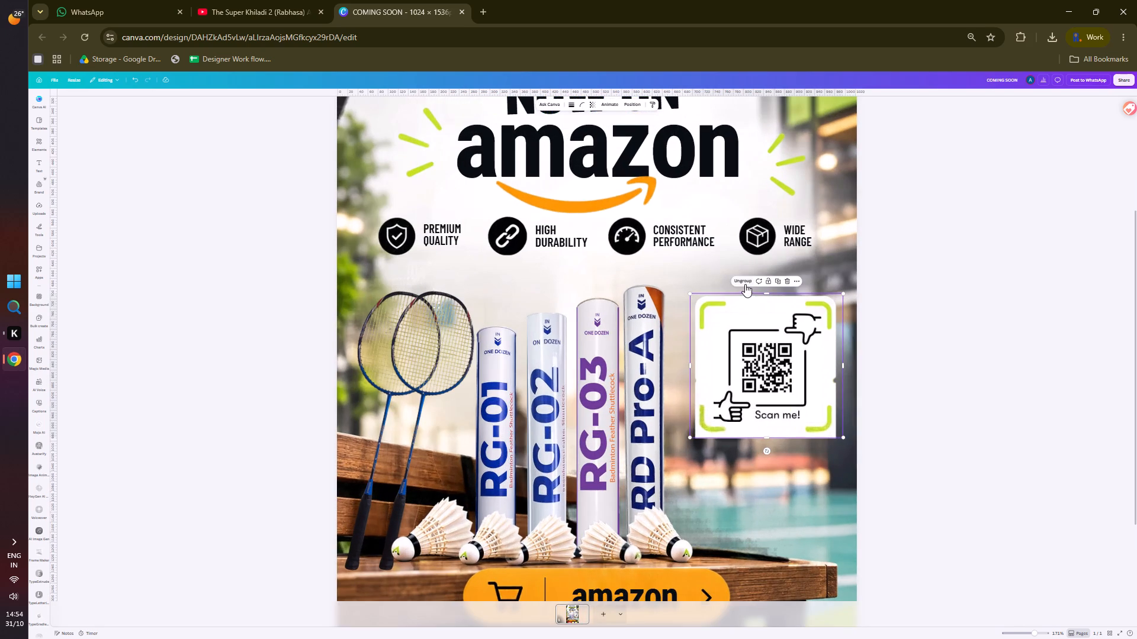
pyautogui.click(745, 284)
pyautogui.click(990, 346)
# Crop the QR image on all four sides to the bare code, cutting off the hands, line frame and Scan me! text.
pyautogui.keyDown('ctrl'); pyautogui.scroll(4, 811, 436); pyautogui.keyUp('ctrl')
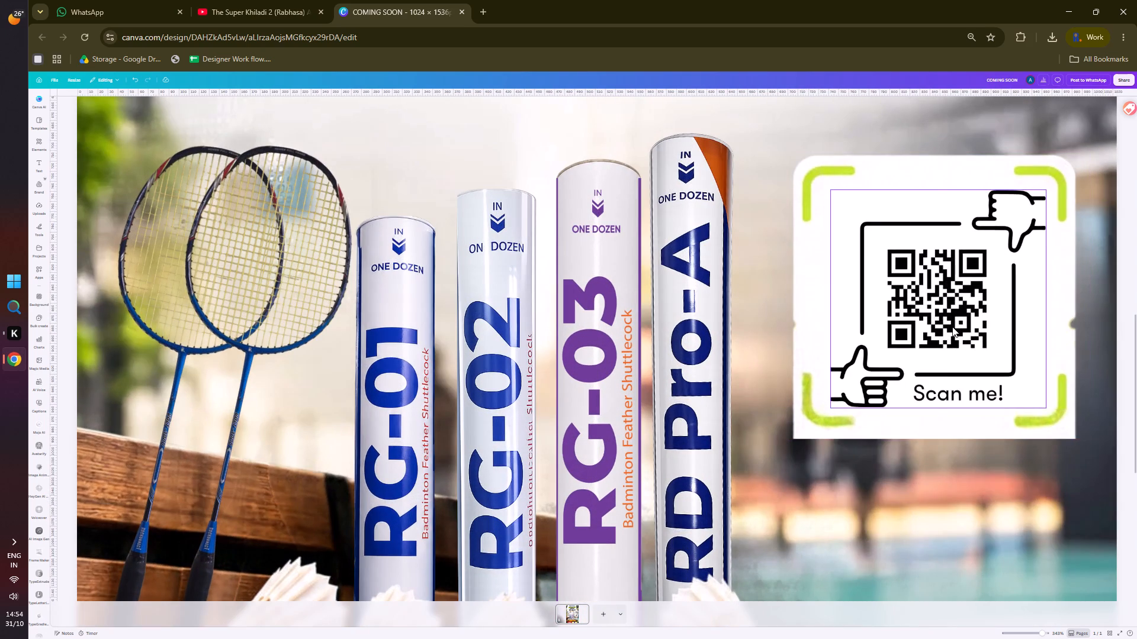
pyautogui.click(952, 327)
pyautogui.moveTo(1044, 298); pyautogui.dragTo(1033, 298)
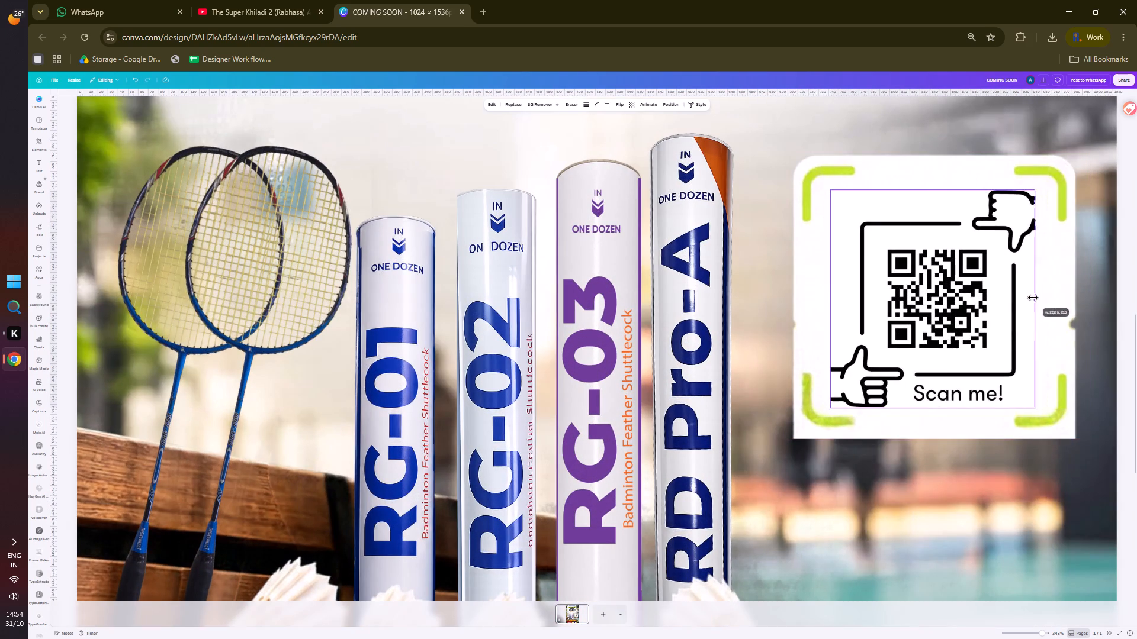
pyautogui.moveTo(1033, 298); pyautogui.dragTo(1000, 304)
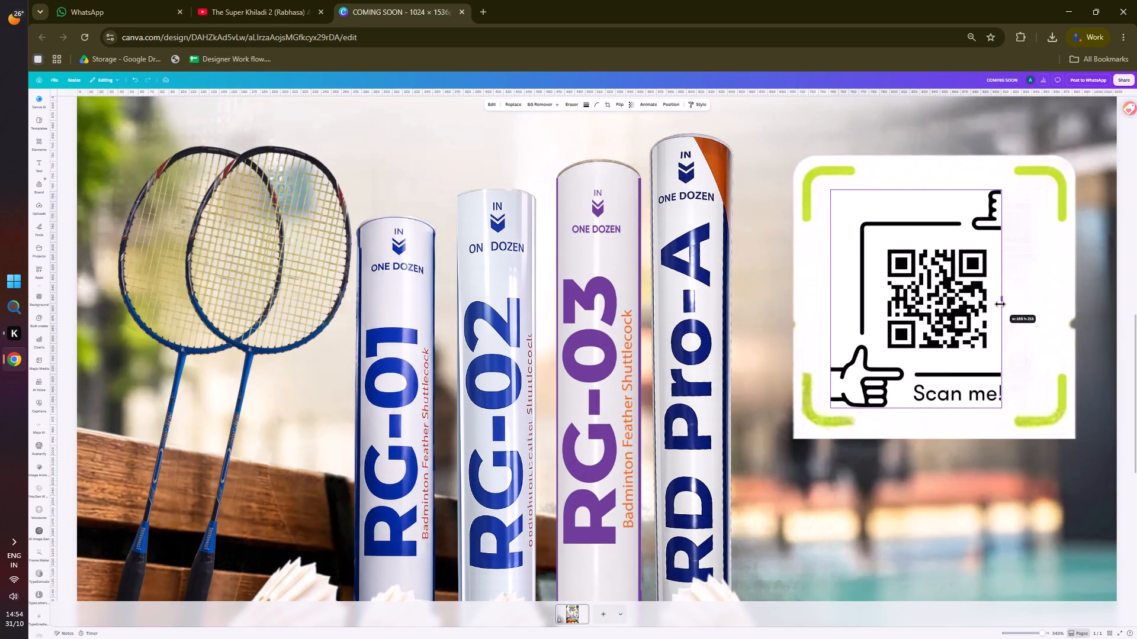
pyautogui.moveTo(1000, 304); pyautogui.dragTo(999, 305)
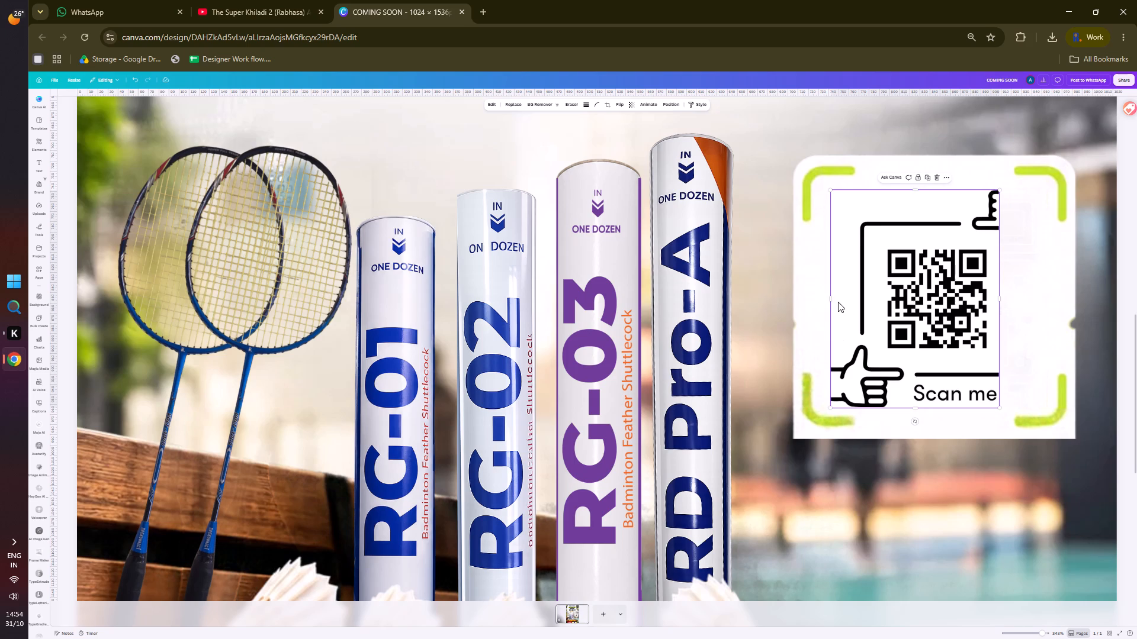
pyautogui.moveTo(828, 299); pyautogui.dragTo(872, 291)
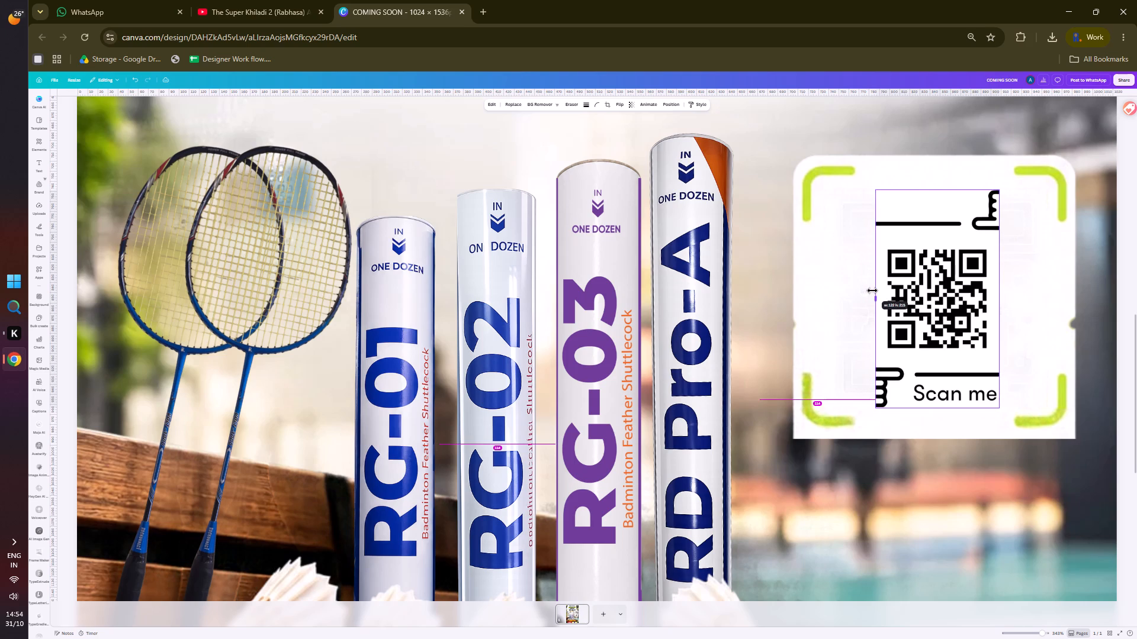
pyautogui.moveTo(872, 291); pyautogui.dragTo(873, 291)
pyautogui.moveTo(936, 190); pyautogui.dragTo(942, 225)
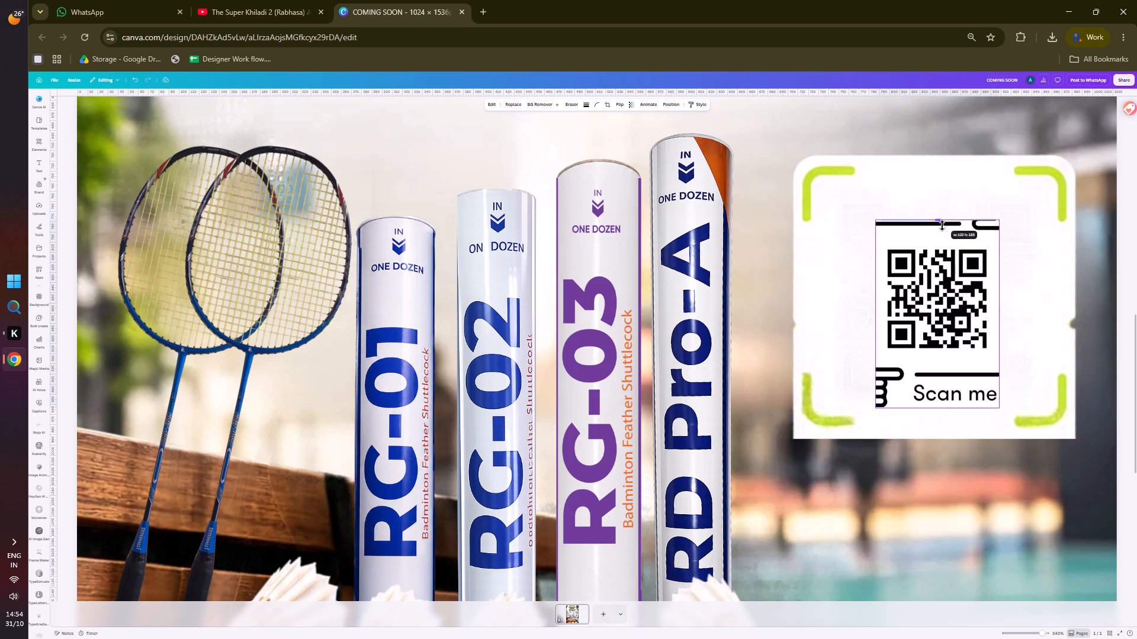
pyautogui.moveTo(942, 225); pyautogui.dragTo(942, 238)
pyautogui.moveTo(937, 410); pyautogui.dragTo(939, 386)
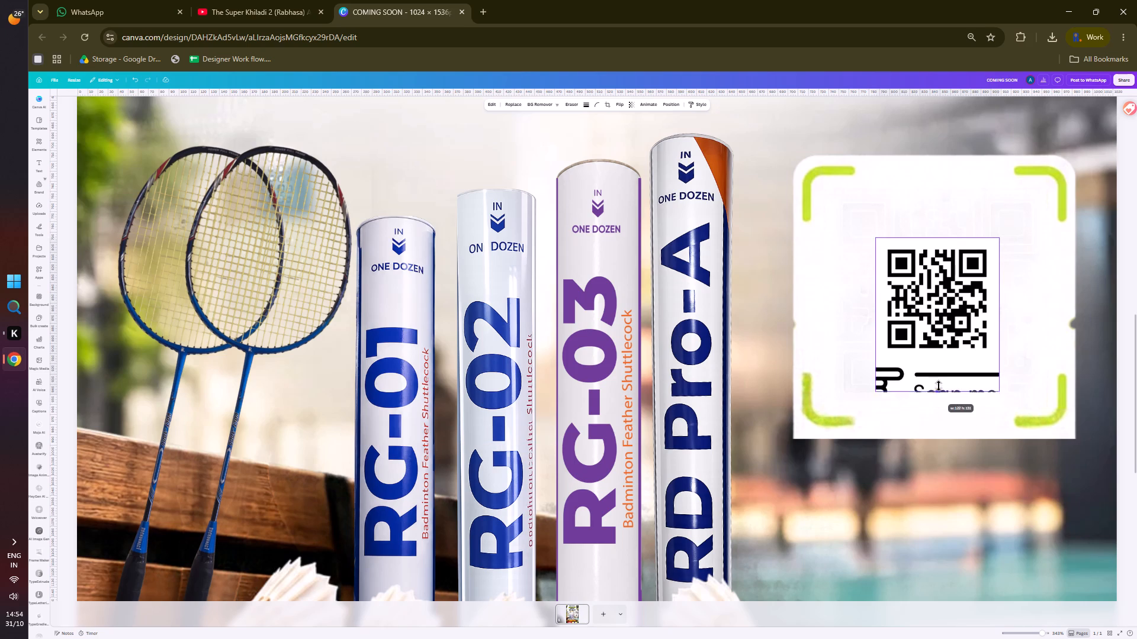
pyautogui.moveTo(939, 386); pyautogui.dragTo(940, 360)
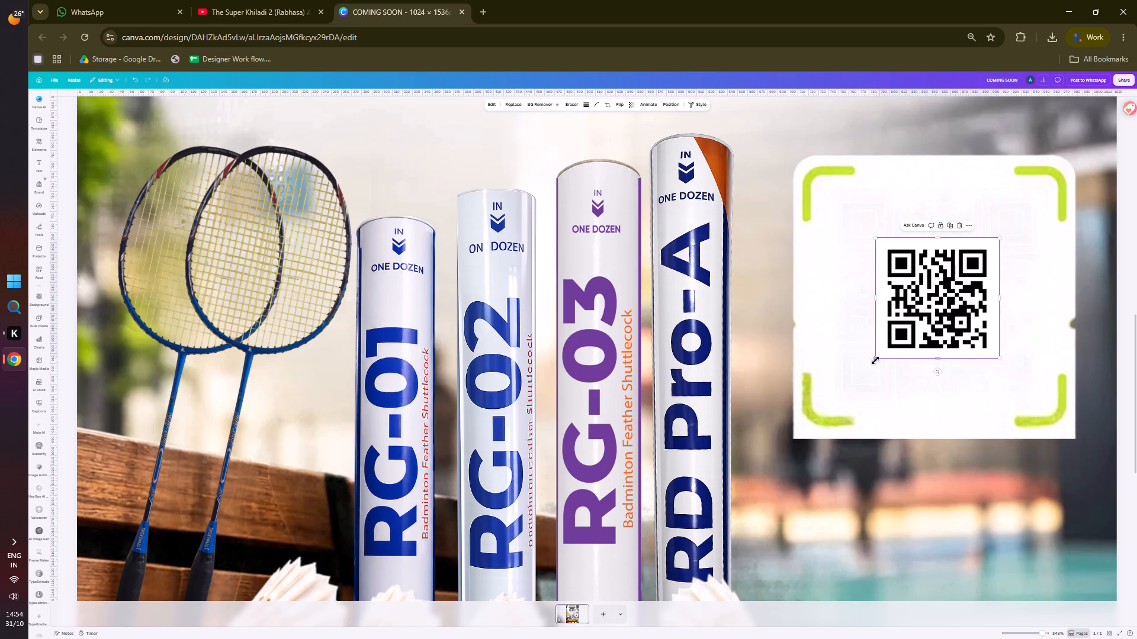
# Enlarge the cropped QR code so it fills the space inside the green corner marks.
pyautogui.moveTo(875, 360); pyautogui.dragTo(810, 418)
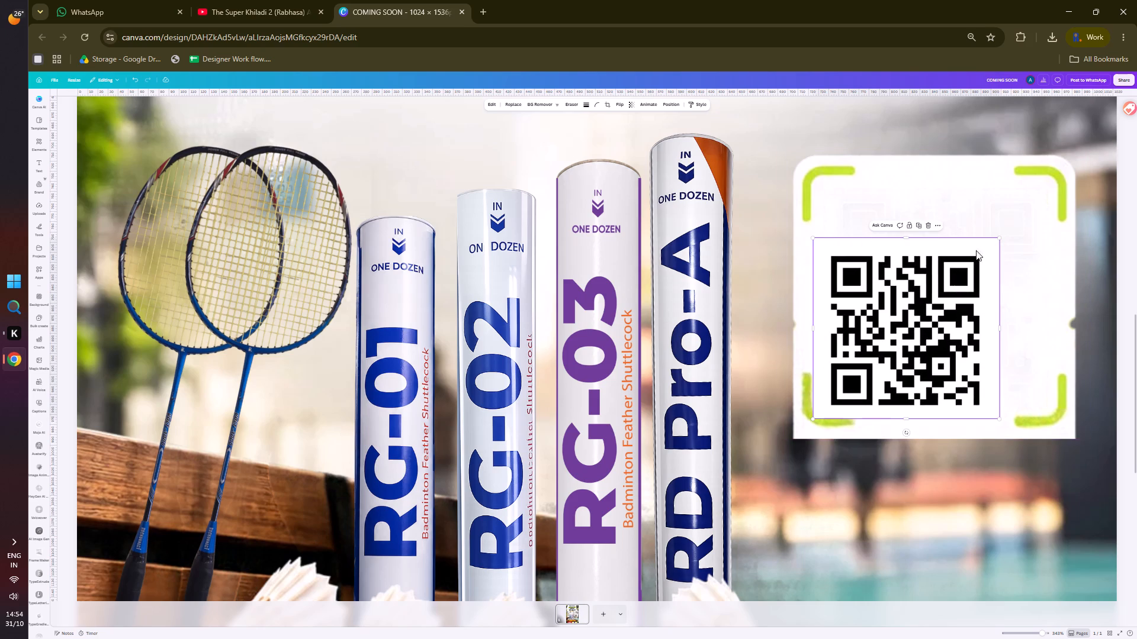
pyautogui.moveTo(999, 237); pyautogui.dragTo(1004, 225)
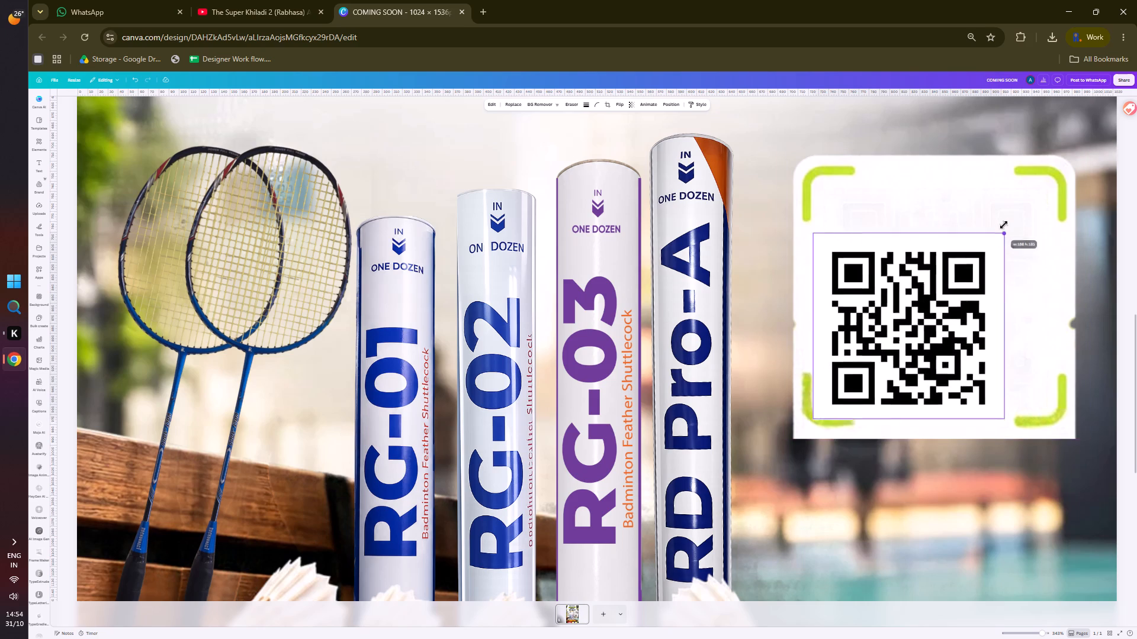
pyautogui.moveTo(1004, 225); pyautogui.dragTo(1049, 165)
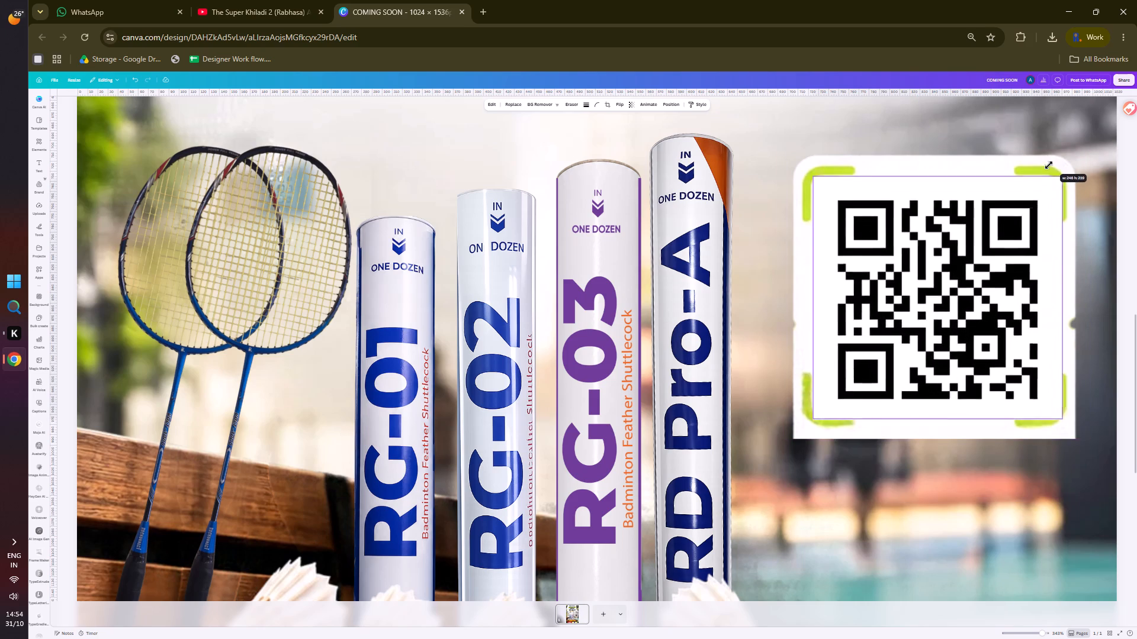
pyautogui.moveTo(1049, 165); pyautogui.dragTo(1042, 174)
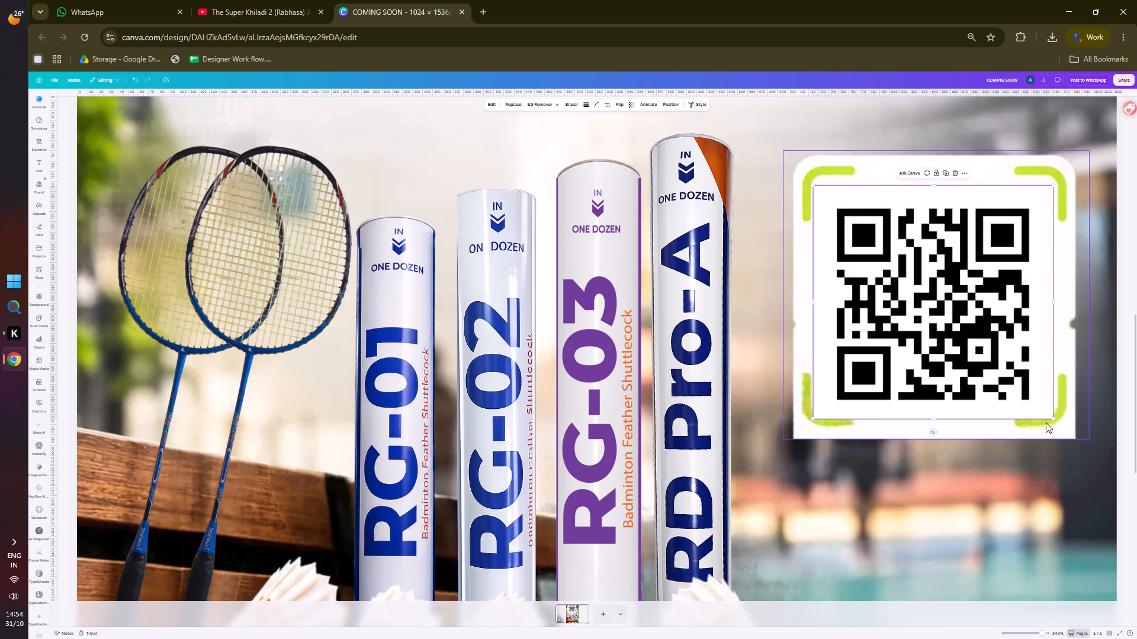
# Round the QR code image's corners to 60 so the green corner marks show, and check it on the whole poster.
pyautogui.click(594, 105)
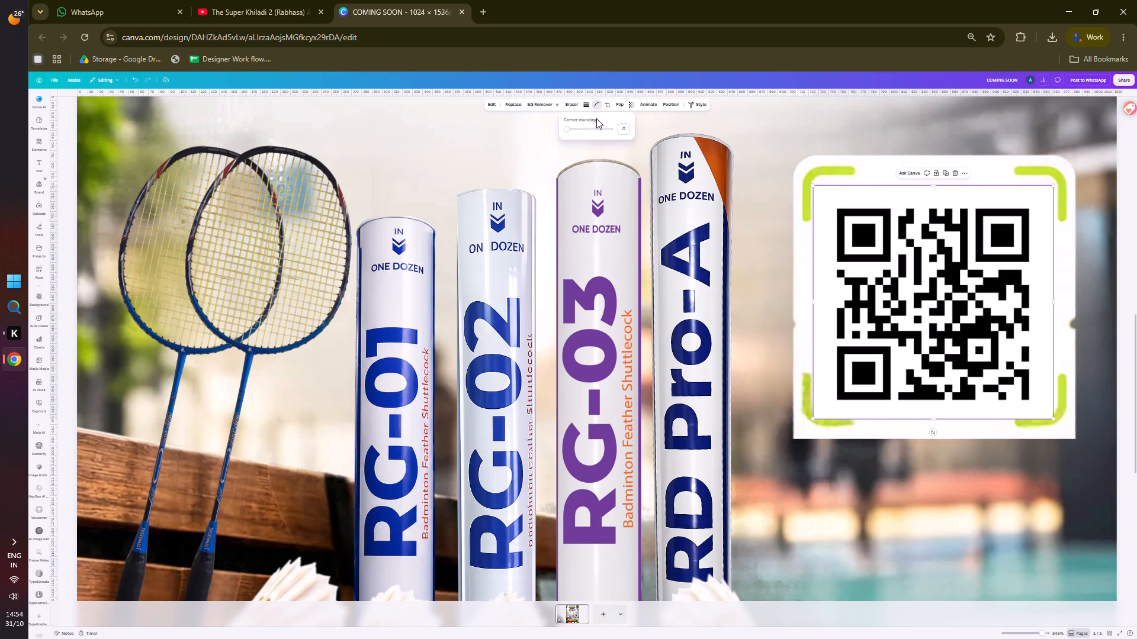
pyautogui.moveTo(568, 131); pyautogui.dragTo(603, 131)
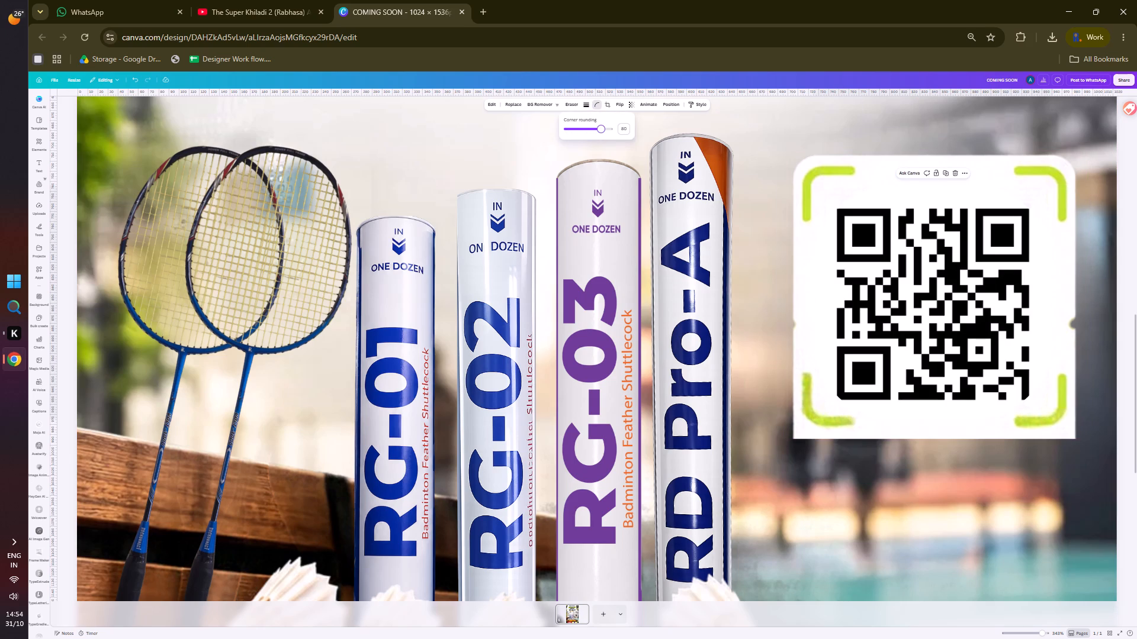
pyautogui.moveTo(603, 131); pyautogui.dragTo(593, 133)
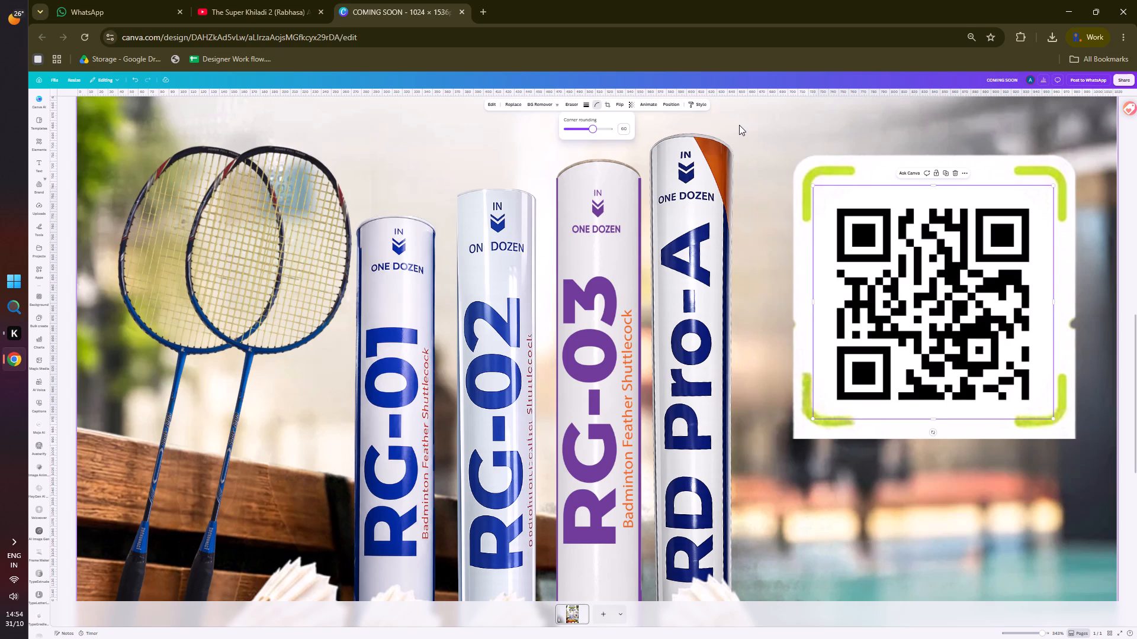
pyautogui.click(739, 125)
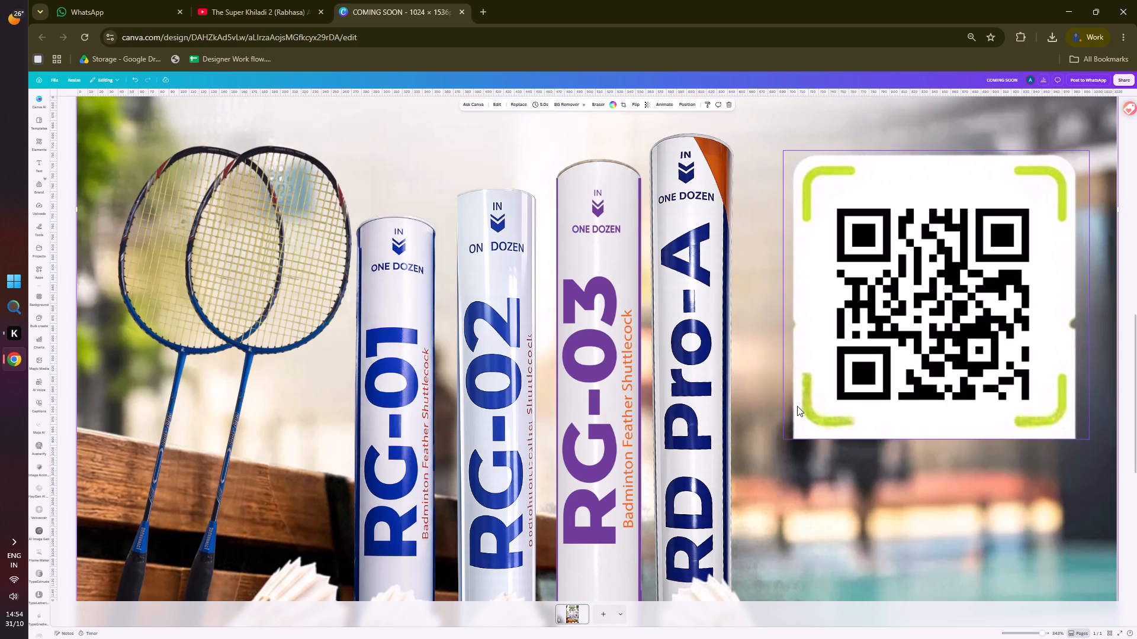
pyautogui.keyDown('ctrl'); pyautogui.scroll(-5, 797, 406); pyautogui.keyUp('ctrl')
pyautogui.click(903, 386)
pyautogui.keyDown('ctrl'); pyautogui.scroll(-2, 845, 400); pyautogui.keyUp('ctrl')
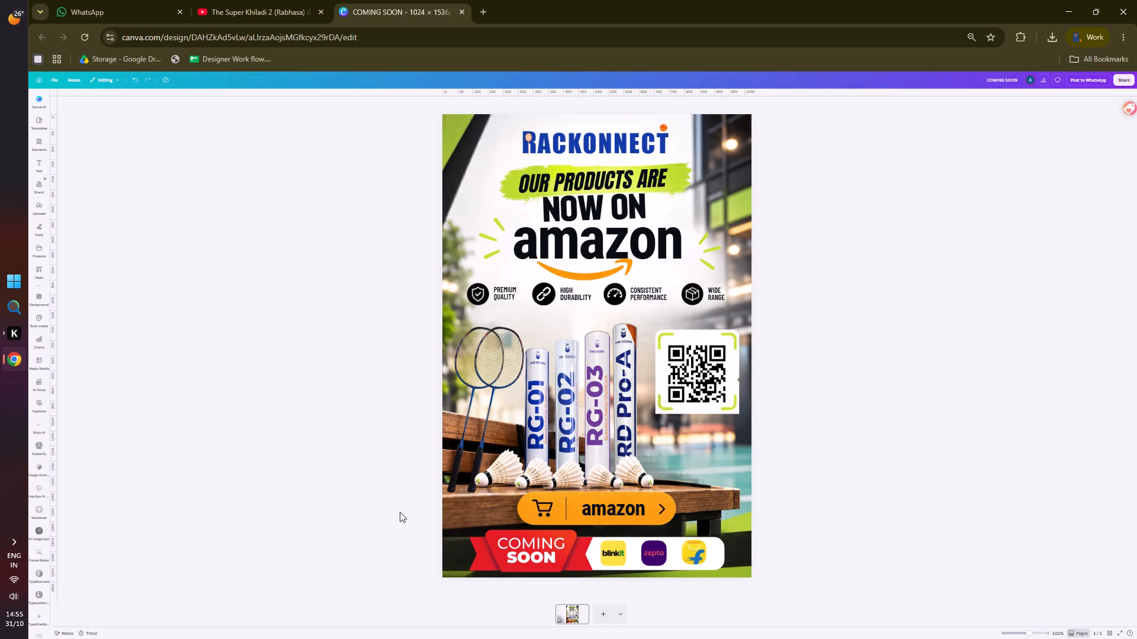
# Search the elements library for "order now" and limit the results to graphics.
pyautogui.click(39, 142)
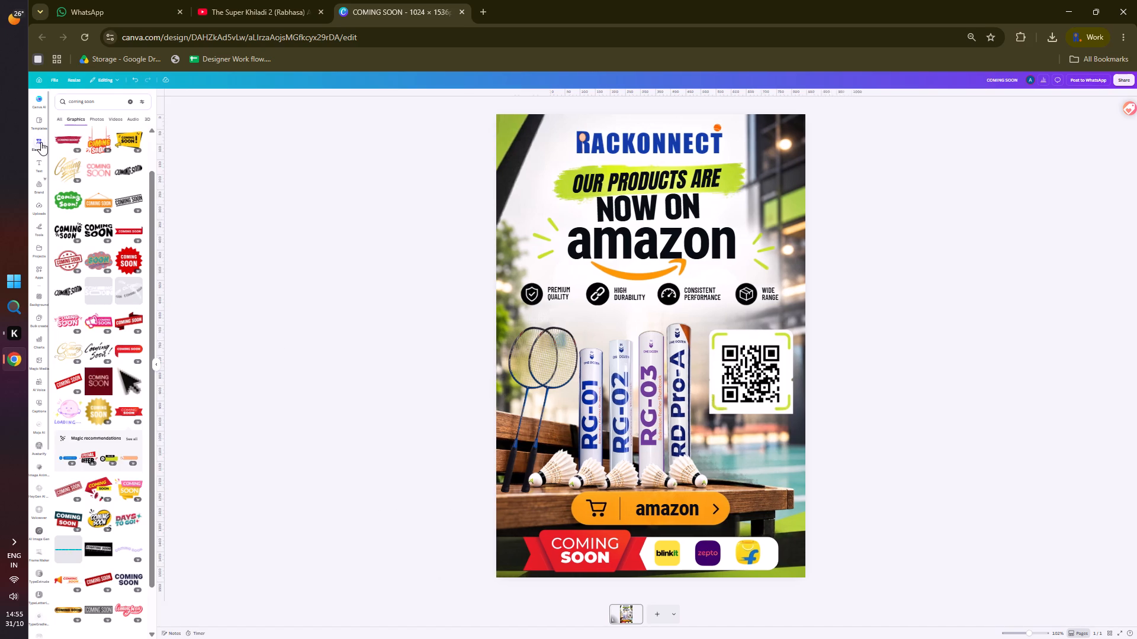
pyautogui.click(129, 103)
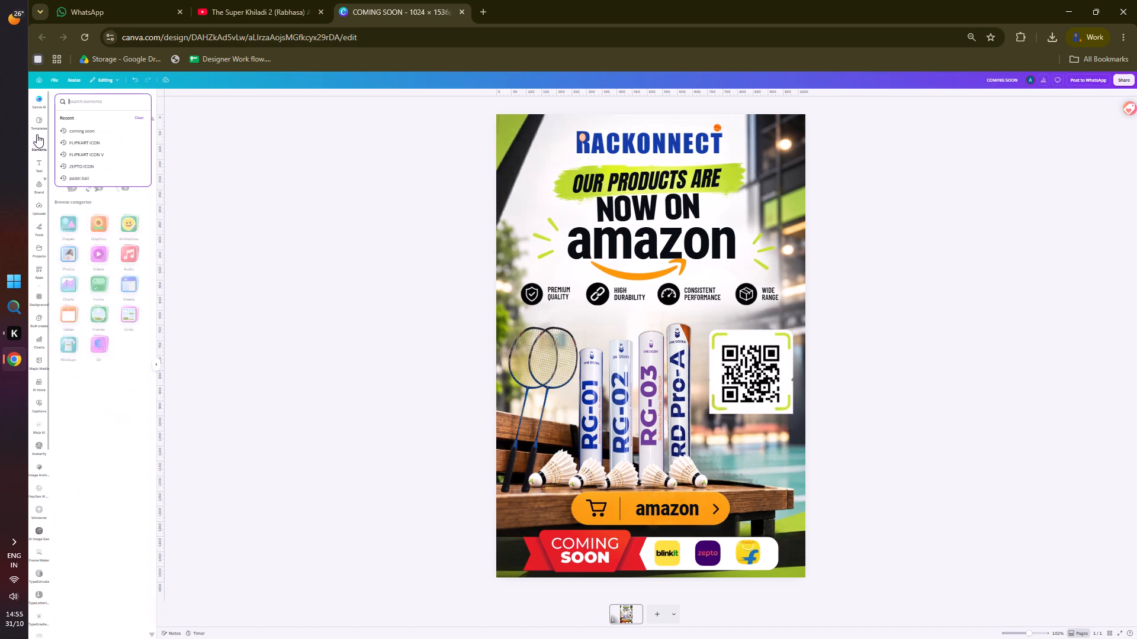
pyautogui.keyDown('ctrl'); pyautogui.scroll(4, 37, 134); pyautogui.keyUp('ctrl')
pyautogui.click(134, 121)
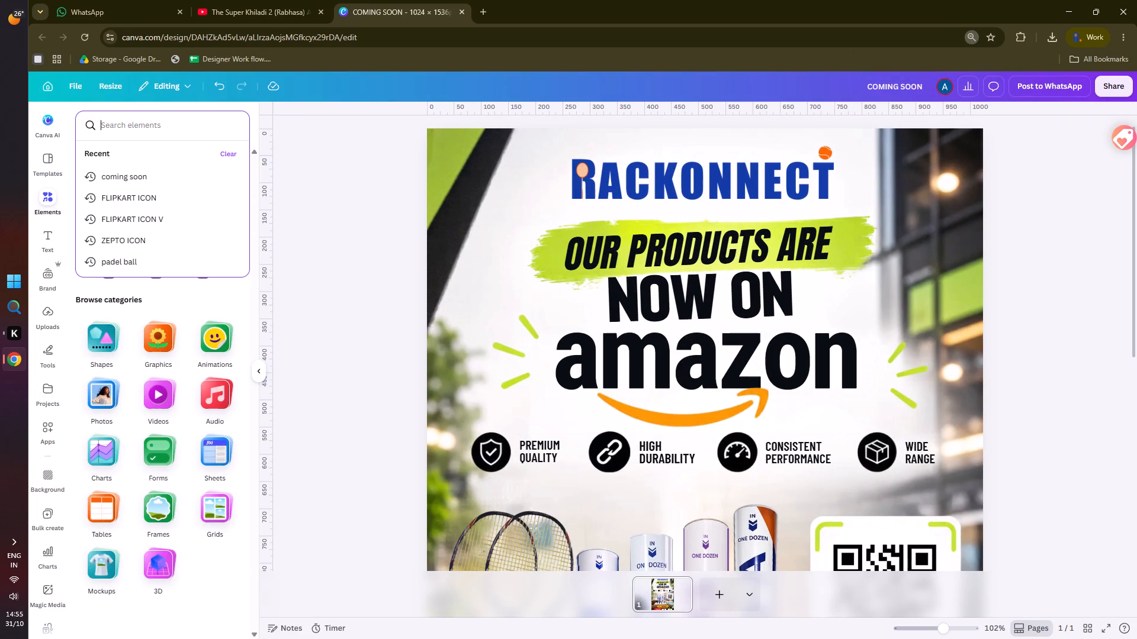
pyautogui.write('order now')
pyautogui.scroll(1, 134, 121)
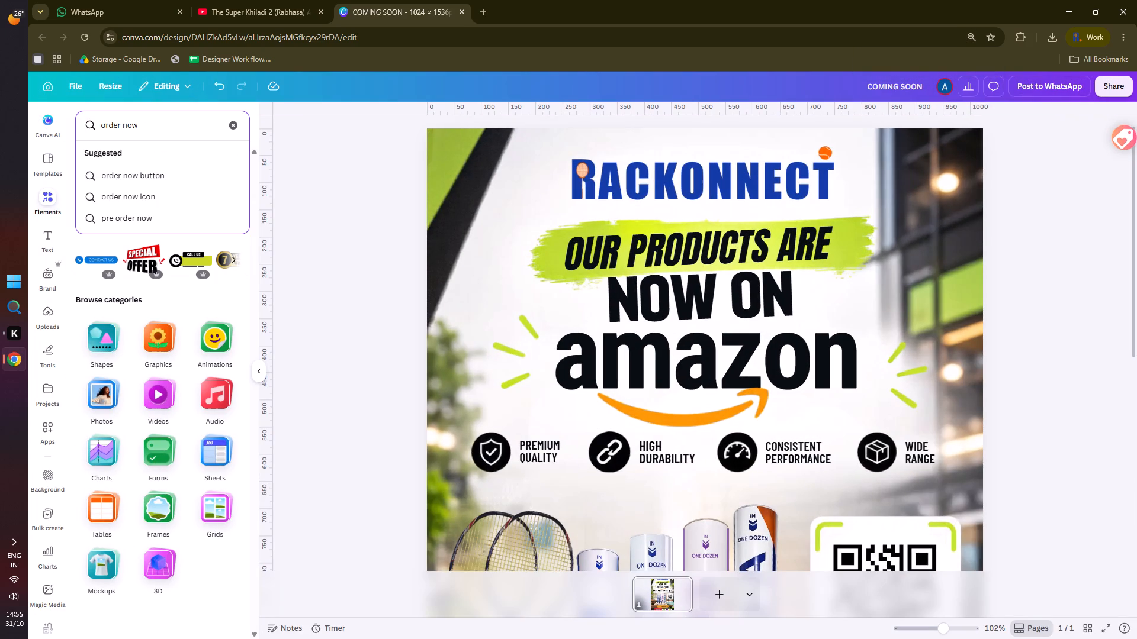
pyautogui.press('Return')
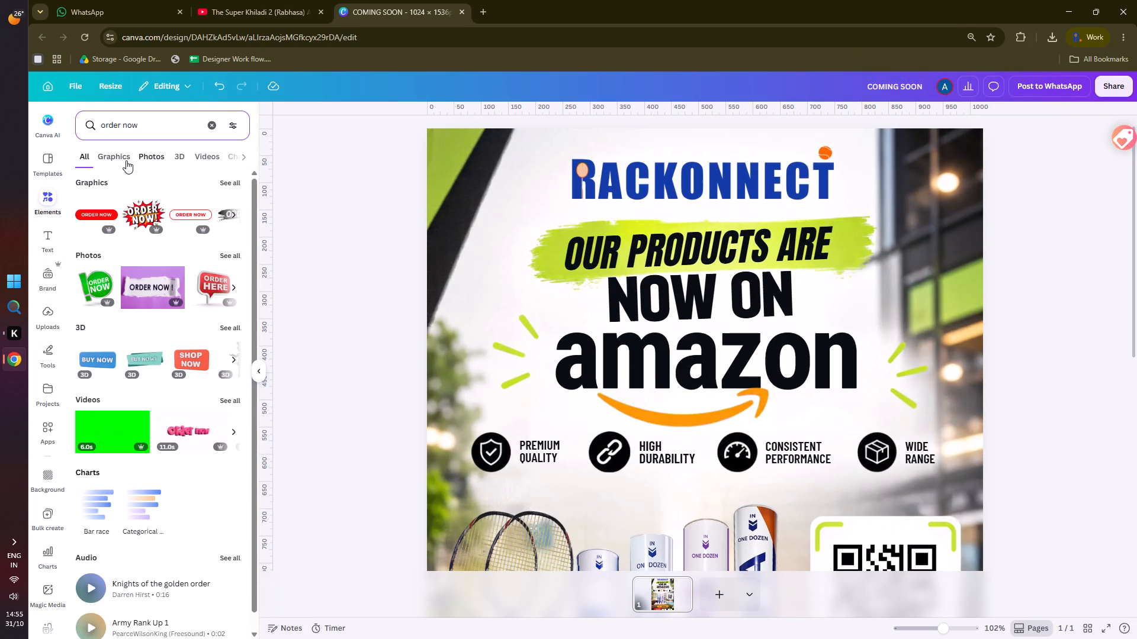
pyautogui.click(110, 156)
# Insert the black brush-stroke ORDER graphic with the red NOW label, shrink it and place it beneath the QR code.
pyautogui.scroll(-1, 157, 269)
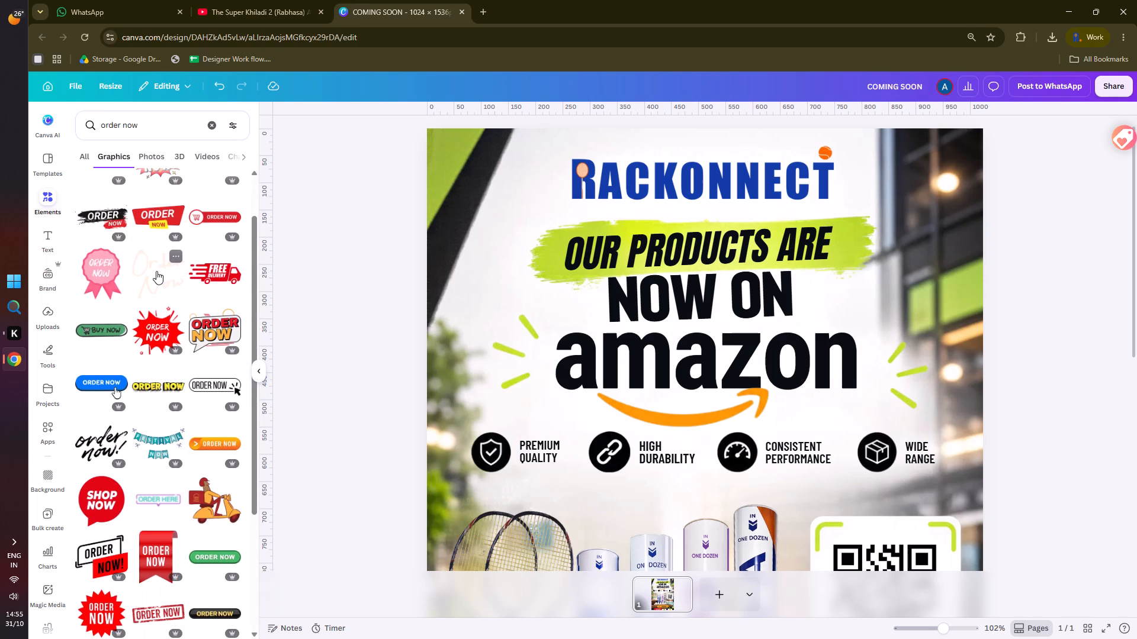
pyautogui.click(102, 211)
pyautogui.keyDown('ctrl'); pyautogui.scroll(-5, 798, 390); pyautogui.keyUp('ctrl')
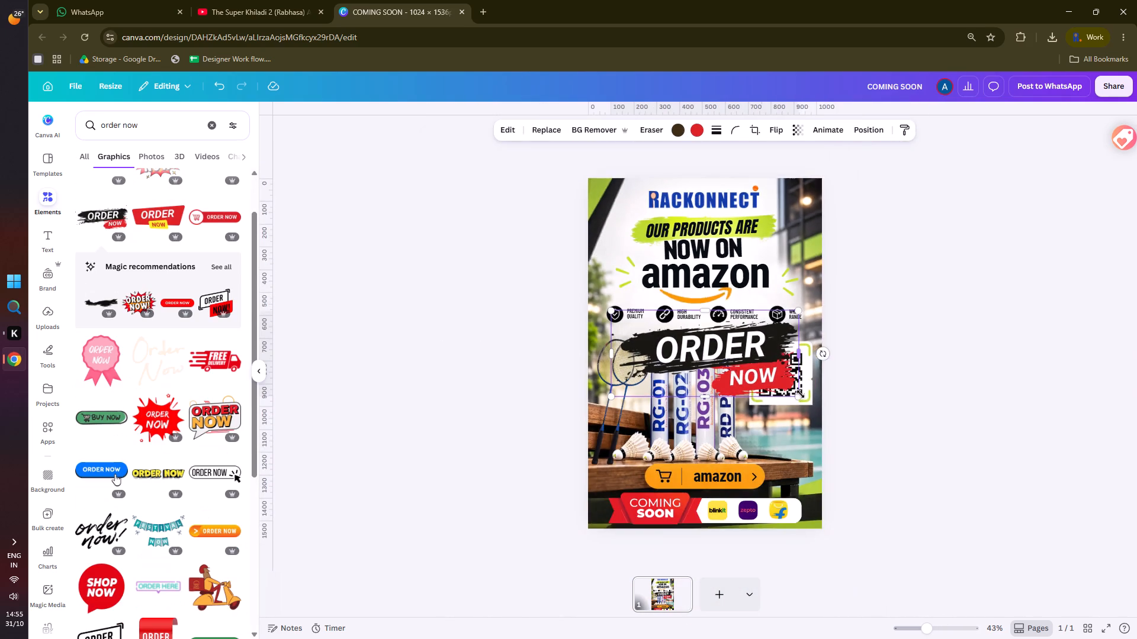
pyautogui.moveTo(797, 309); pyautogui.dragTo(712, 398)
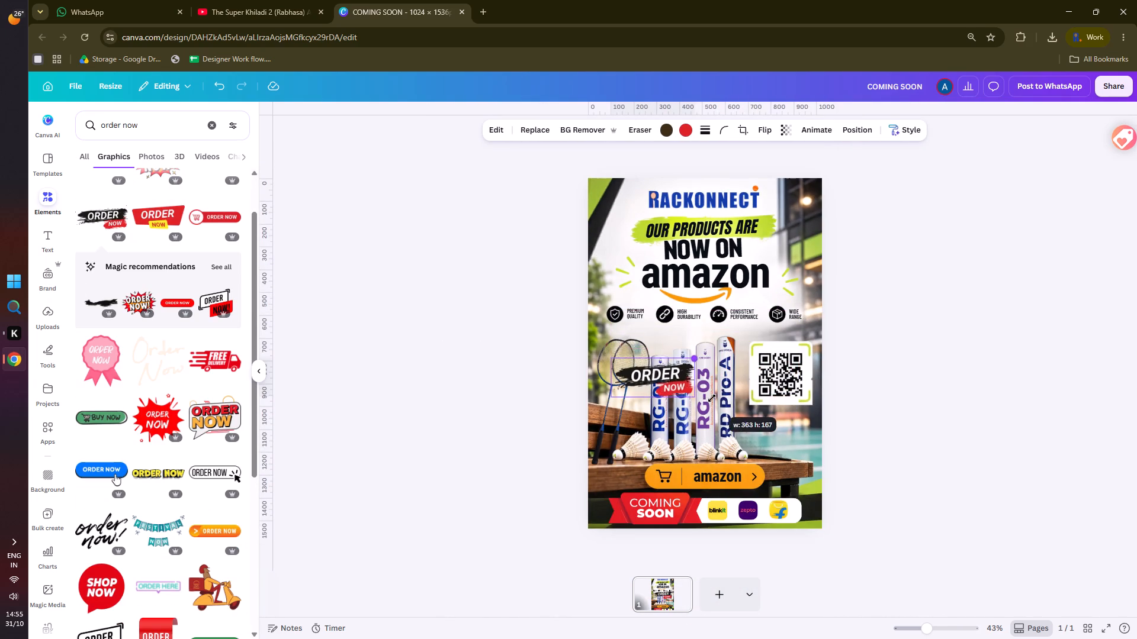
pyautogui.moveTo(712, 398); pyautogui.dragTo(702, 404)
pyautogui.moveTo(659, 375); pyautogui.dragTo(798, 433)
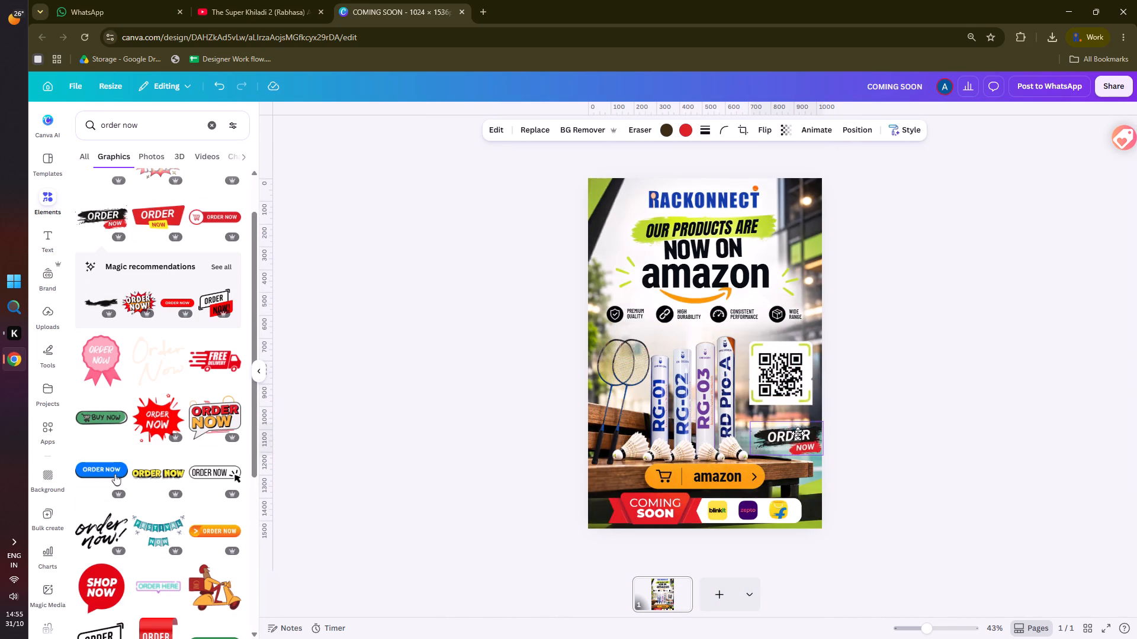
pyautogui.moveTo(798, 433); pyautogui.dragTo(794, 425)
pyautogui.click(859, 412)
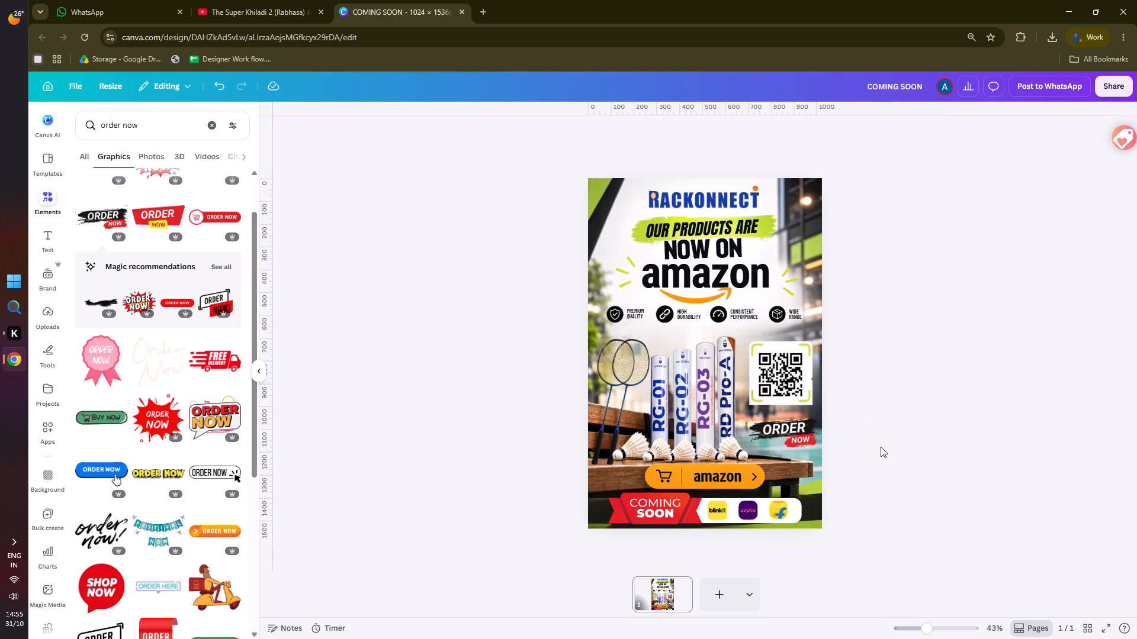
# Check the ORDER NOW graphic's placement and move it slightly up, closer to the QR code.
pyautogui.keyDown('ctrl'); pyautogui.scroll(2, 830, 457); pyautogui.keyUp('ctrl')
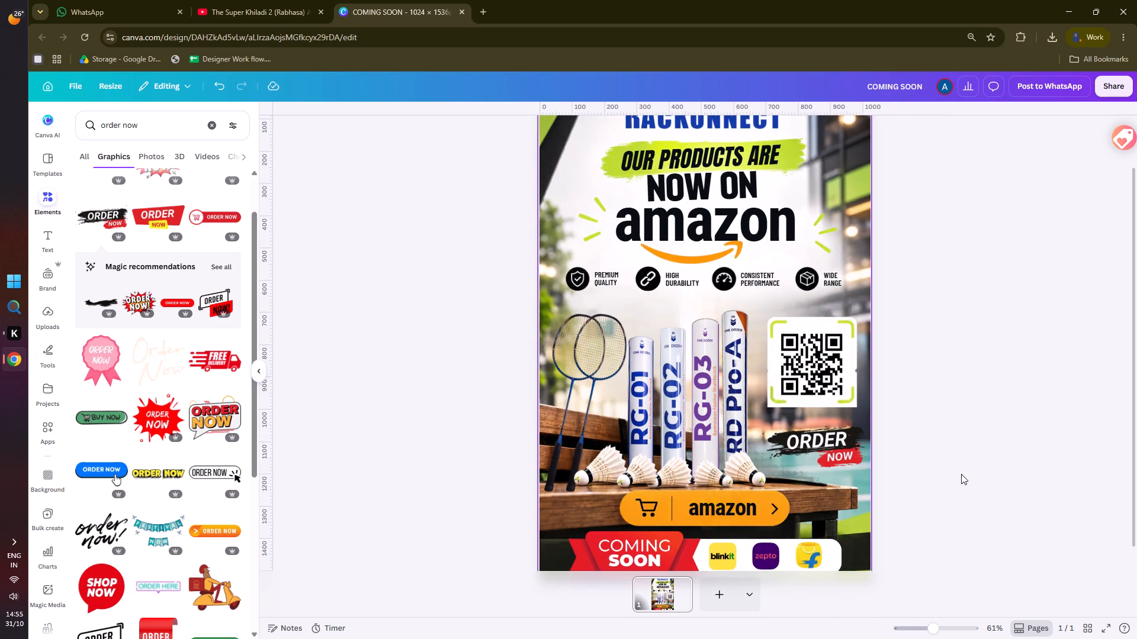
pyautogui.scroll(-2, 961, 422)
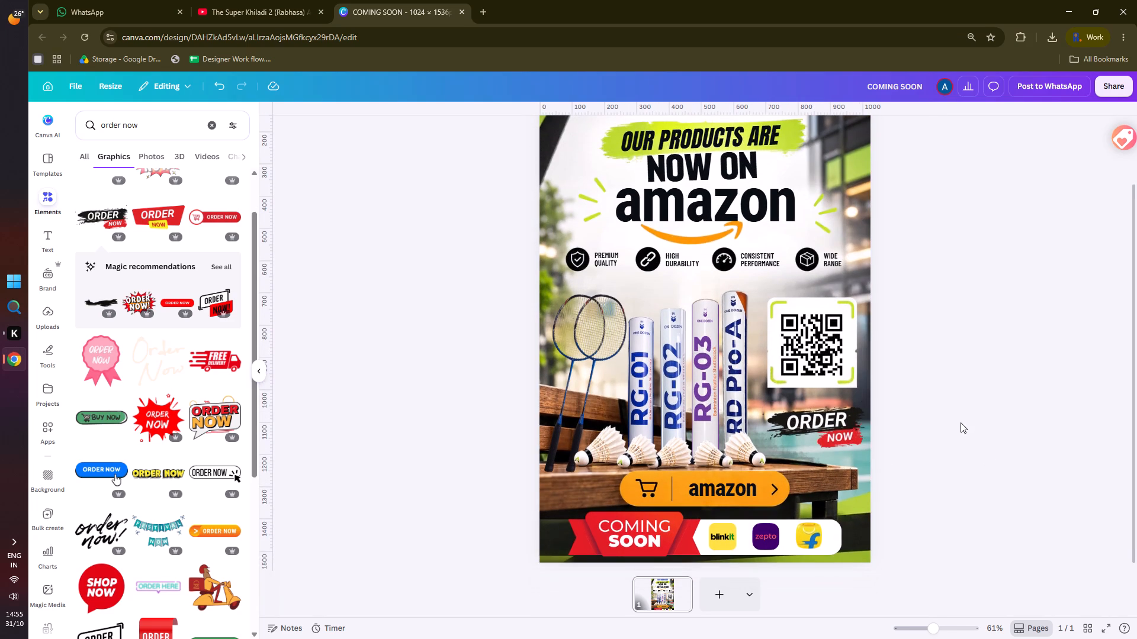
pyautogui.scroll(2, 603, 396)
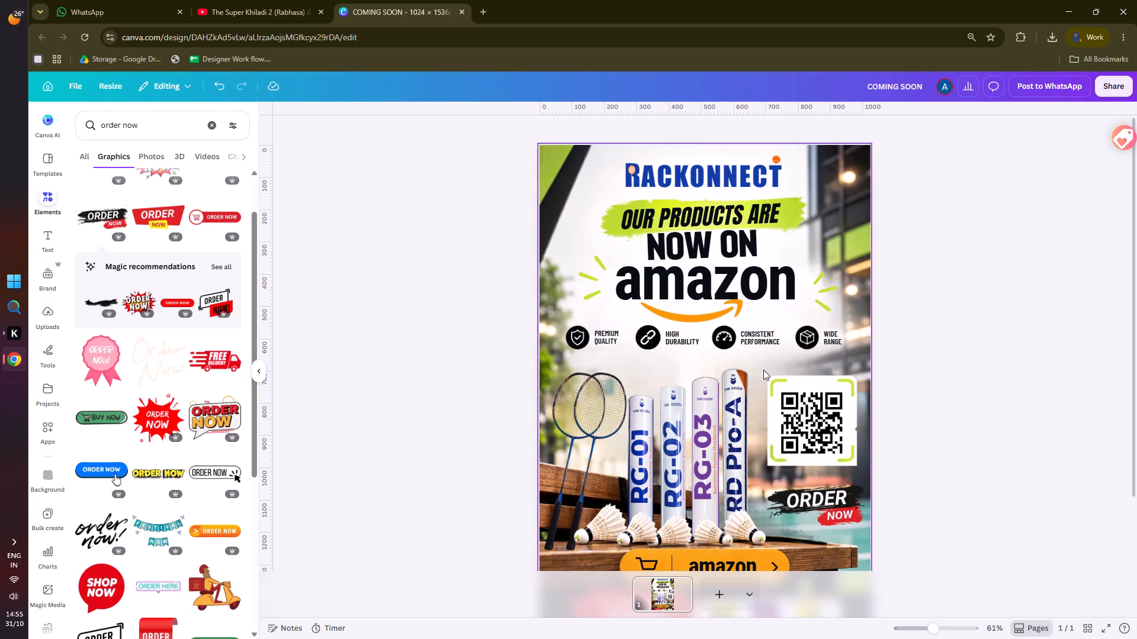
pyautogui.scroll(-1, 764, 373)
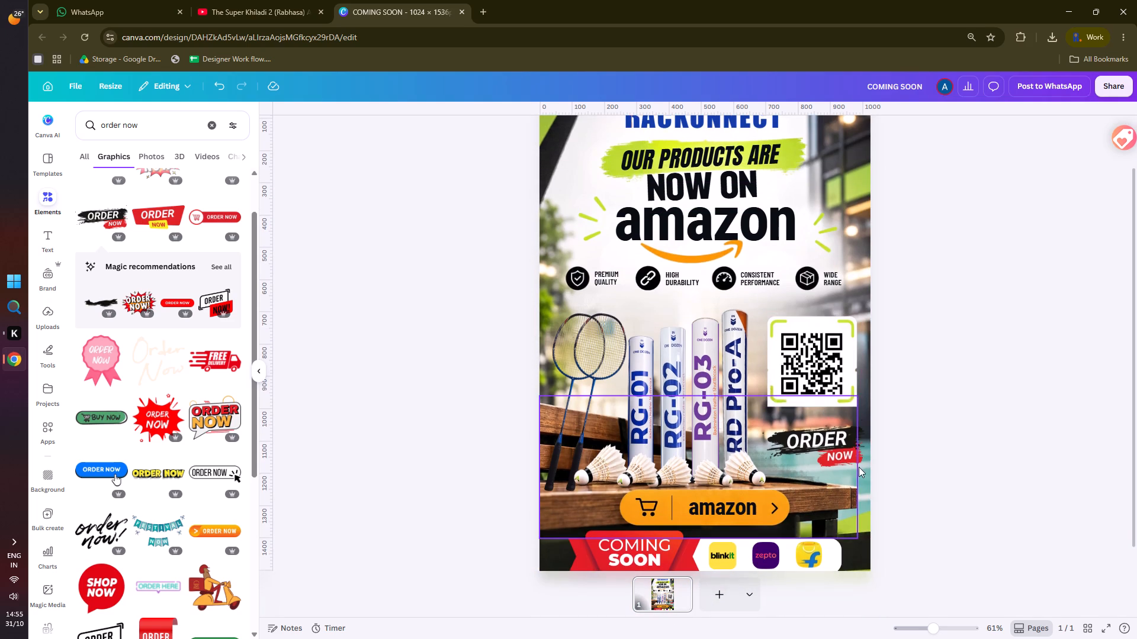
pyautogui.moveTo(834, 447); pyautogui.dragTo(834, 443)
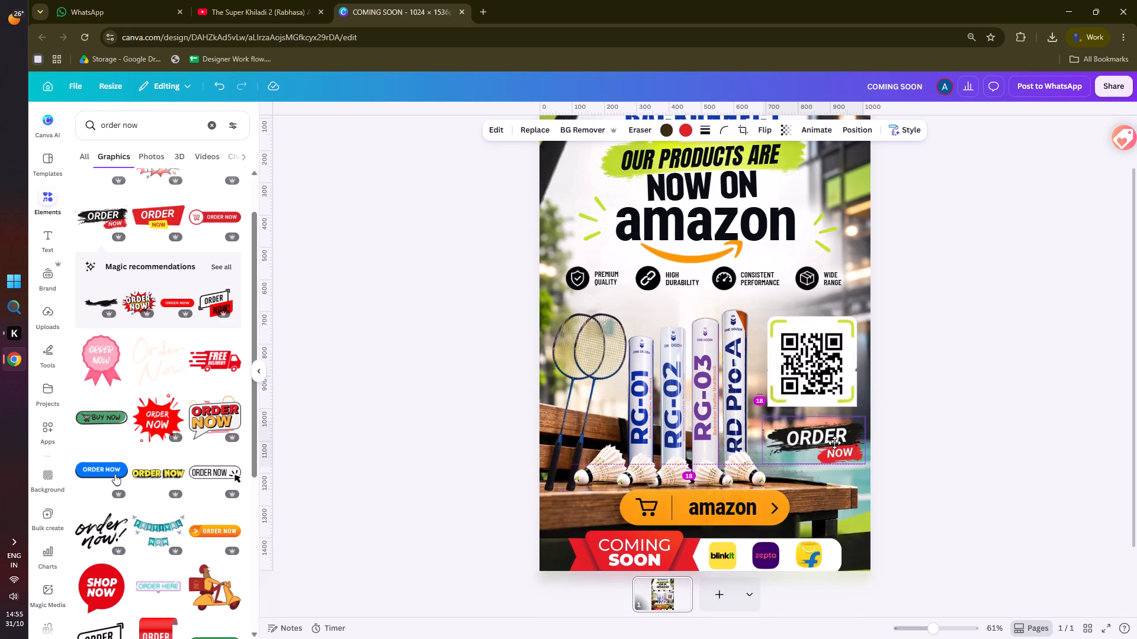
pyautogui.moveTo(834, 443); pyautogui.dragTo(835, 435)
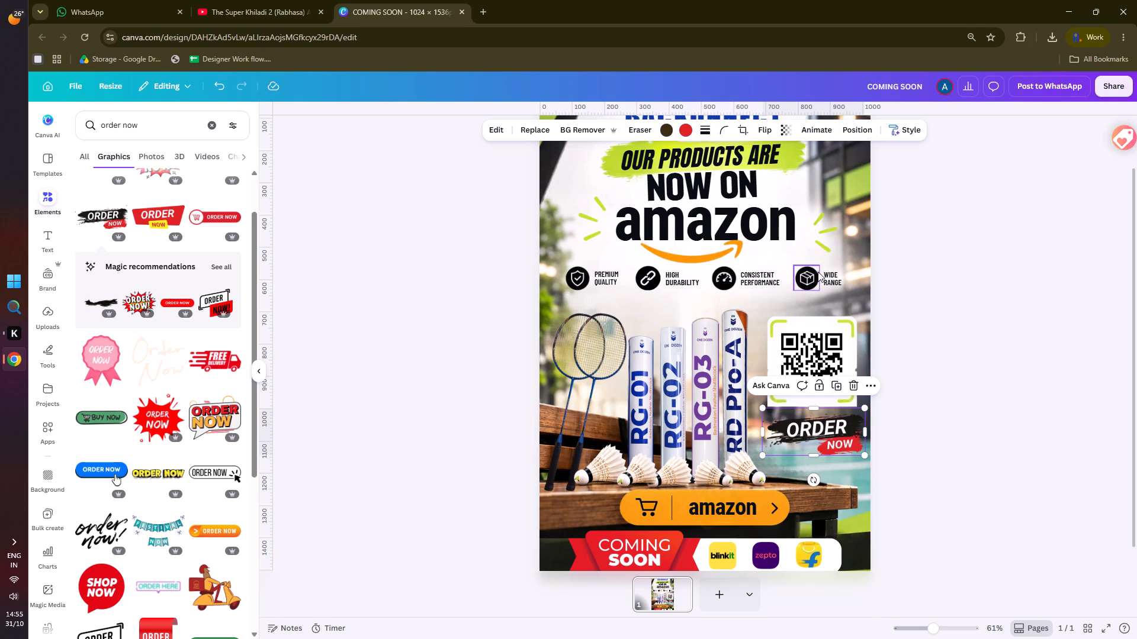
# Deselect the ORDER NOW graphic, look over the finished poster and download it as a PDF with the Digital preset.
pyautogui.click(972, 219)
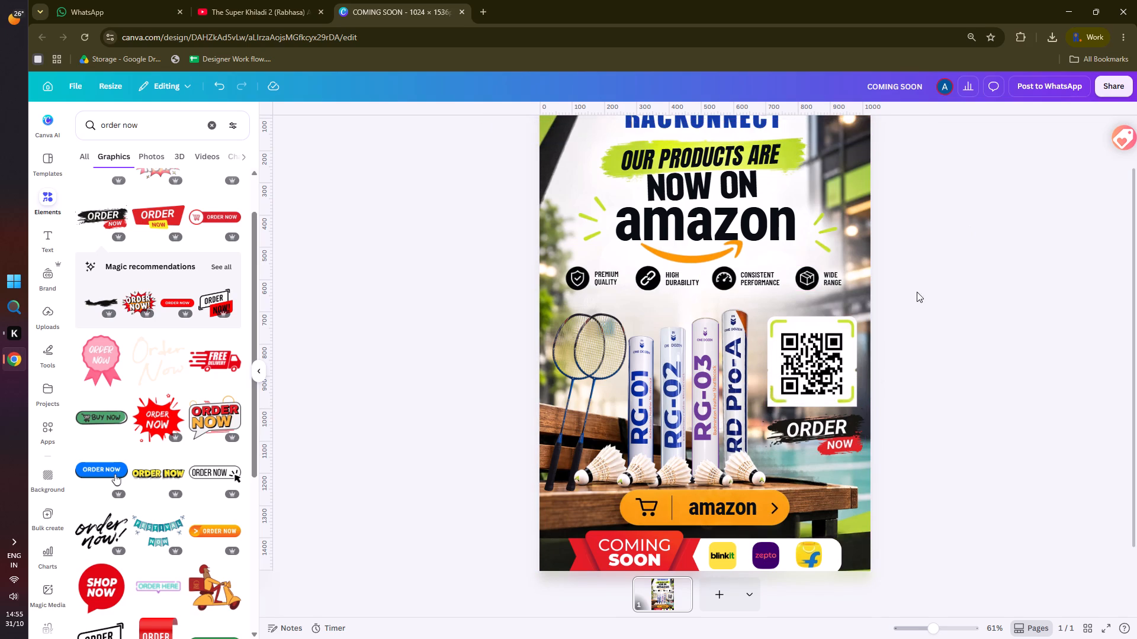
pyautogui.scroll(-3, 901, 319)
pyautogui.scroll(3, 777, 427)
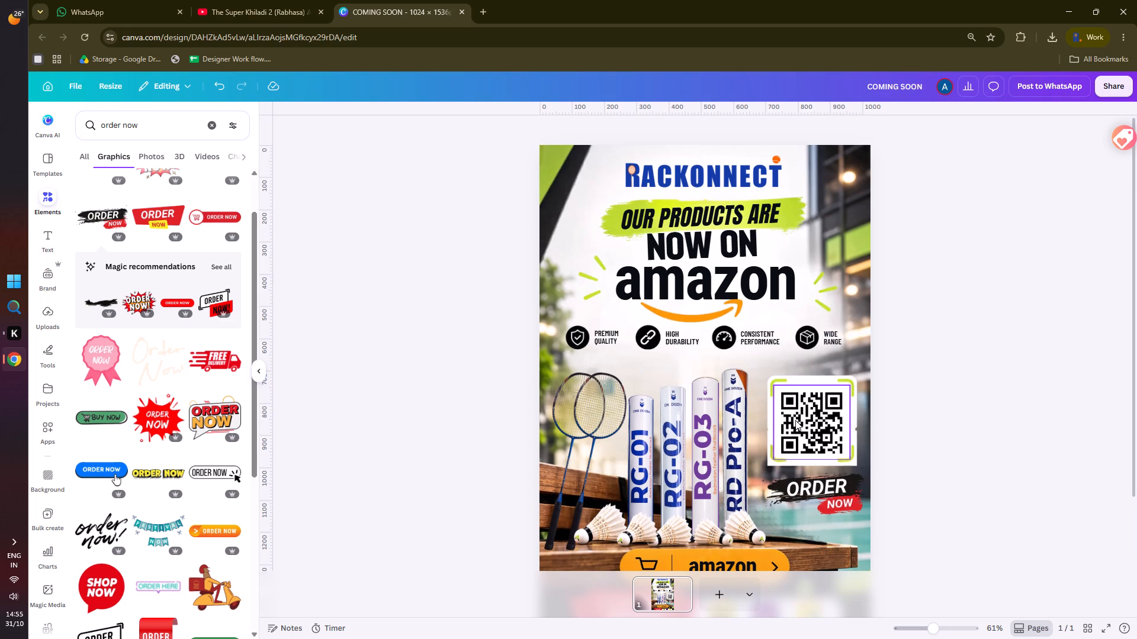
pyautogui.click(971, 321)
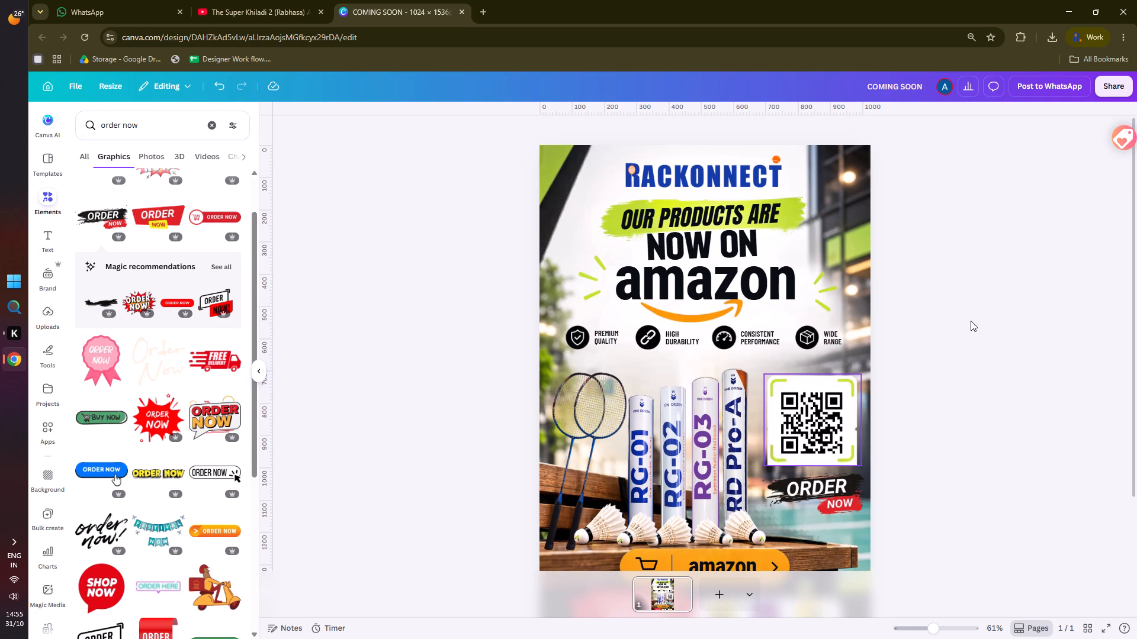
pyautogui.click(79, 82)
pyautogui.click(108, 337)
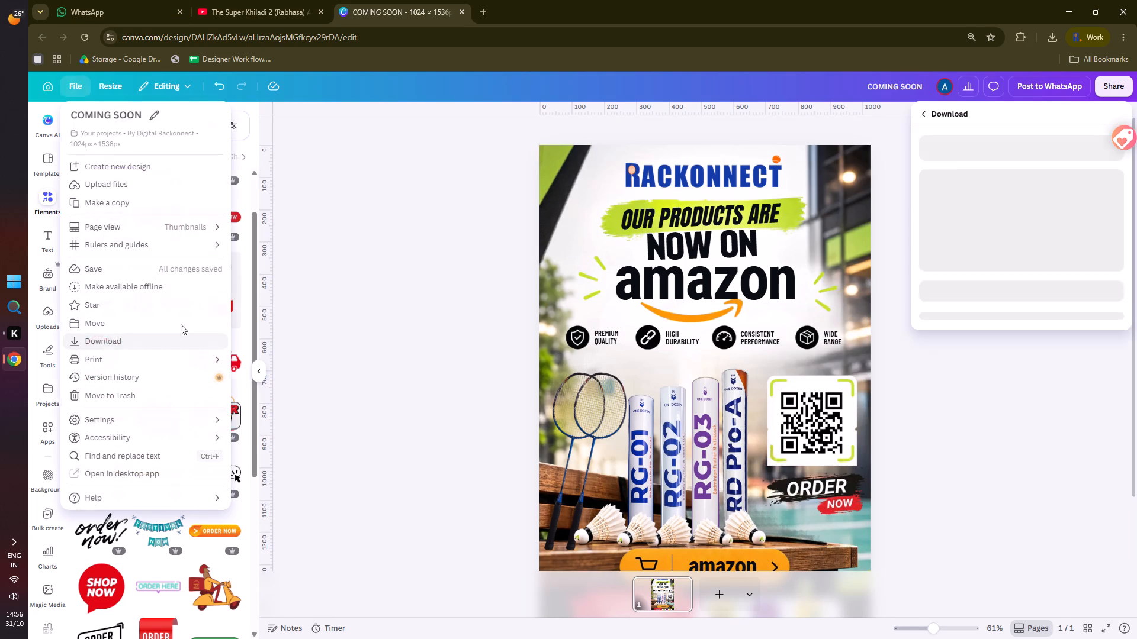
pyautogui.click(989, 157)
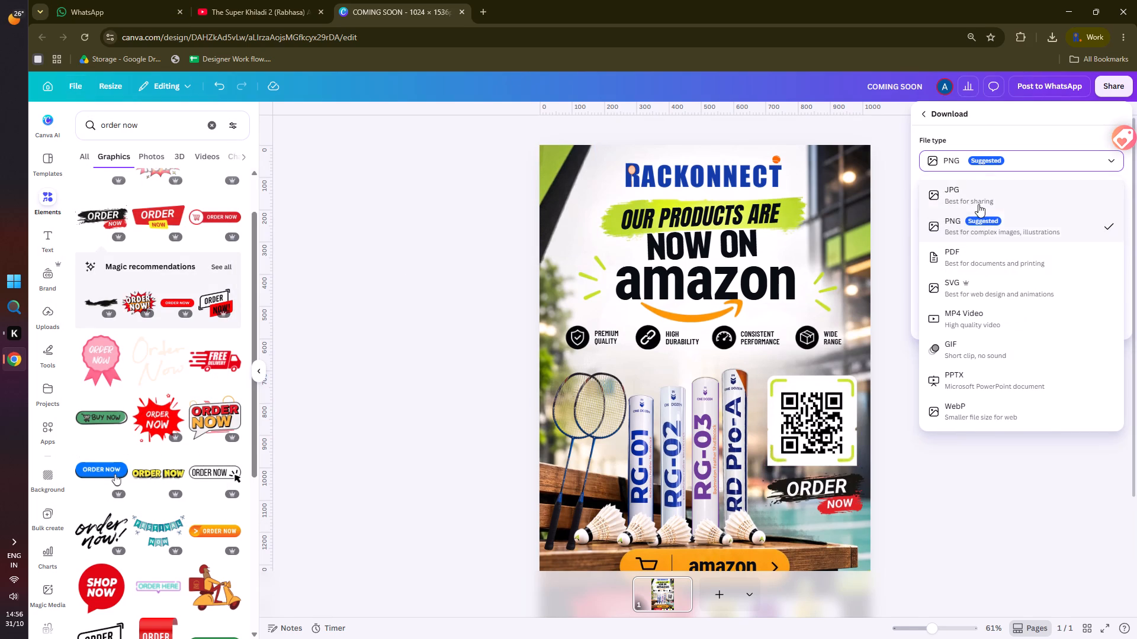
pyautogui.click(972, 250)
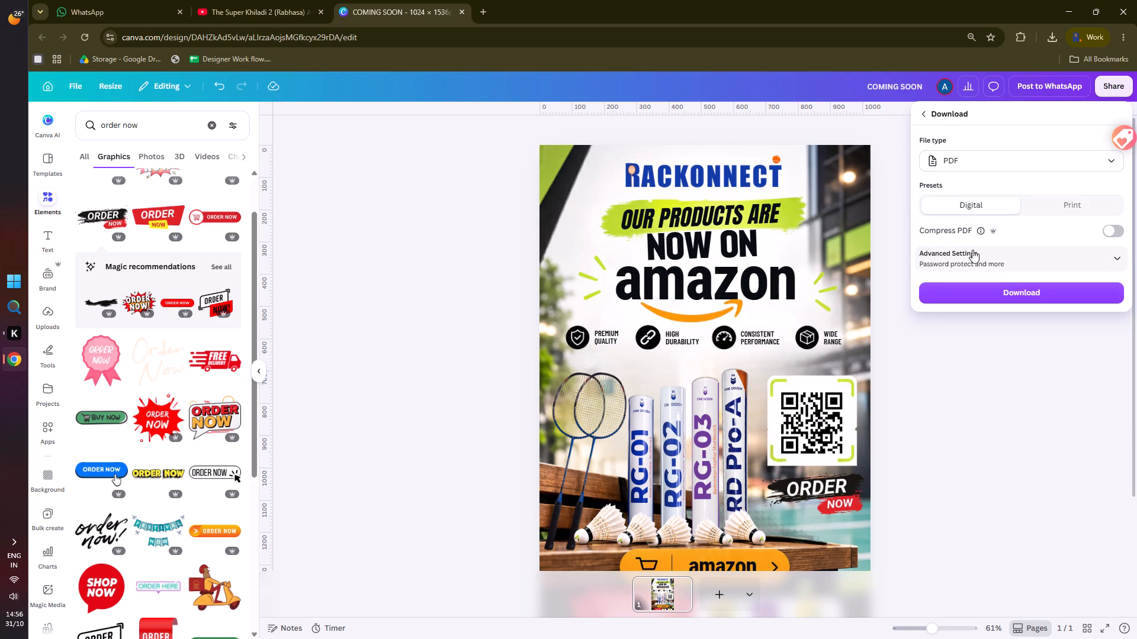
pyautogui.click(990, 289)
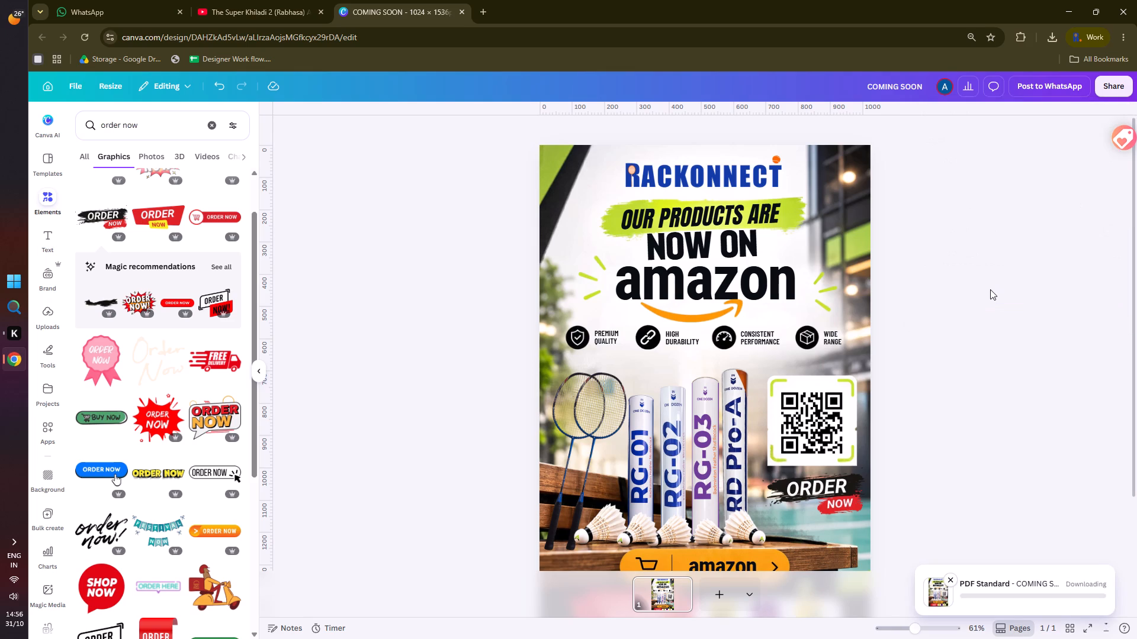
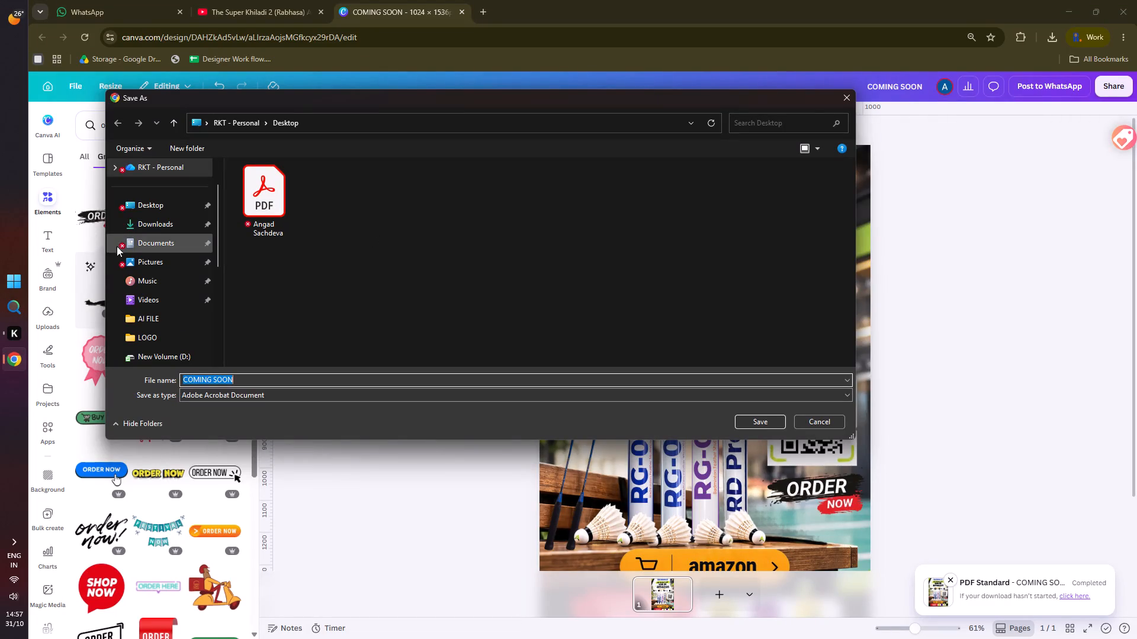
# Save the poster PDF to the Desktop under the file name COMING SOON.
pyautogui.click(137, 211)
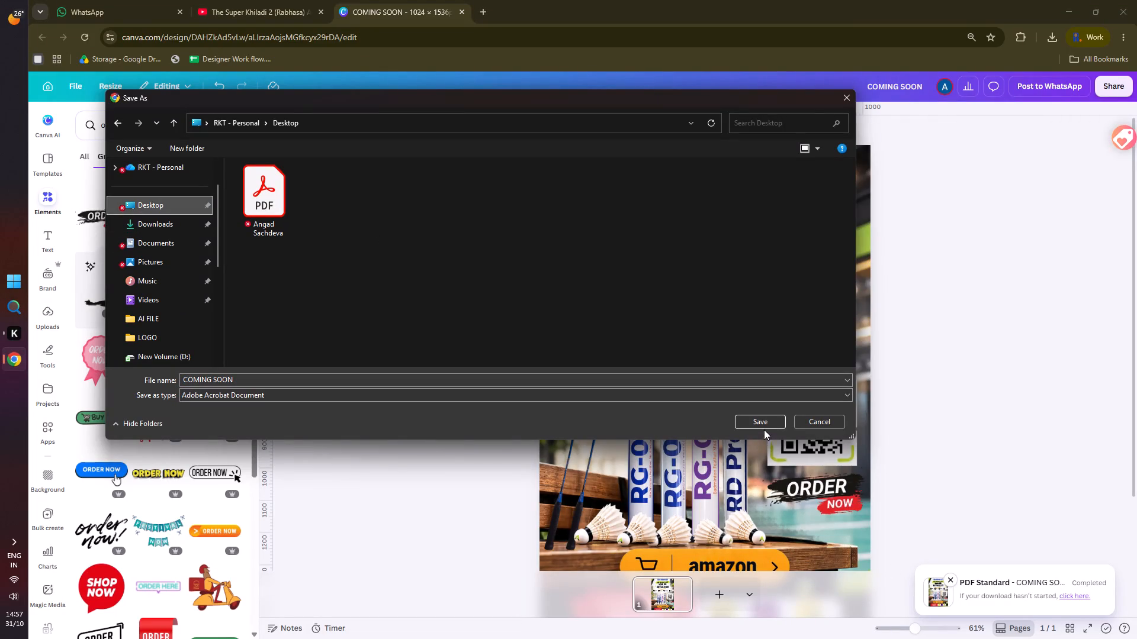
pyautogui.click(764, 427)
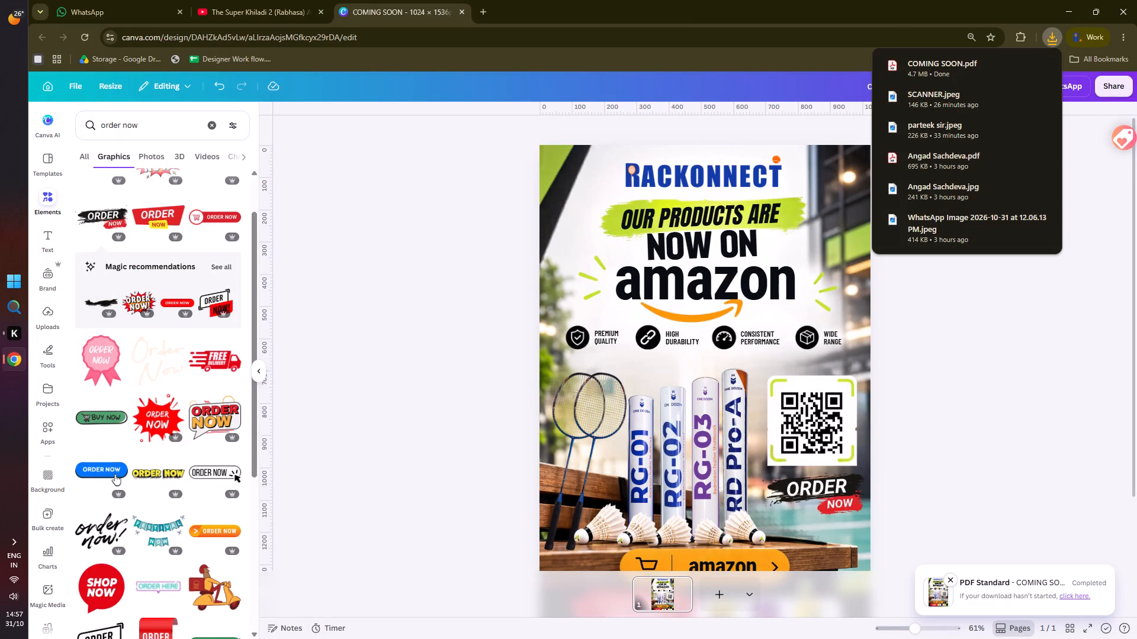